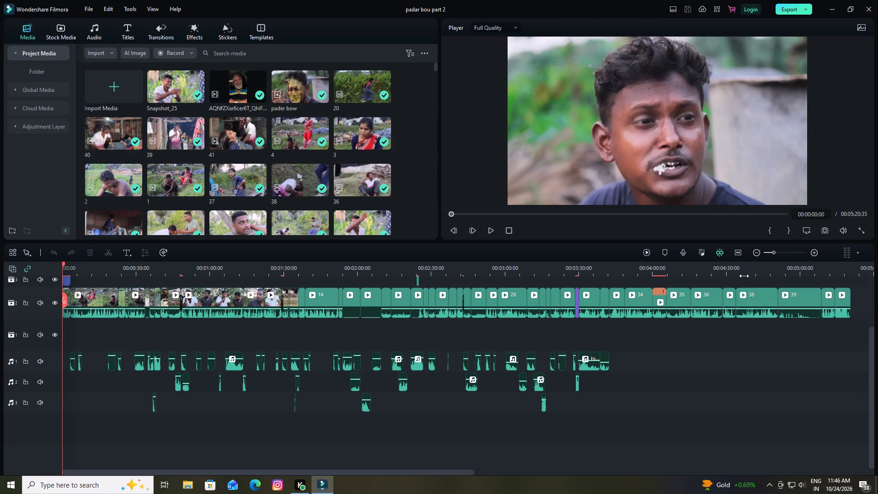
Scrub through the timeline from the start to about 00:01:50 to review the edited clips.
left_click(784, 252)
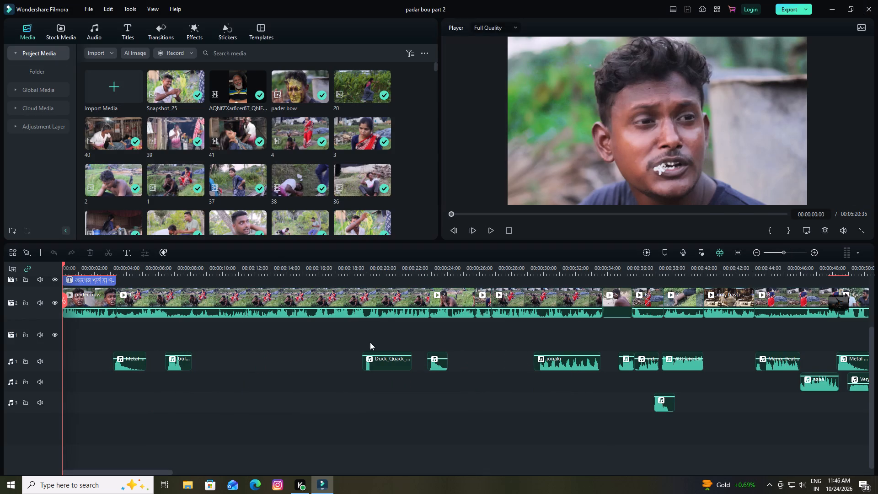
left_click(779, 251)
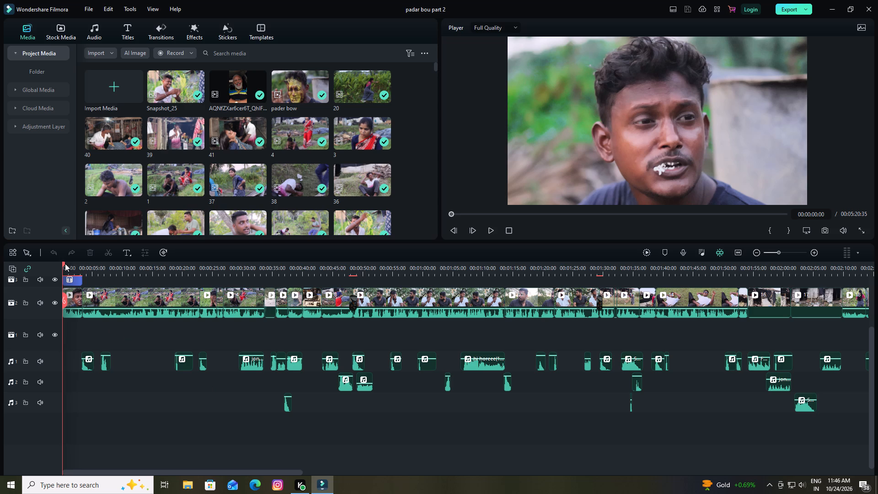
left_click_drag(64, 263, 439, 309)
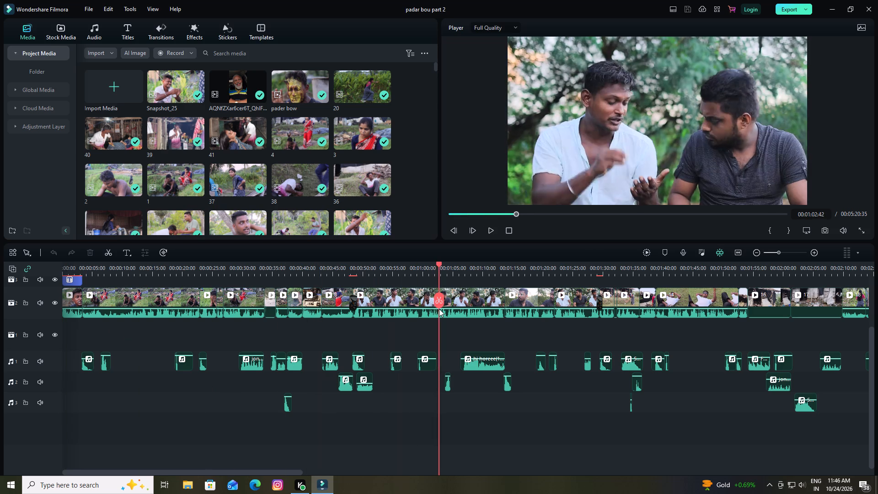
left_click_drag(439, 309, 742, 355)
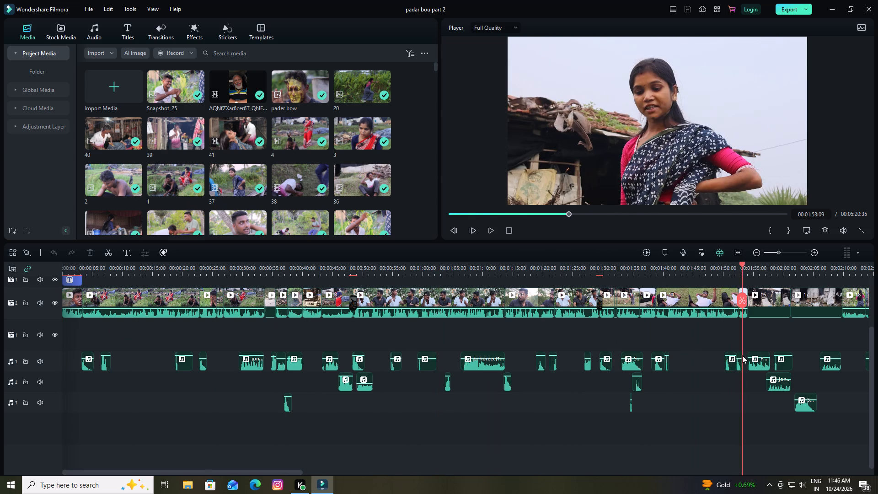
left_click_drag(742, 355, 729, 361)
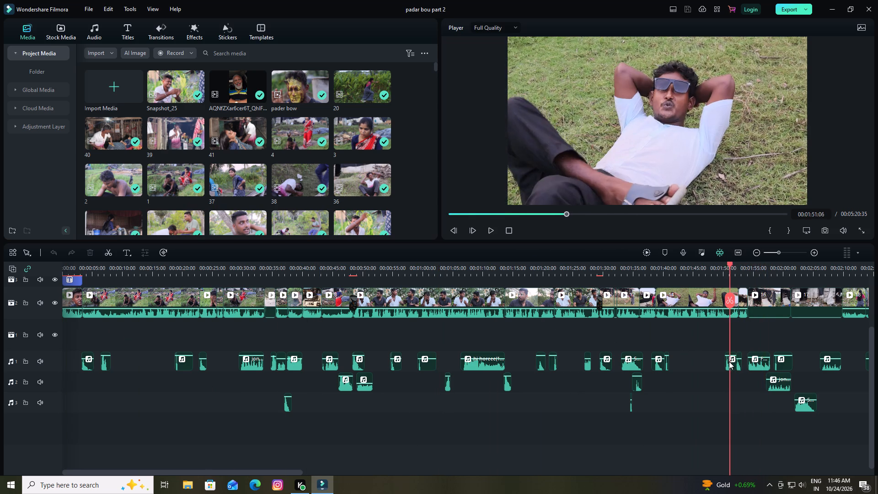
left_click_drag(729, 361, 725, 364)
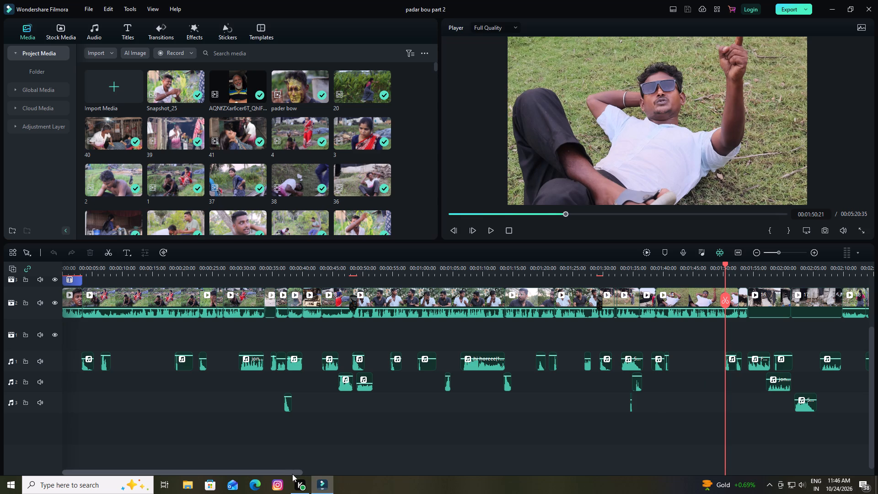
left_click_drag(296, 473, 427, 481)
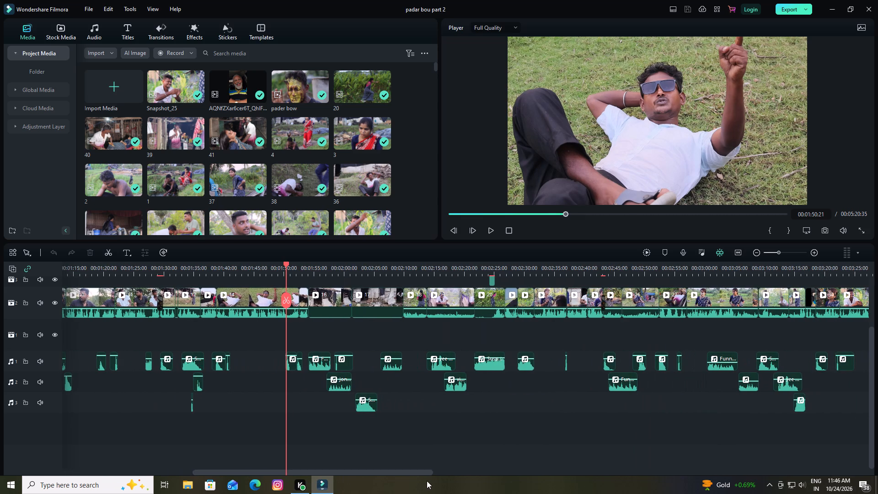
Inspect the Curves and the green HSL colour settings of clip 14, the man lying on the grass.
double_click(257, 287)
double_click(260, 294)
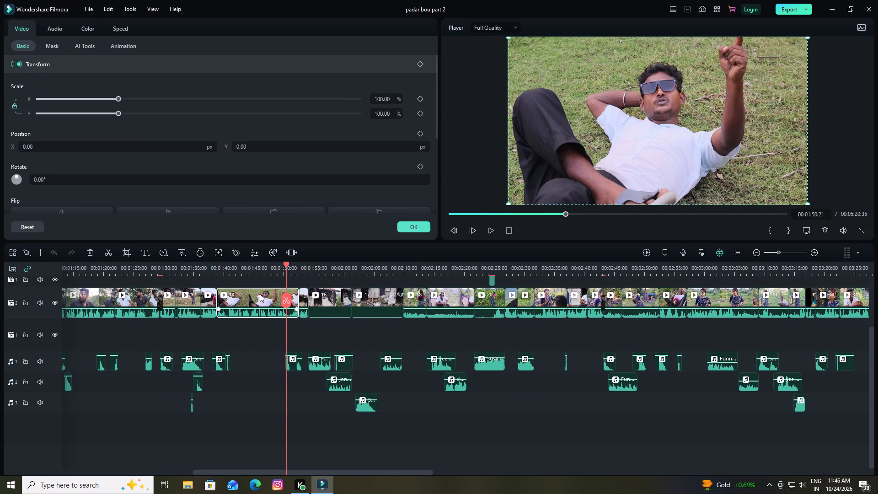
left_click(93, 29)
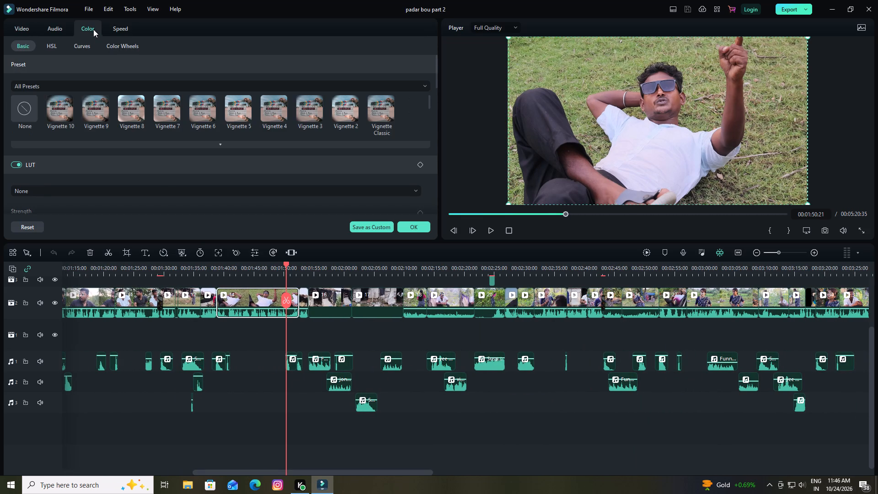
left_click(89, 45)
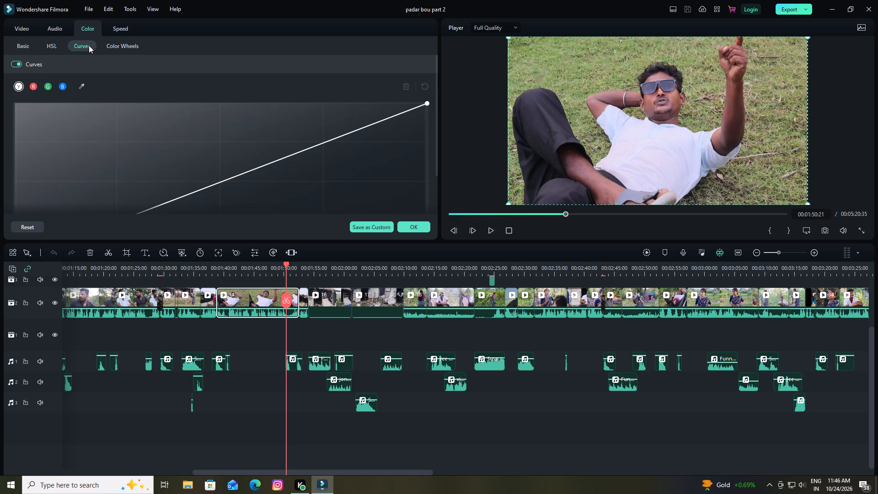
scroll(182, 129, "down", 2)
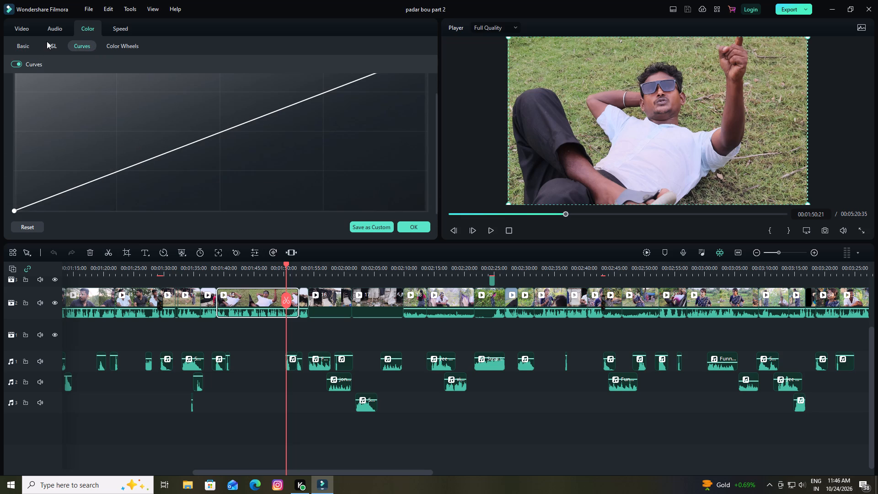
left_click(47, 42)
left_click(70, 85)
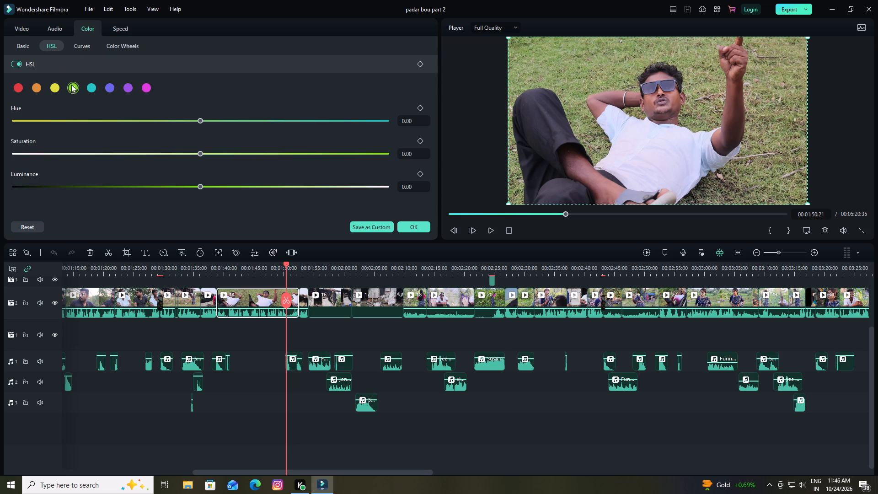
Set the green HSL hue, saturation and luminance to 100 for the short clip of the woman at about 00:01:36.
double_click(210, 303)
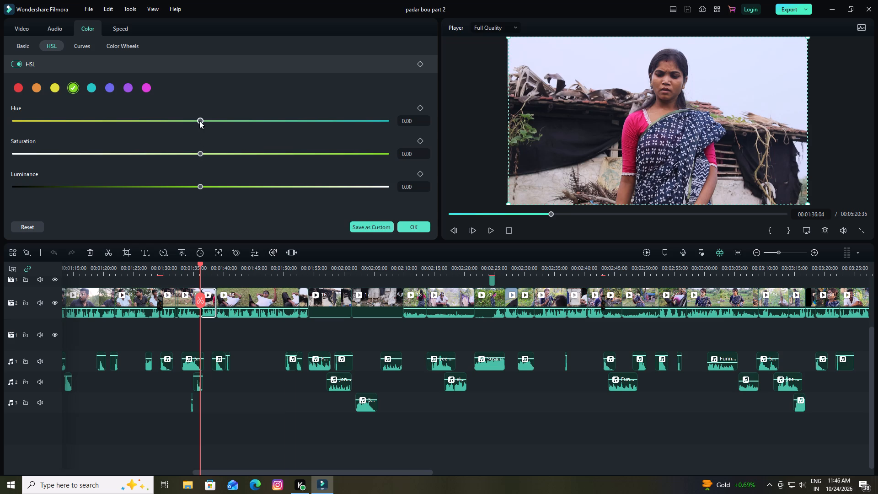
left_click_drag(200, 120, 415, 127)
left_click_drag(200, 154, 455, 153)
left_click_drag(199, 185, 455, 199)
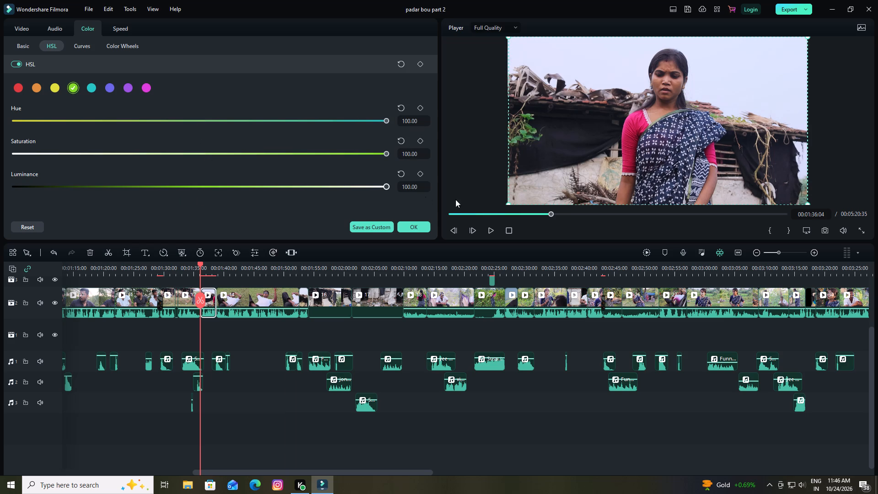
left_click_drag(455, 199, 478, 202)
Raise the midpoint of the same clip's white colour curve slightly and accept its colour settings.
left_click(80, 47)
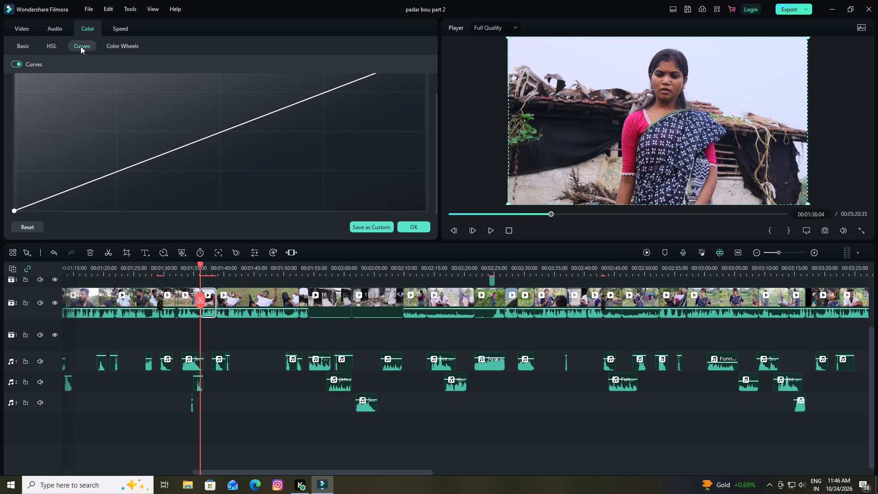
left_click_drag(219, 134, 214, 127)
left_click(413, 225)
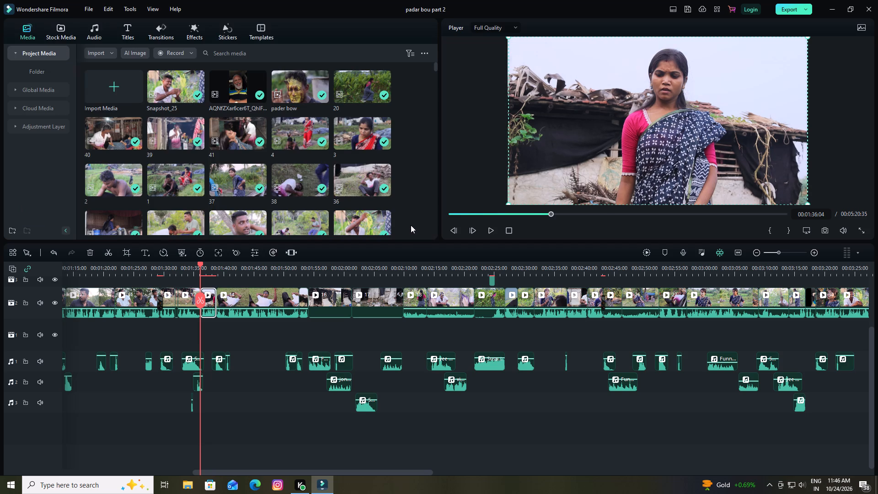
Raise the midpoint of the white colour curve slightly for clip 14, the man lying on the grass.
key("space")
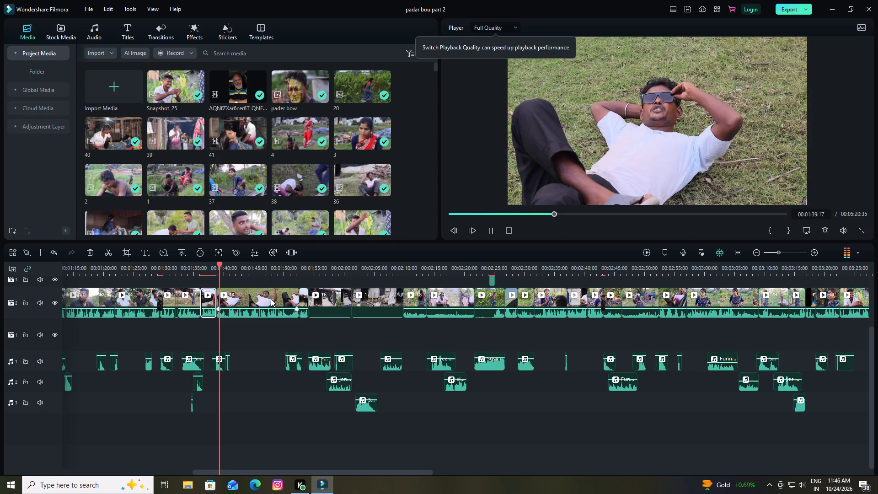
key("space")
double_click(271, 299)
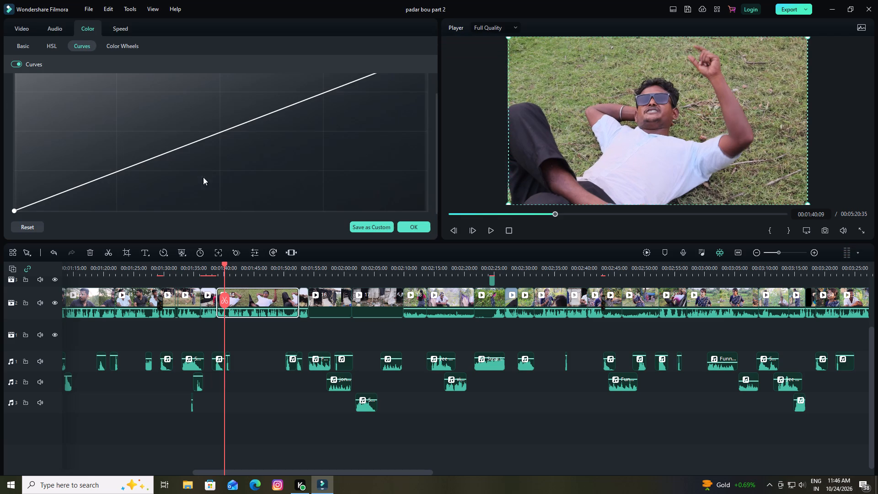
left_click(219, 130)
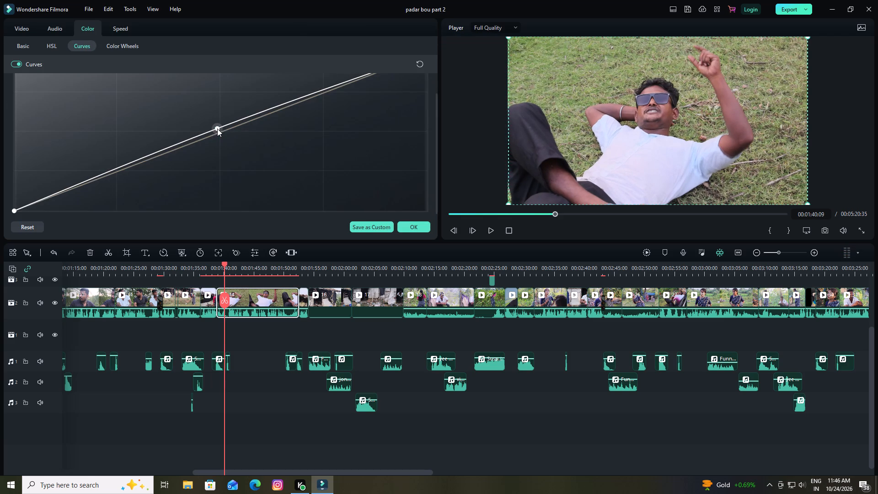
Set clip 14's green HSL hue, saturation and luminance to 100 and accept the colour settings.
left_click(53, 43)
left_click_drag(198, 119, 452, 156)
left_click_drag(199, 152, 492, 180)
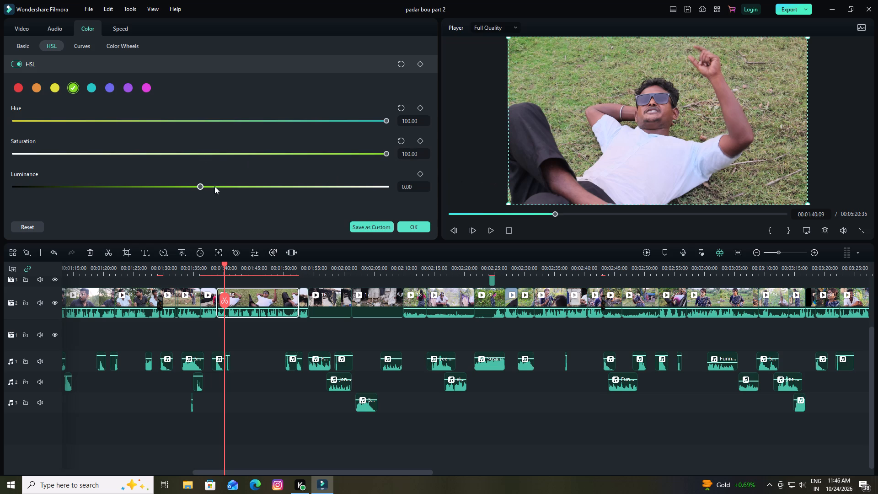
left_click_drag(199, 188, 565, 204)
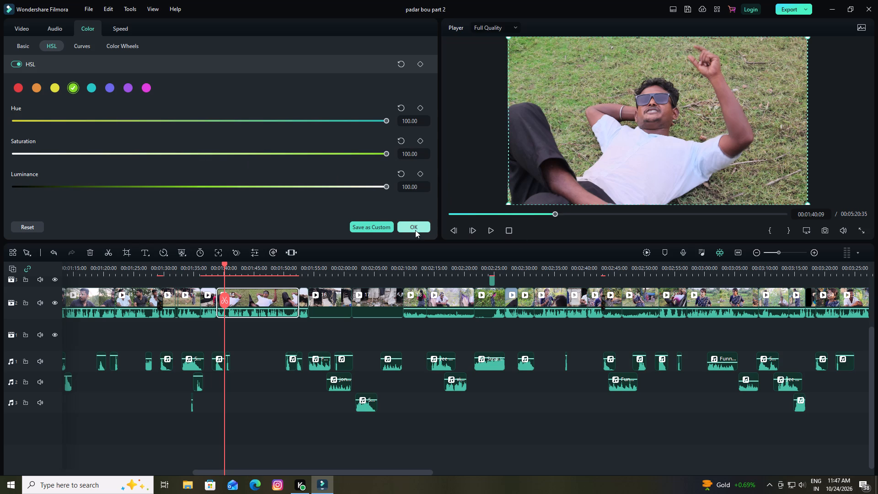
left_click(414, 229)
Set the green HSL hue, saturation and luminance to 100 for the short clip of the woman at about 00:01:52.
key("space")
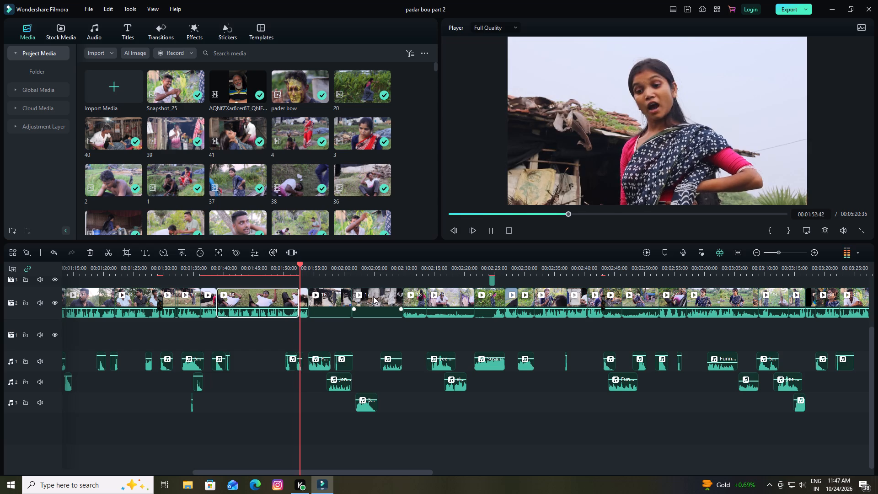
key("space")
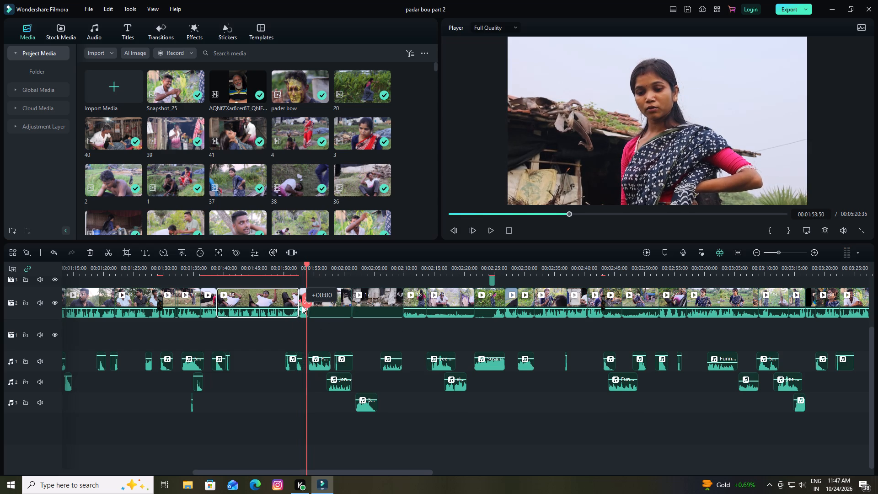
key("space")
key("space")
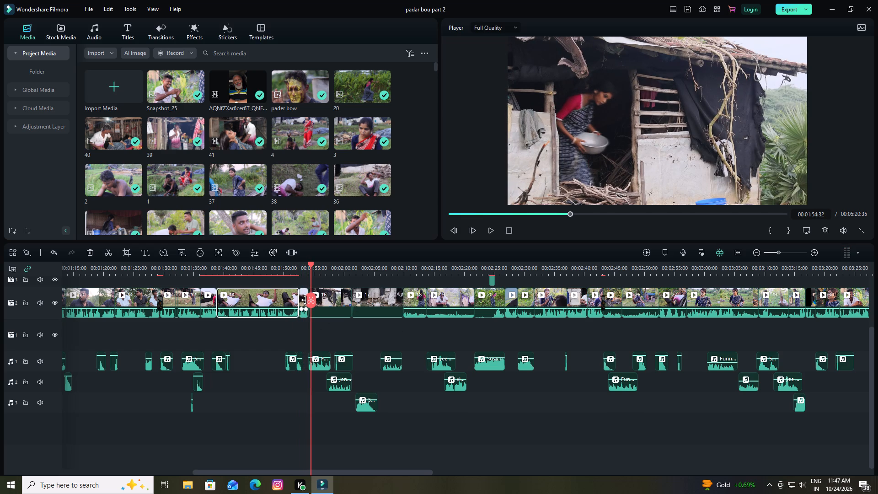
double_click(304, 294)
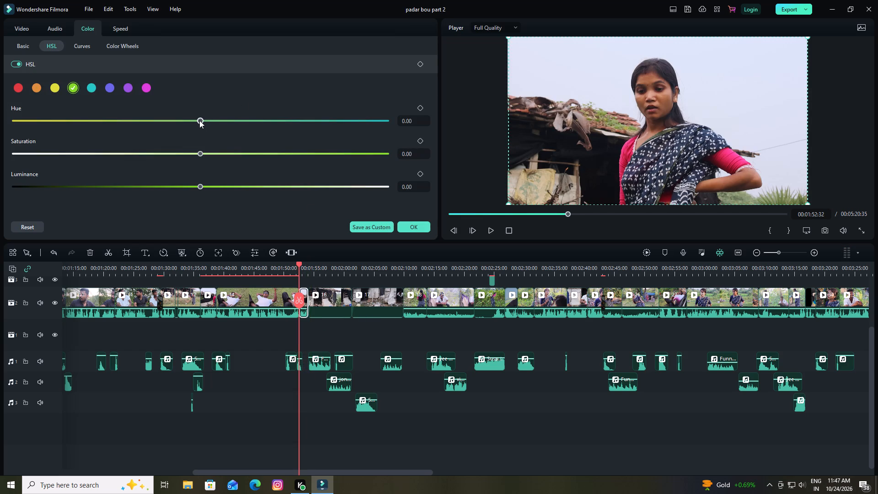
left_click_drag(199, 120, 459, 124)
left_click_drag(385, 120, 440, 128)
left_click_drag(198, 154, 457, 169)
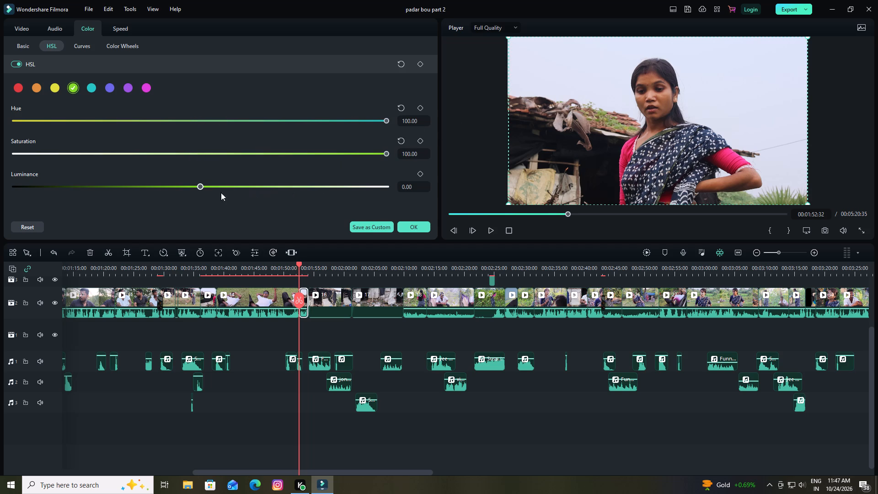
left_click_drag(199, 185, 479, 187)
Raise the midpoint of this short clip's white colour curve slightly and accept its colour settings.
left_click(79, 47)
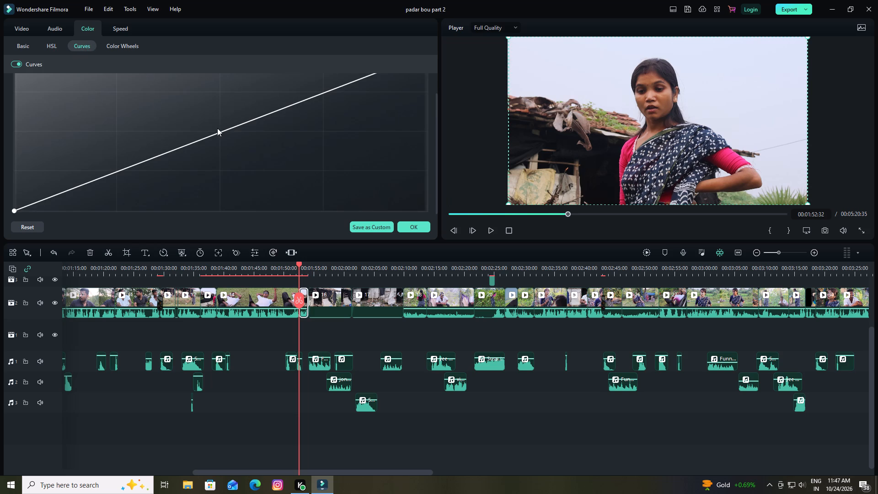
left_click_drag(220, 134, 217, 131)
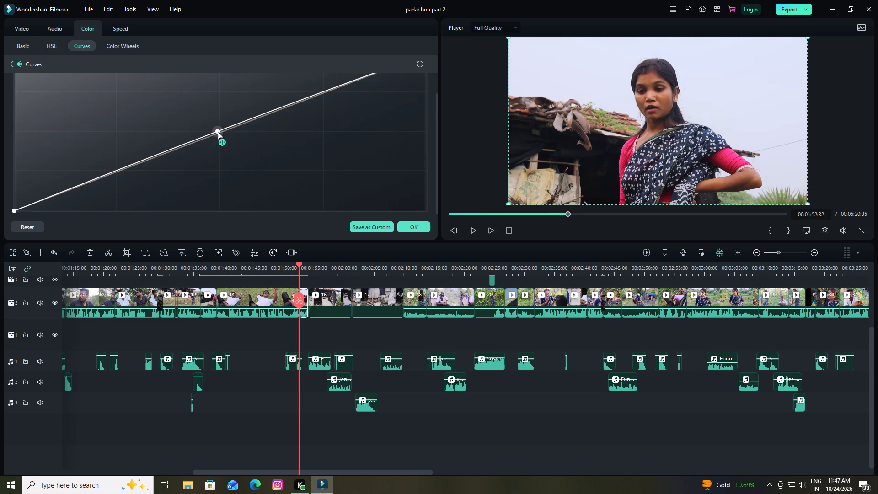
left_click_drag(217, 131, 216, 126)
left_click(412, 228)
Raise the midpoint of the white colour curve slightly for clip 16, the woman carrying a bowl out of the hut.
key("space")
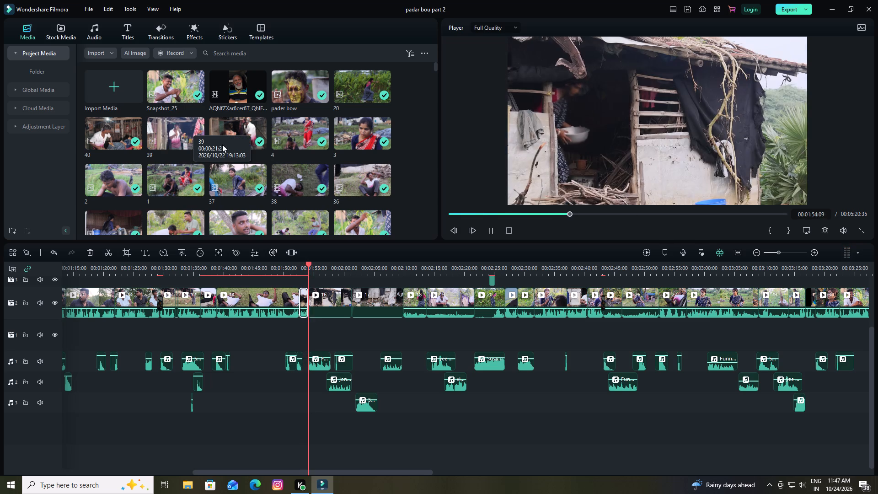
key("space")
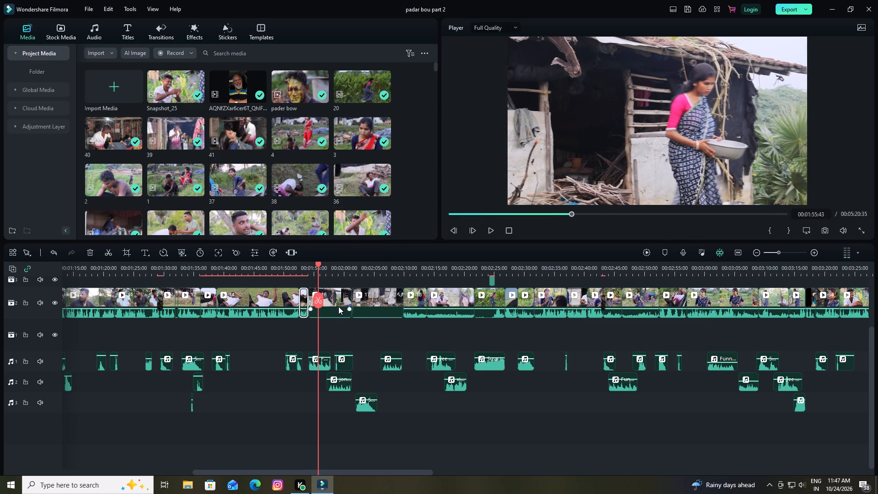
double_click(338, 306)
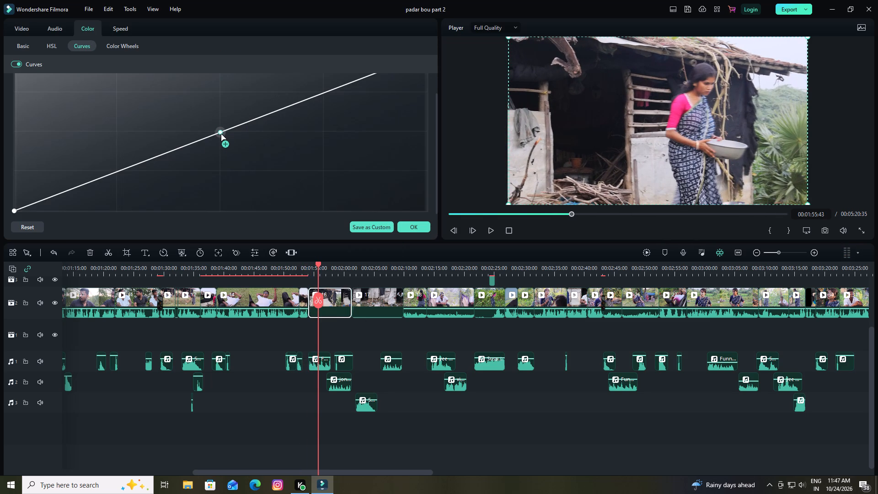
left_click_drag(220, 133, 218, 125)
Set clip 16's green HSL hue, saturation and luminance to 100 and accept the colour settings.
left_click(53, 44)
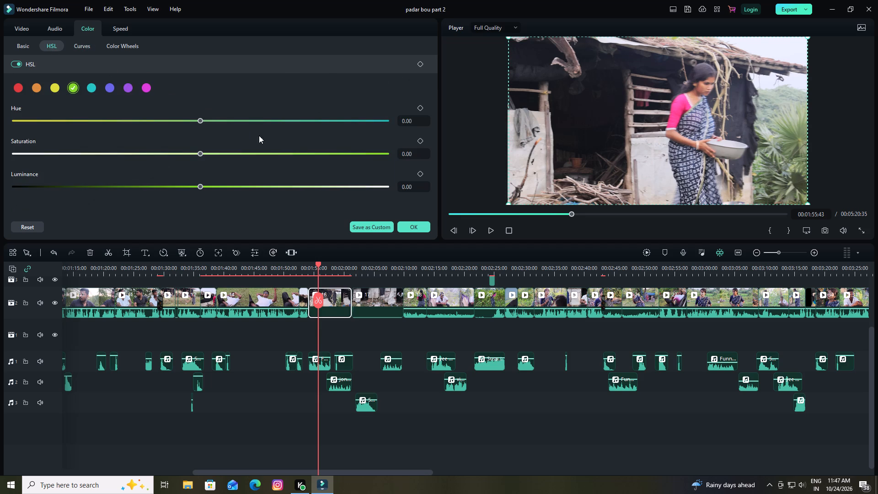
left_click_drag(201, 119, 393, 131)
left_click_drag(199, 155, 458, 166)
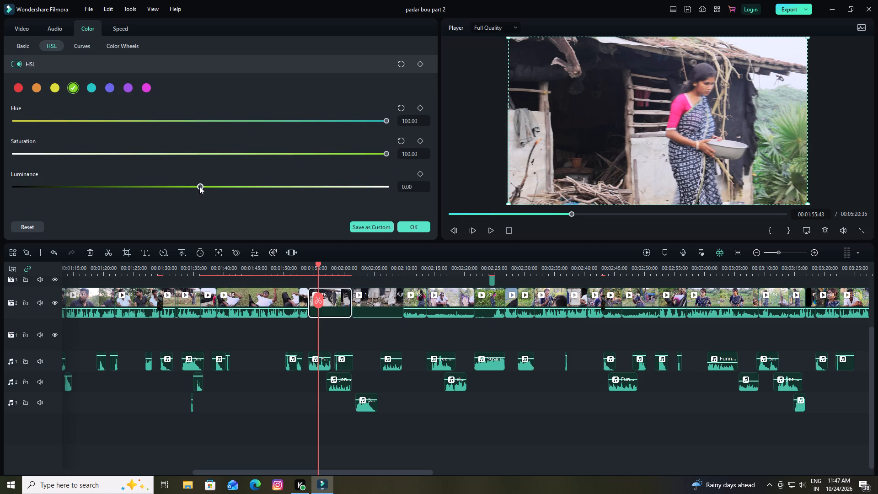
left_click_drag(199, 186, 456, 185)
left_click(412, 227)
Raise the midpoint of the white colour curve slightly for clip 17, the man crouching in the hut doorway.
key("space")
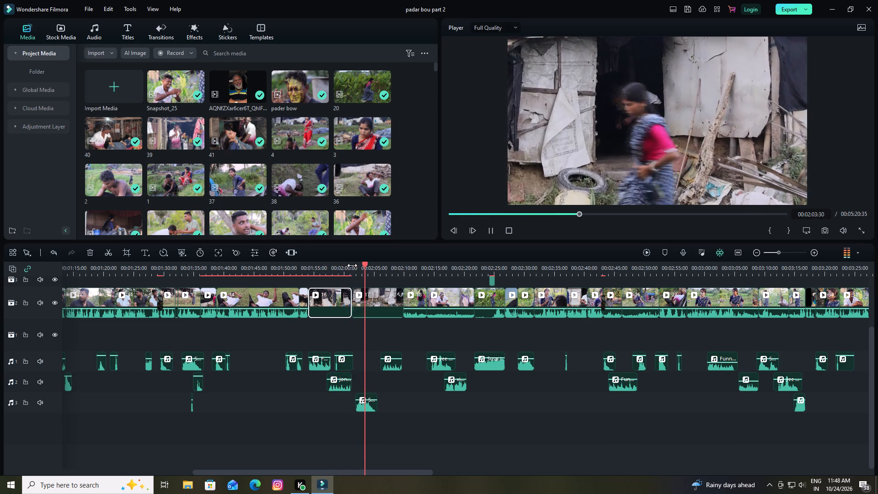
key("space")
double_click(386, 303)
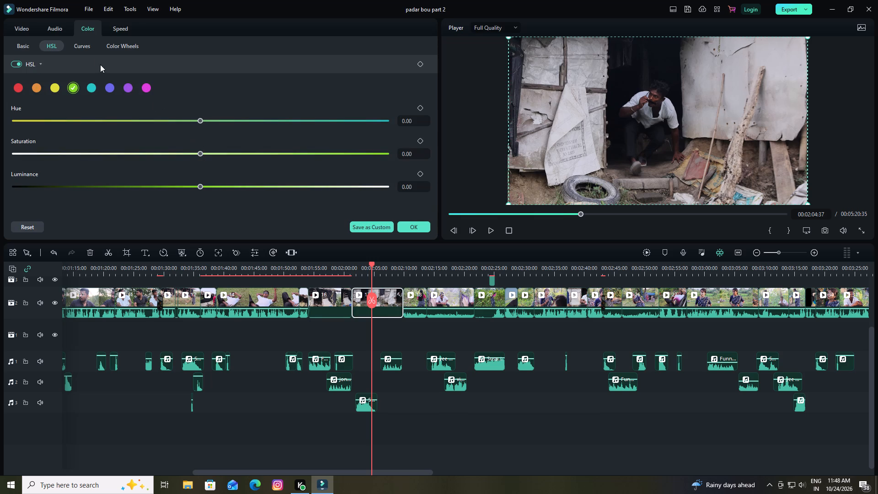
left_click(83, 48)
left_click_drag(220, 130, 216, 125)
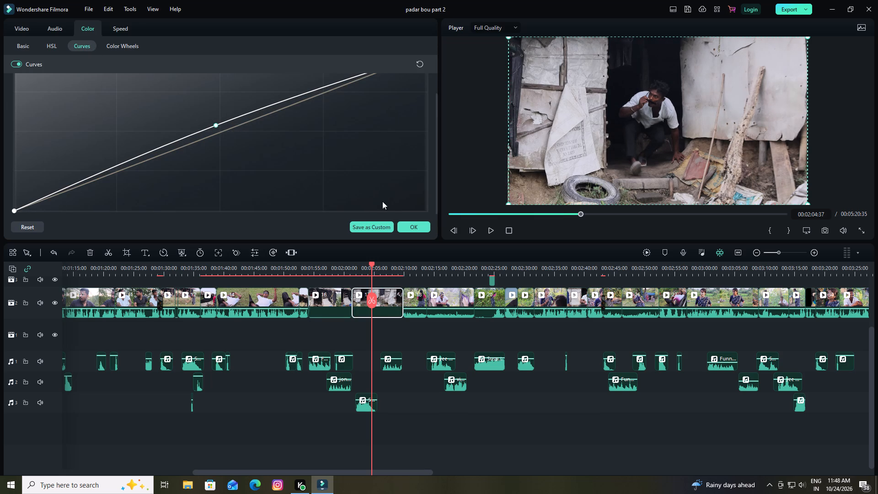
Set clip 17's green HSL hue, saturation and luminance to 100 and accept the colour settings.
left_click(53, 45)
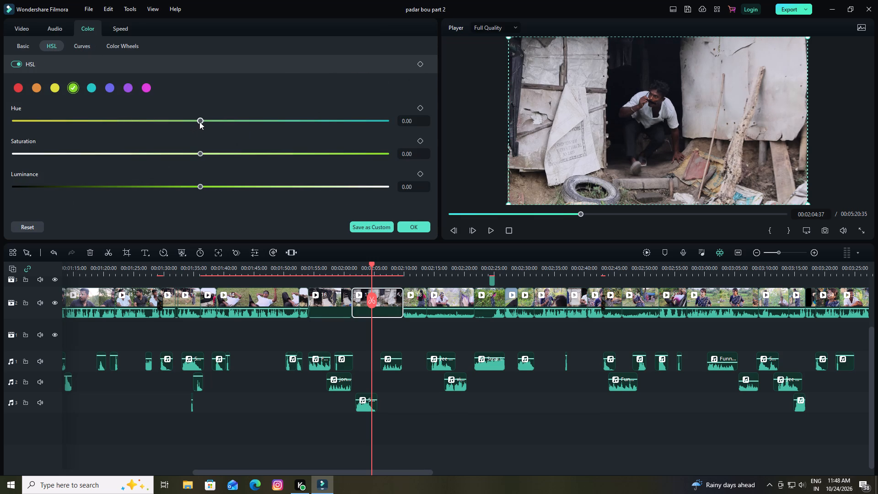
left_click_drag(199, 122, 503, 145)
left_click_drag(199, 154, 521, 178)
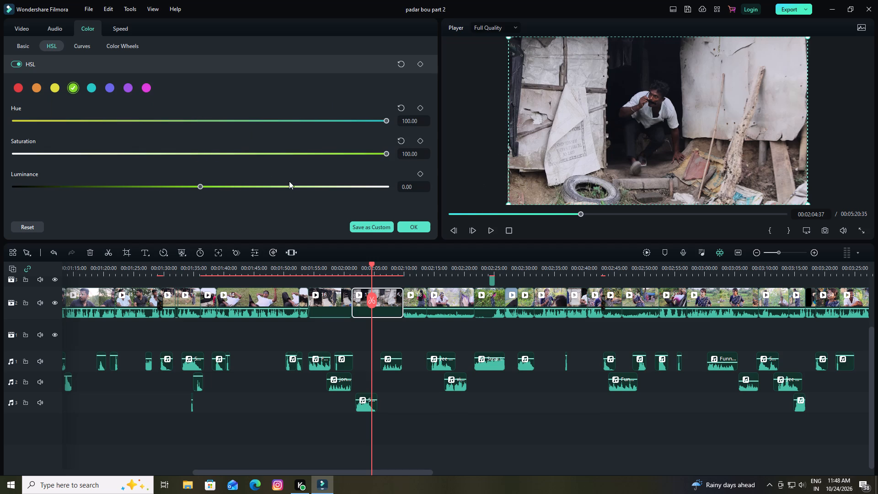
left_click_drag(199, 188, 499, 203)
left_click(409, 224)
Set the green HSL hue, saturation and luminance to 100 for the clip at about 00:02:11, the woman walking among tall plants.
key("space")
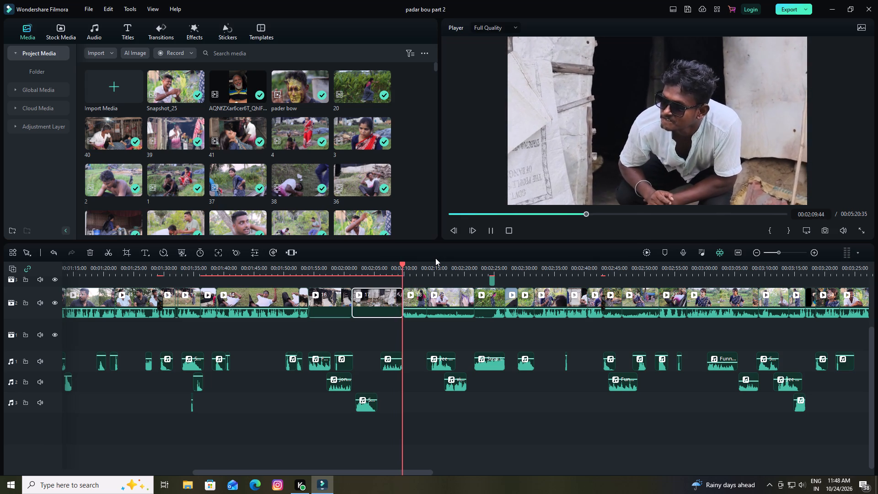
key("space")
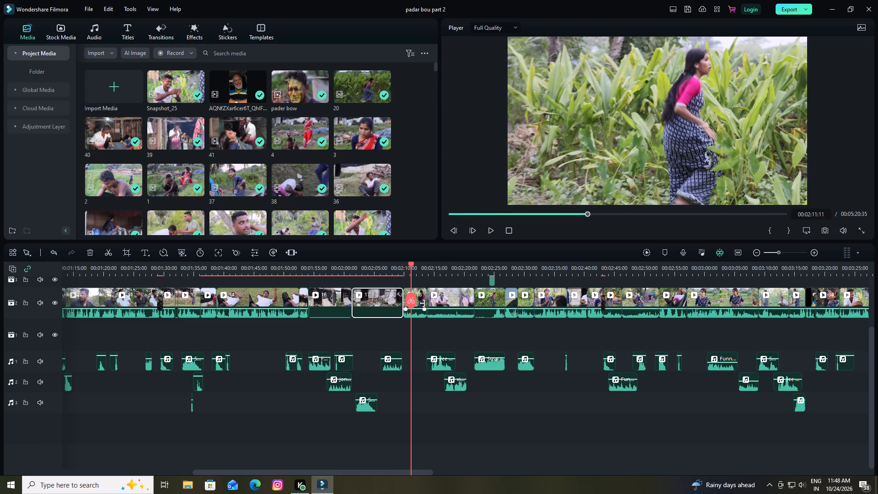
double_click(420, 303)
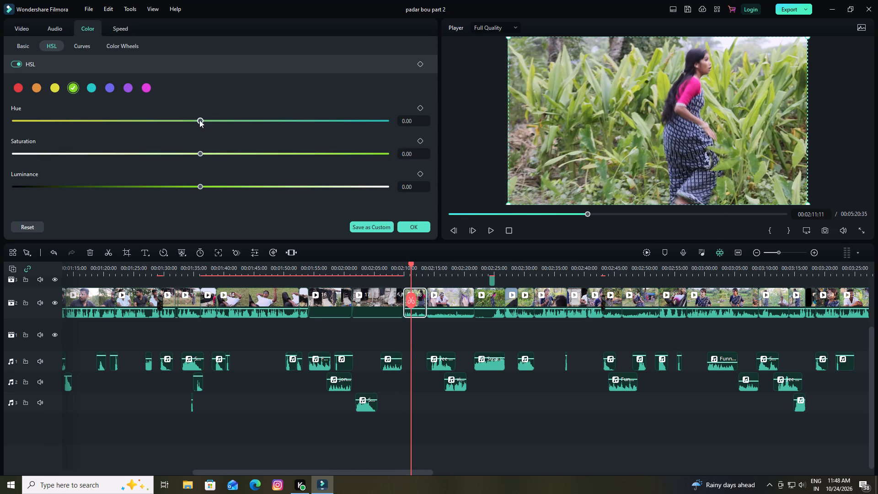
left_click_drag(199, 119, 500, 143)
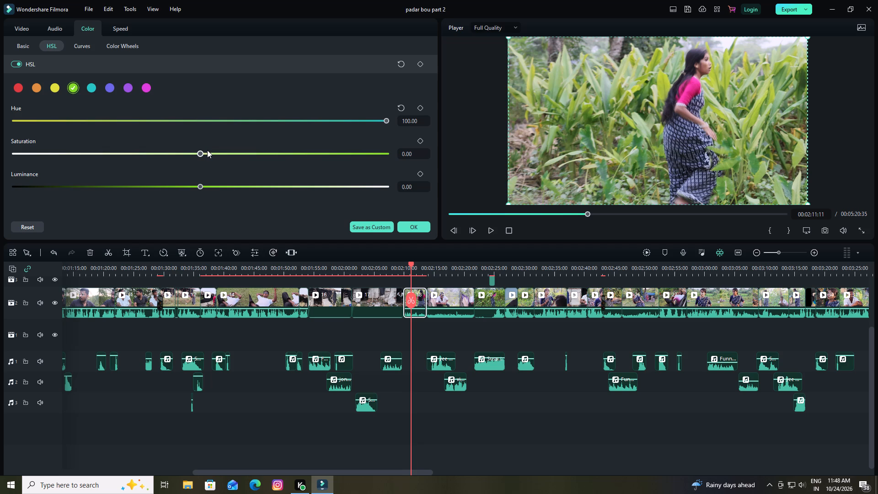
left_click_drag(201, 153, 481, 167)
left_click_drag(198, 189, 510, 219)
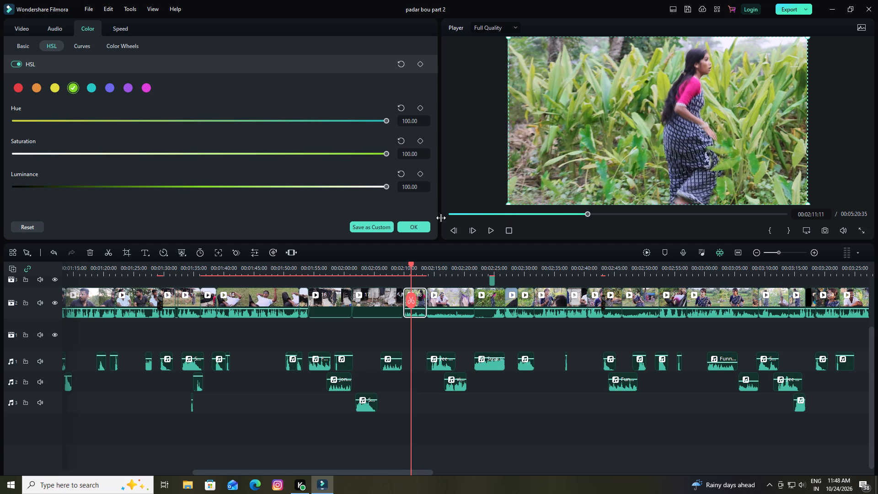
Raise the midpoint of this clip's white colour curve slightly and accept its colour settings.
left_click(86, 50)
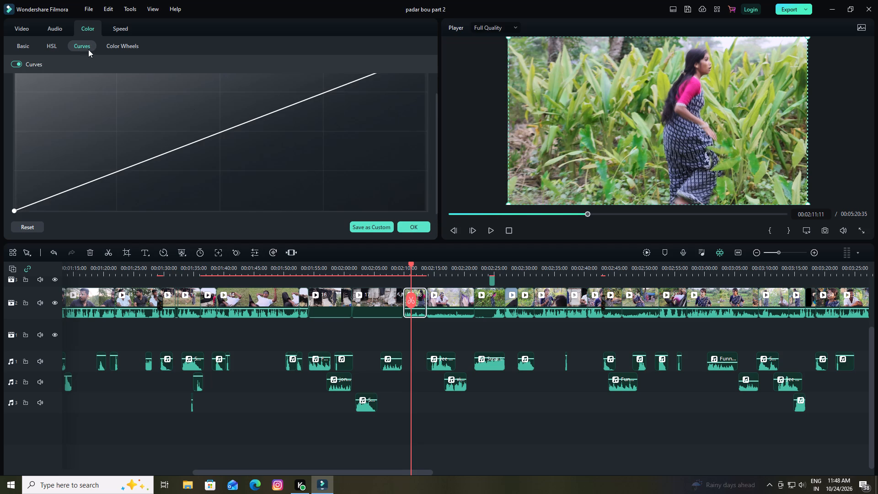
left_click_drag(219, 132, 216, 126)
left_click(411, 224)
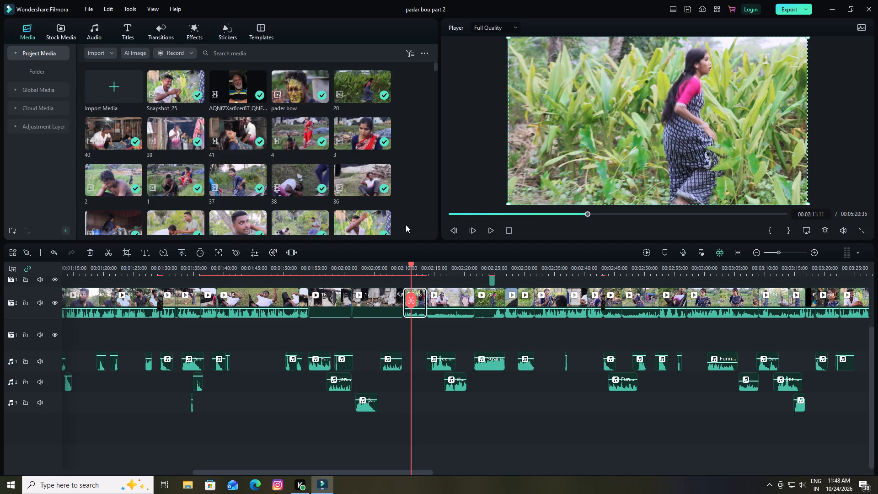
Raise the midpoint of the white colour curve slightly for the clip at about 00:02:17, the man in sunglasses by the pond.
key("space")
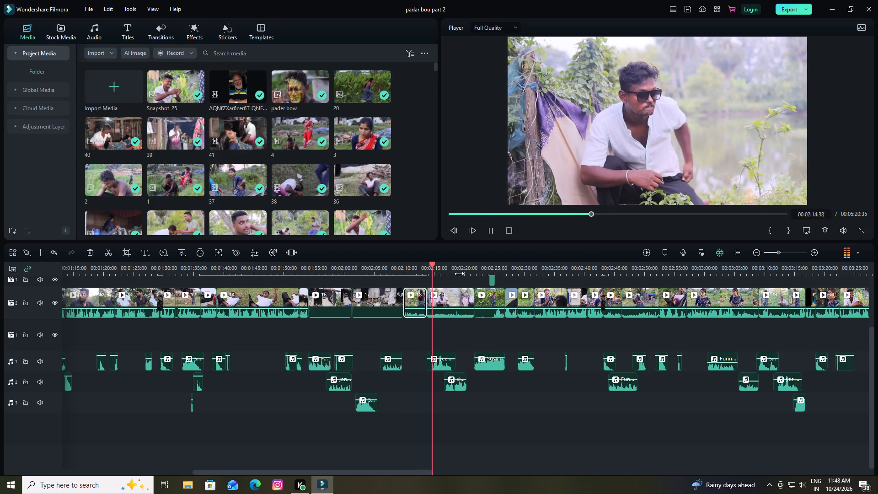
key("space")
double_click(457, 300)
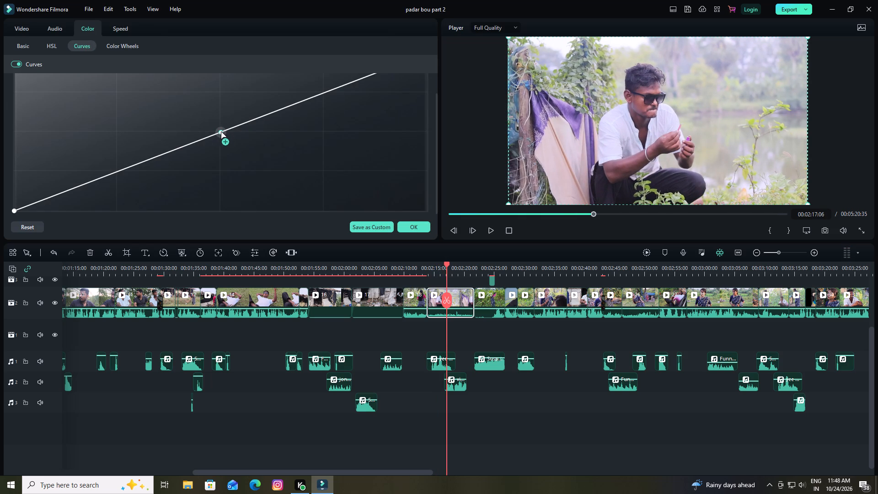
left_click(220, 131)
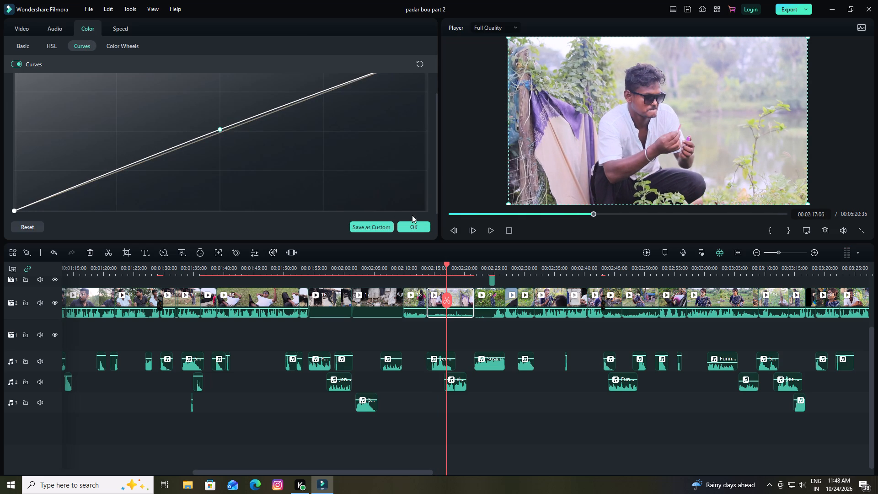
Set the pond clip's green HSL hue, saturation and luminance to 100 and accept the colour settings.
left_click(49, 44)
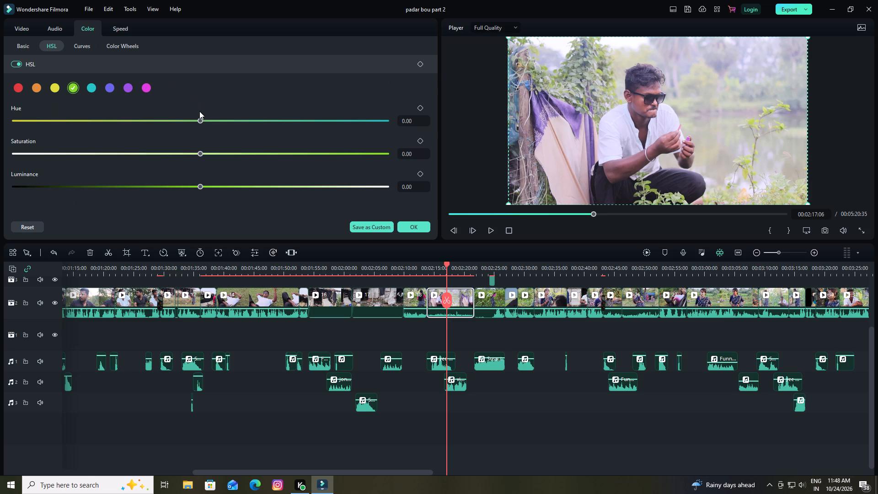
left_click_drag(198, 118, 386, 130)
left_click_drag(201, 153, 493, 166)
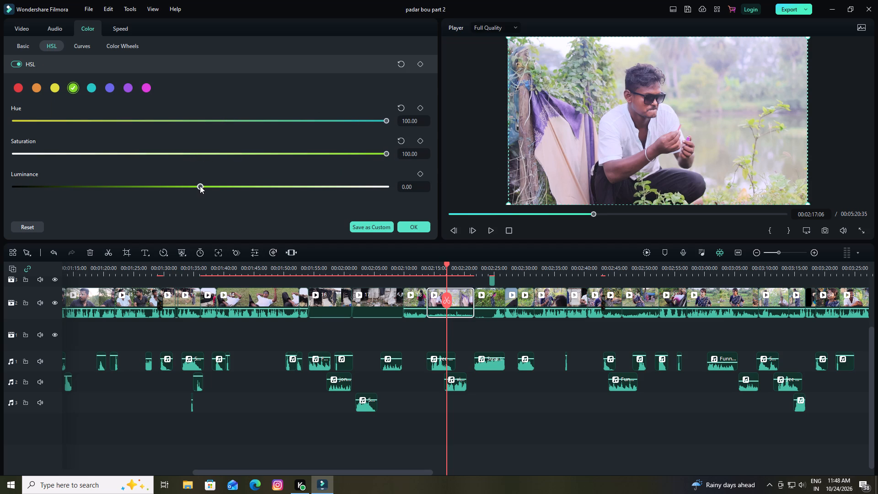
left_click_drag(200, 186, 557, 229)
left_click(415, 230)
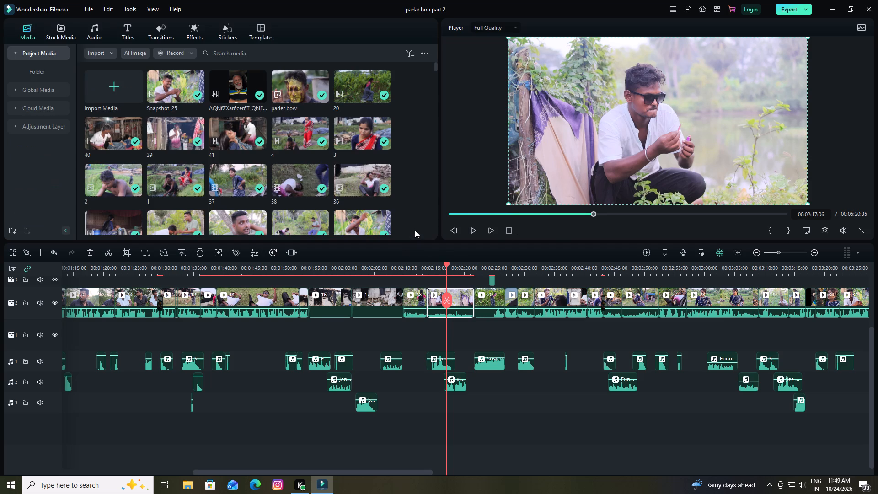
For the clip starting at about 00:02:21, the woman by tall plants, set green HSL hue and saturation to 100 and luminance to maximum.
key("space")
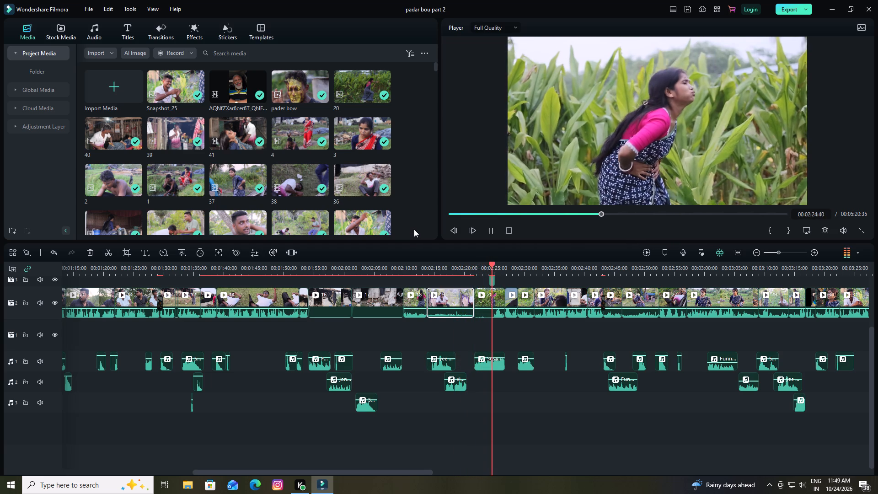
key("space")
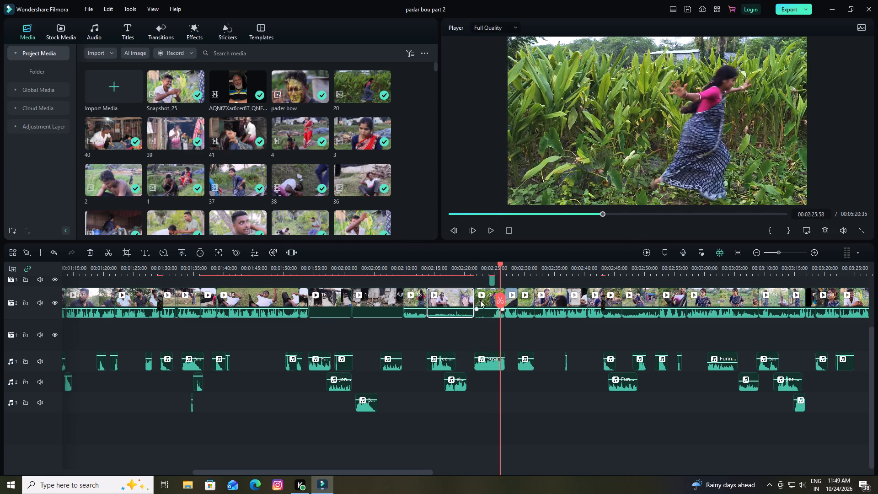
left_click_drag(499, 264, 472, 278)
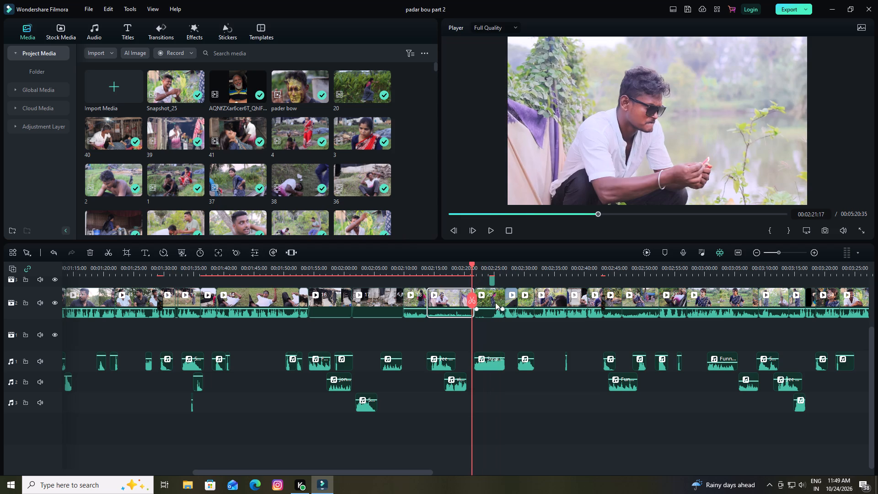
double_click(495, 301)
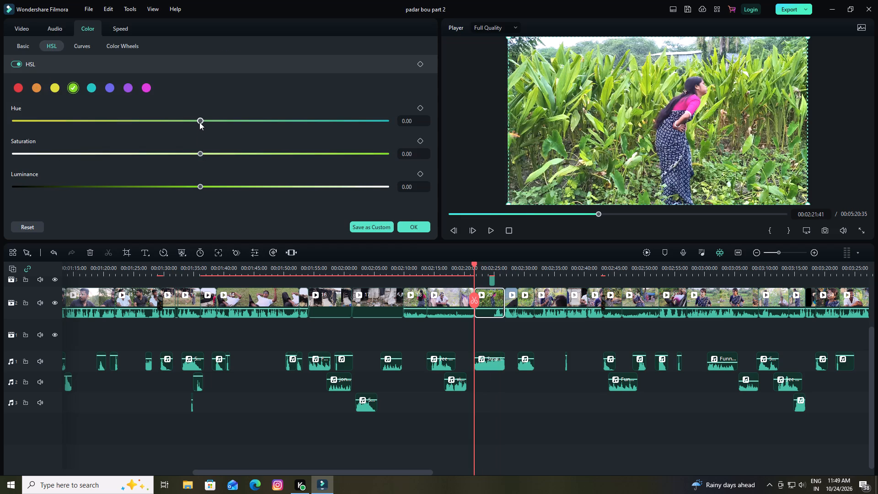
left_click_drag(199, 122, 449, 136)
left_click_drag(197, 154, 216, 154)
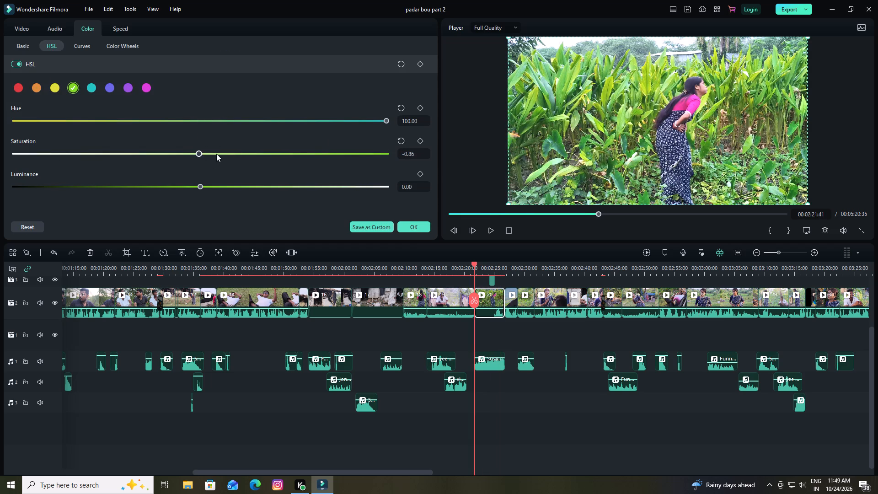
left_click_drag(216, 154, 398, 154)
left_click_drag(201, 188, 412, 198)
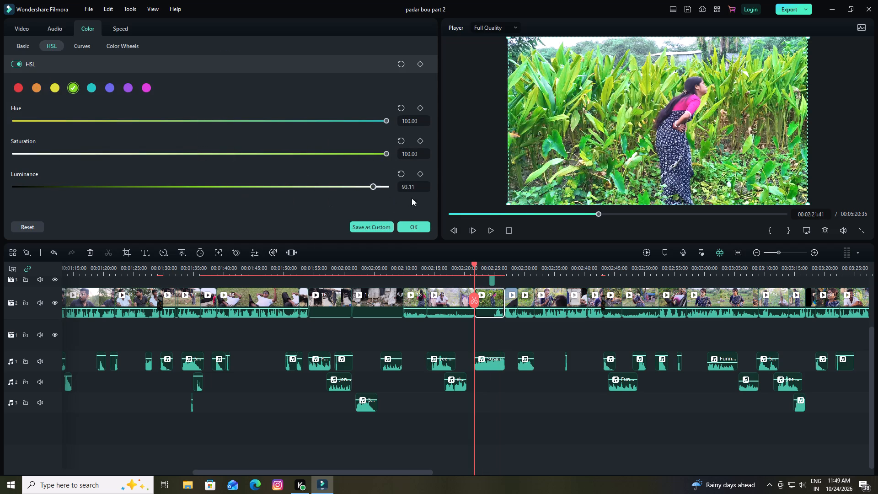
left_click_drag(412, 198, 421, 198)
Raise the midpoint of the white colour curve slightly for the tall-plants clip at about 00:02:21 and accept its colour settings.
left_click(82, 48)
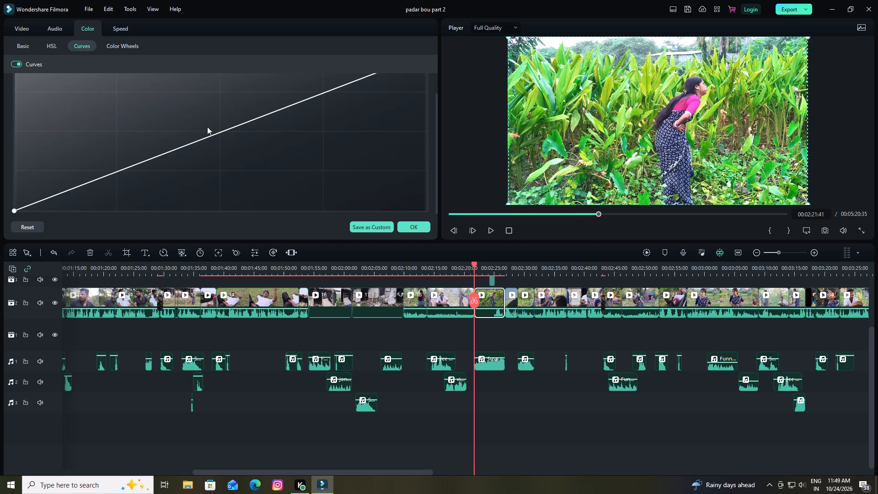
left_click_drag(221, 134, 219, 128)
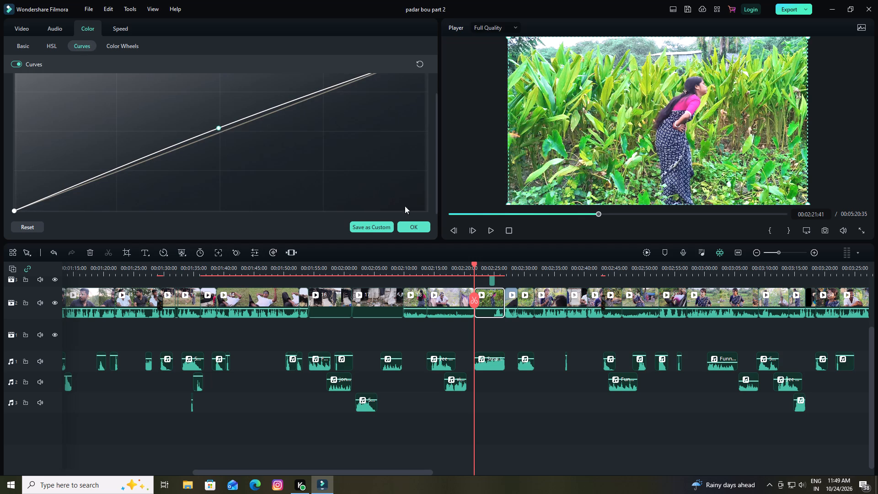
left_click(416, 229)
Raise the midpoint of the white colour curve slightly for the short overlay clip at about 00:02:24, above the main video track.
key("space")
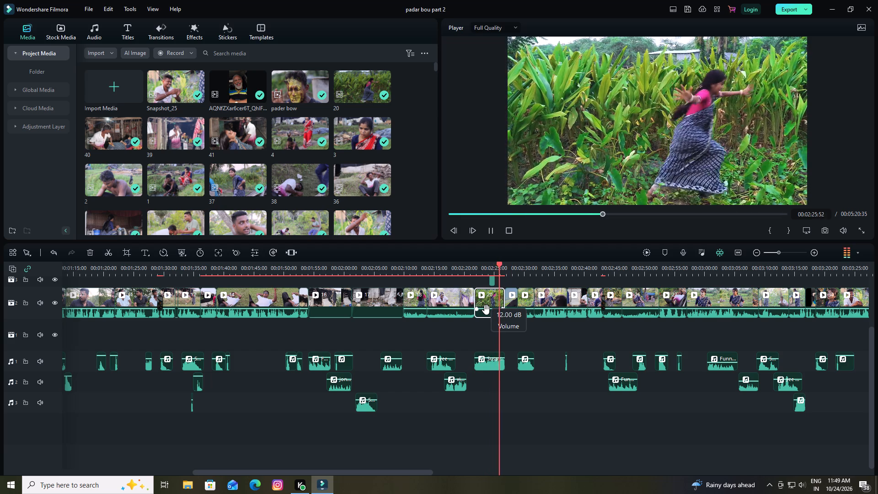
key("space")
scroll(471, 326, "up", 1)
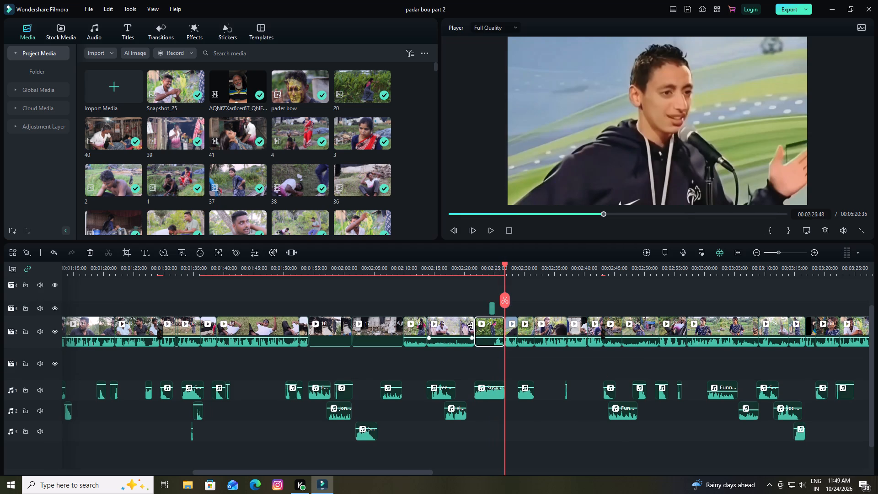
double_click(492, 309)
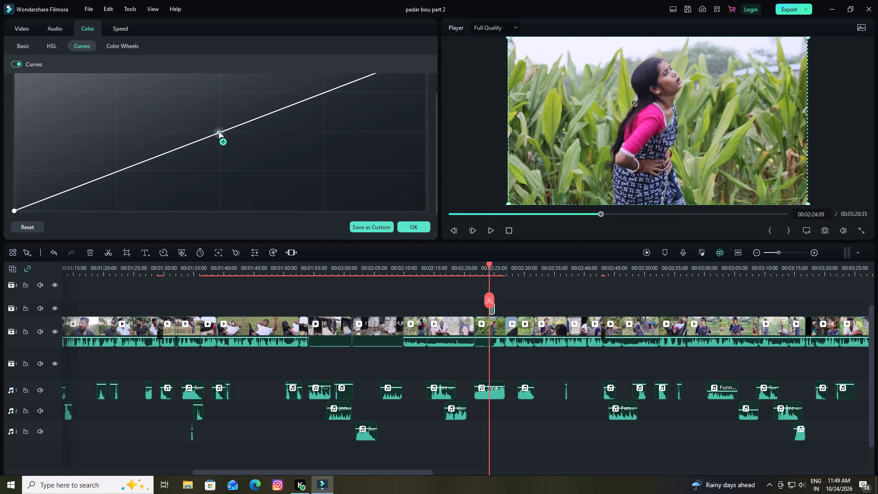
left_click(218, 131)
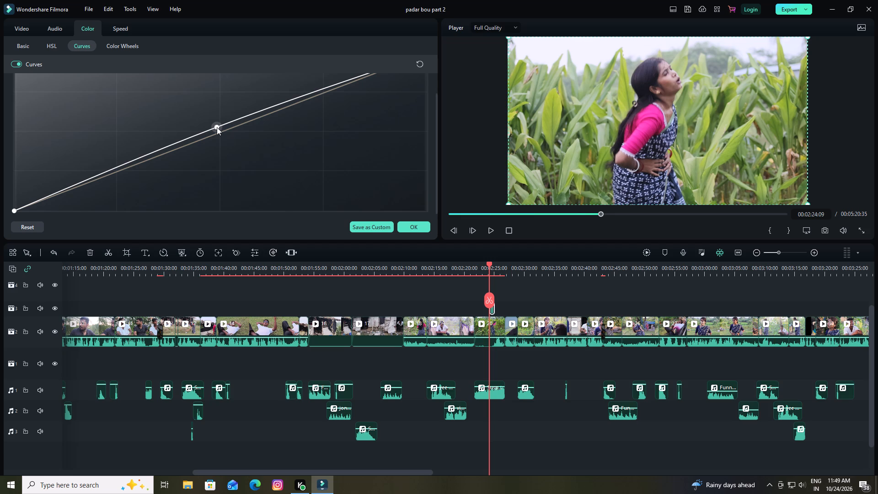
Set the overlay clip's green HSL hue and saturation to 100 and luminance to maximum, and accept the colour settings.
left_click(48, 42)
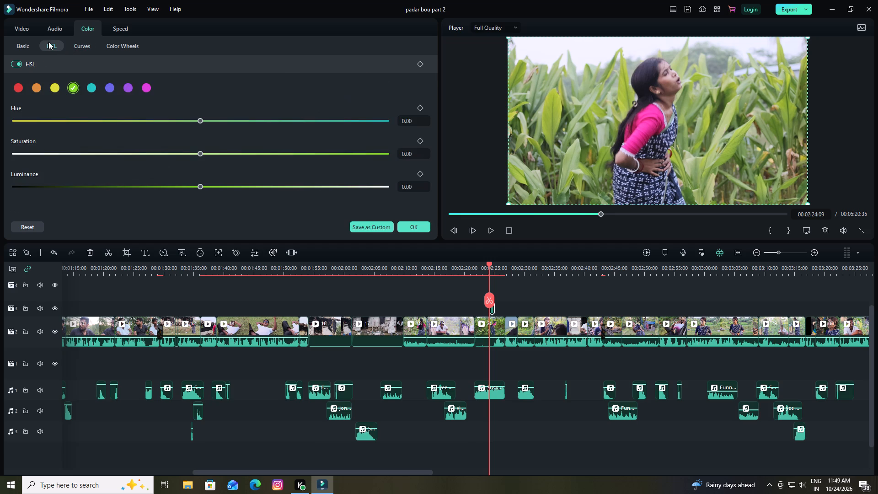
left_click_drag(202, 121, 442, 145)
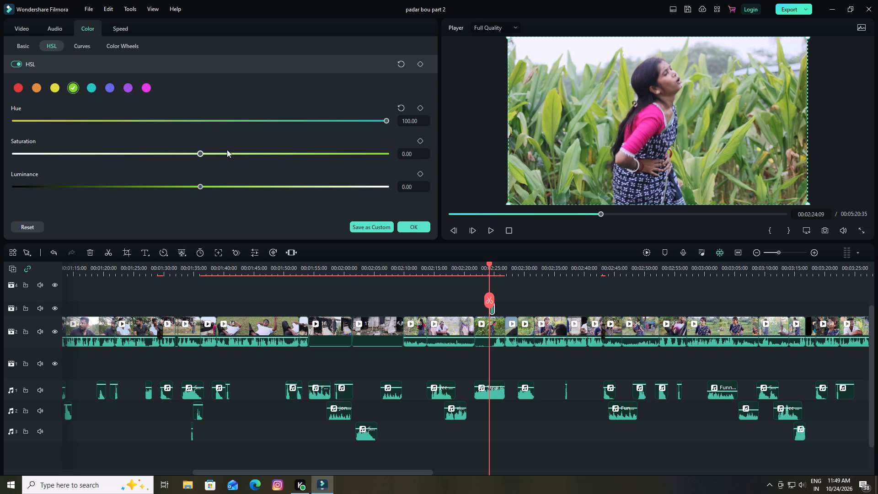
left_click_drag(198, 153, 548, 199)
left_click_drag(200, 187, 486, 196)
left_click(417, 226)
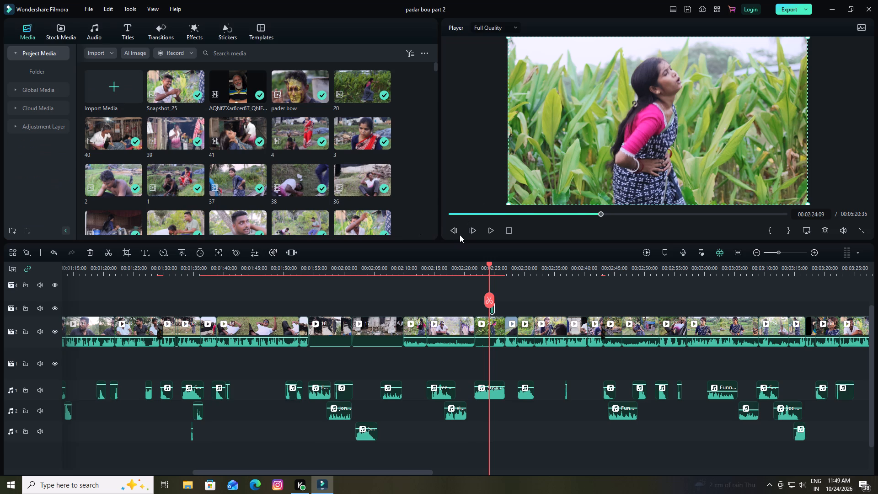
For the clip at about 00:02:30, the woman running past dry palm leaves, set green HSL hue, saturation and luminance to 100.
key("space")
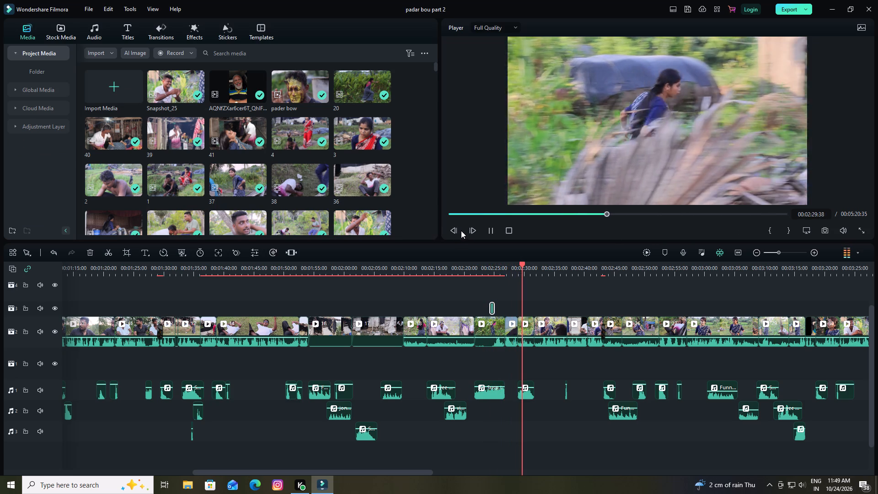
key("space")
double_click(528, 326)
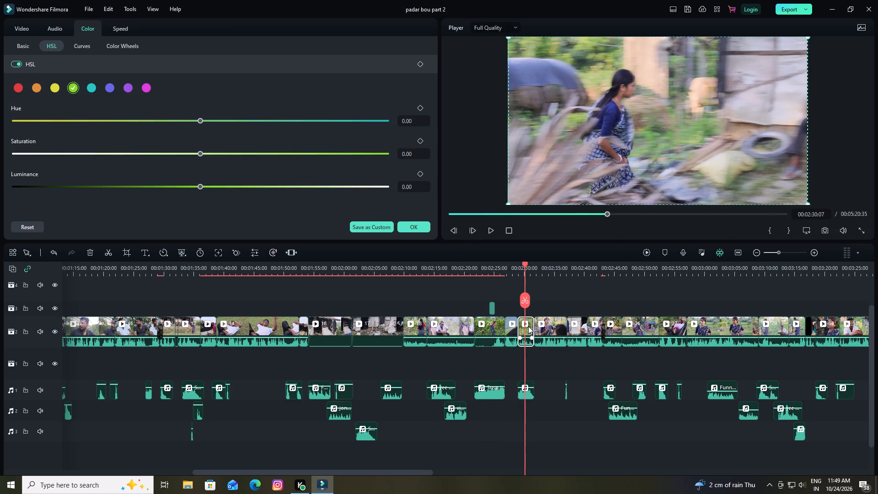
left_click_drag(198, 120, 454, 141)
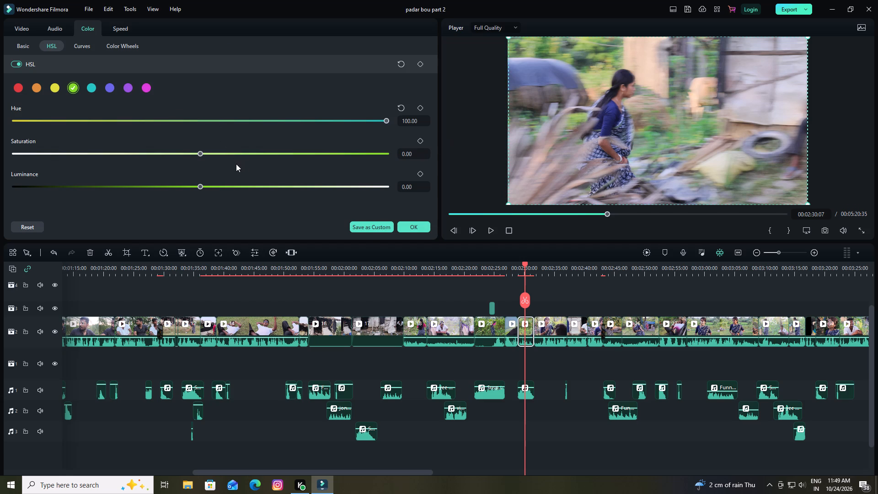
left_click_drag(202, 153, 426, 165)
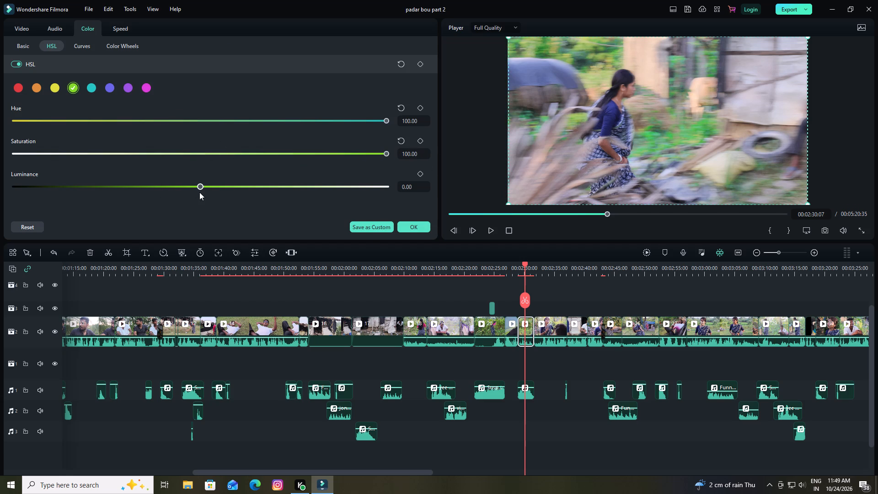
left_click_drag(199, 188, 441, 209)
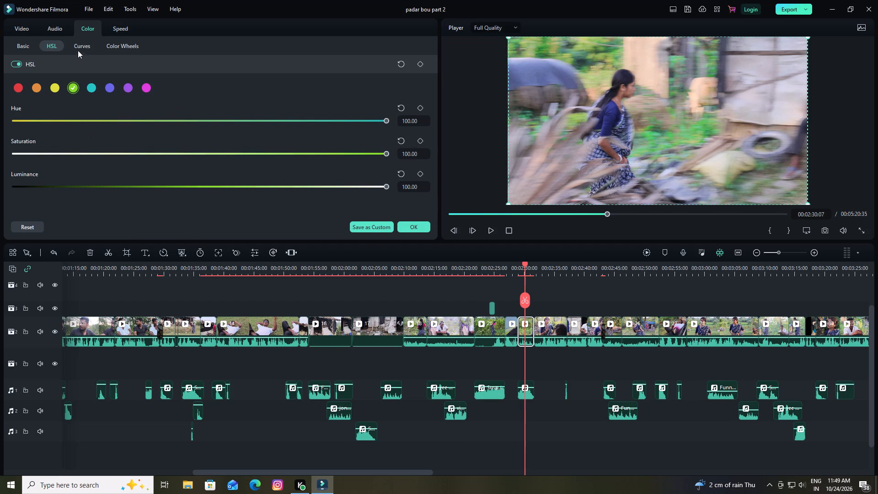
Raise the midpoint of the running woman clip's white colour curve slightly and accept its colour settings.
left_click(82, 46)
left_click(219, 131)
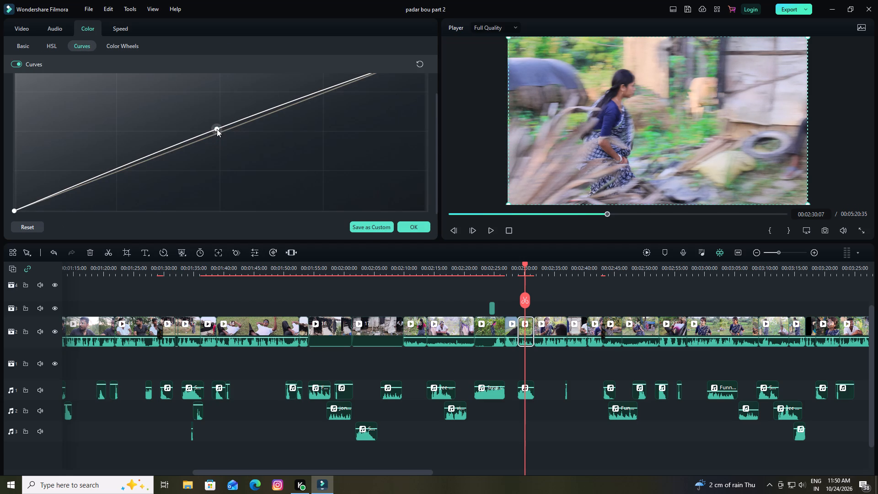
left_click(417, 229)
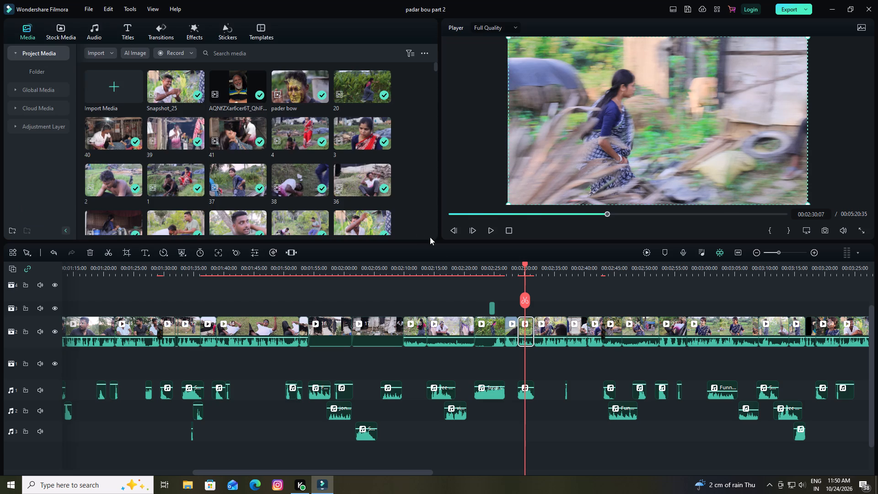
Raise the midpoint of the white colour curve slightly for the clip at about 00:02:33, the woman facing the dark-haired man.
left_click_drag(525, 264, 522, 268)
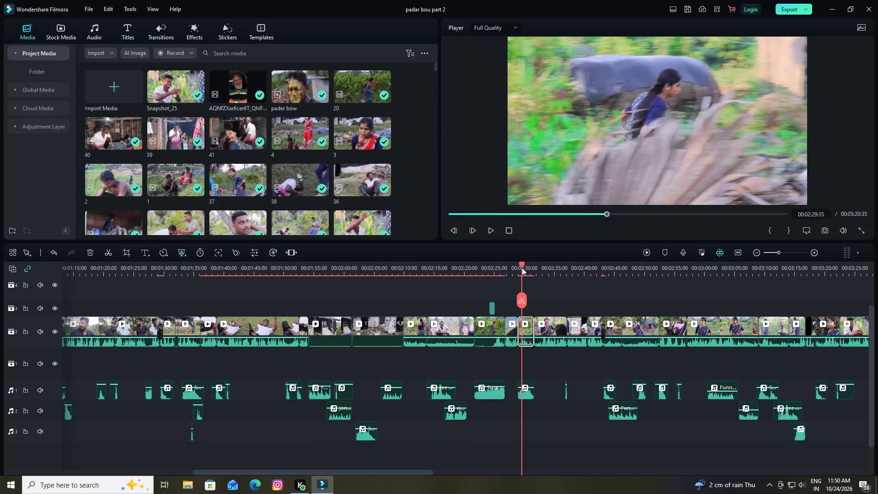
left_click_drag(522, 268, 516, 271)
key("space")
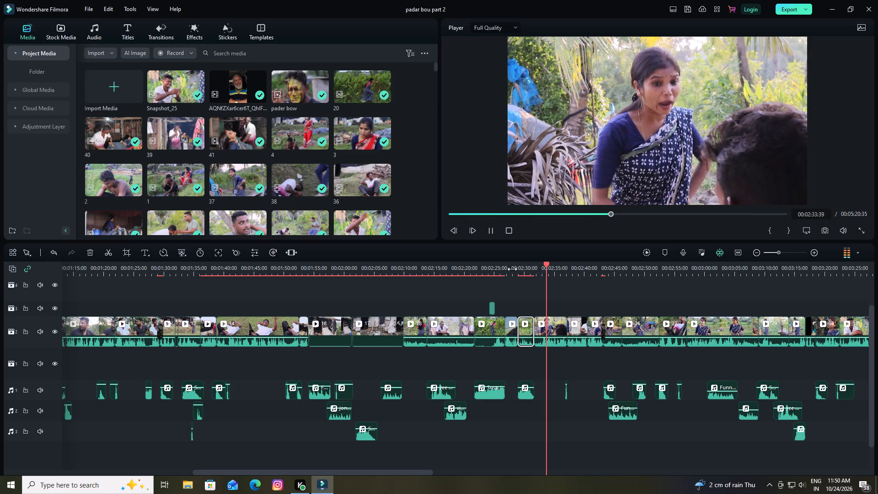
key("space")
double_click(556, 327)
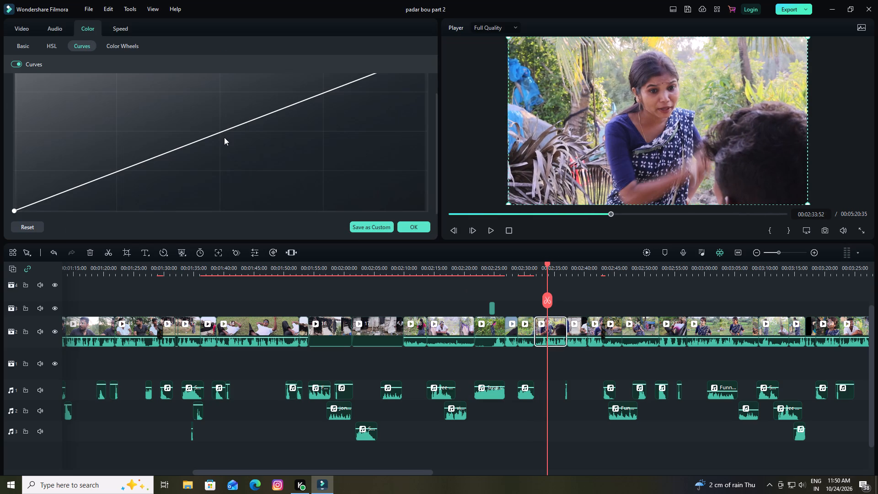
left_click_drag(220, 134, 219, 127)
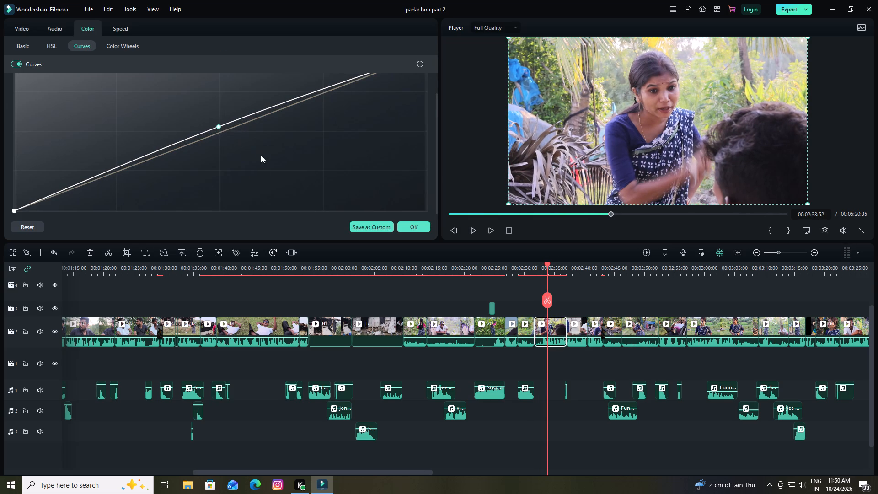
Set this clip's green HSL hue and saturation to 100 and luminance to maximum, and accept the colour settings.
left_click(56, 44)
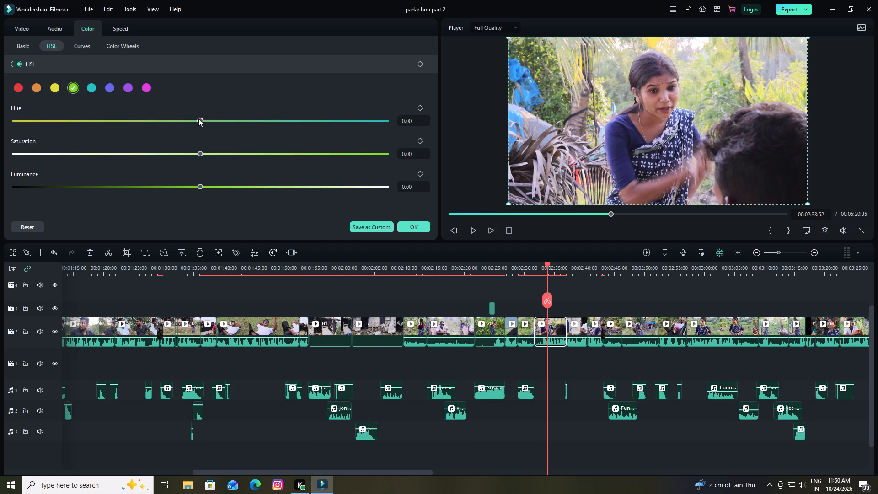
left_click_drag(198, 119, 345, 140)
left_click_drag(344, 120, 442, 119)
left_click_drag(442, 119, 443, 119)
left_click(389, 153)
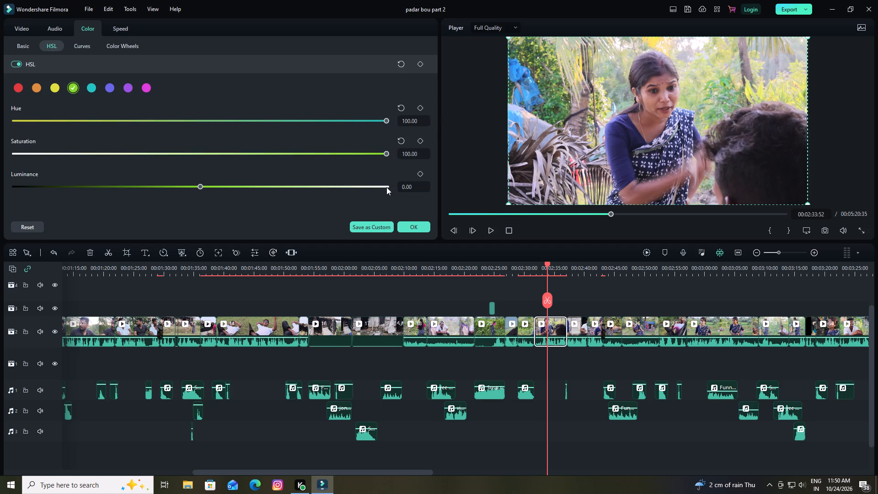
left_click(387, 186)
left_click(417, 229)
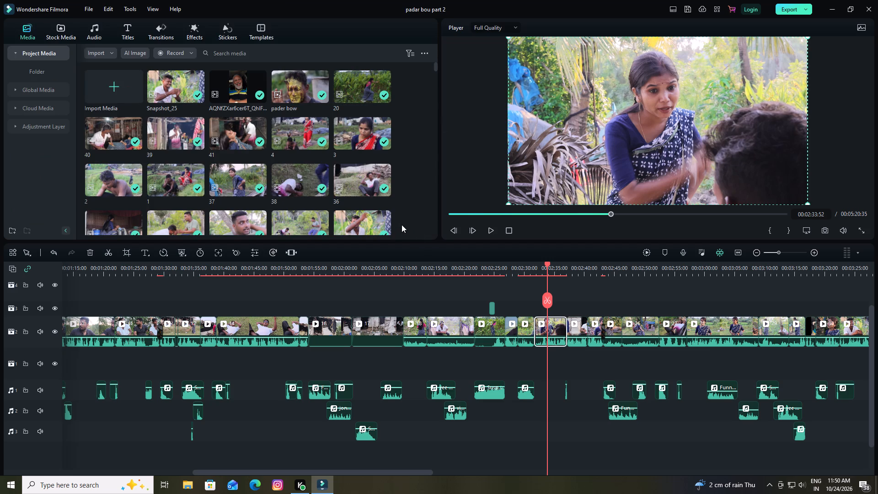
For the clip at about 00:02:37, the man in the white shirt, raise the white colour curve's midpoint slightly and accept.
key("space")
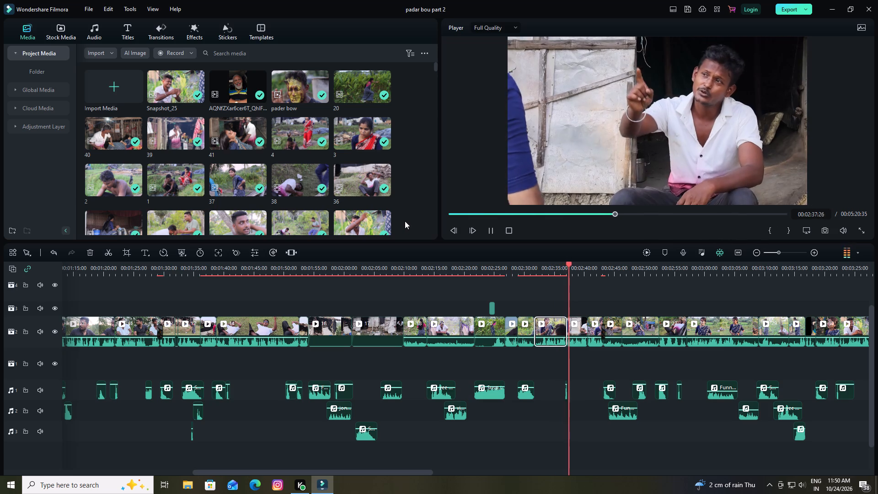
key("space")
double_click(579, 328)
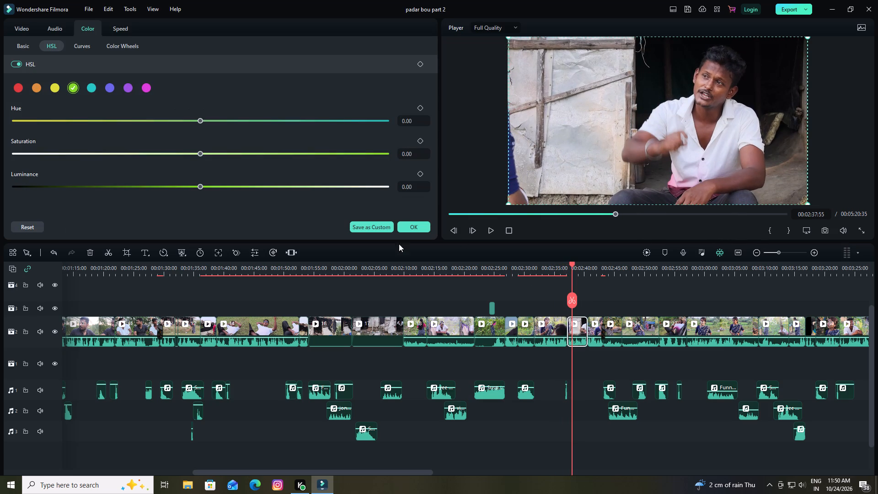
left_click(87, 50)
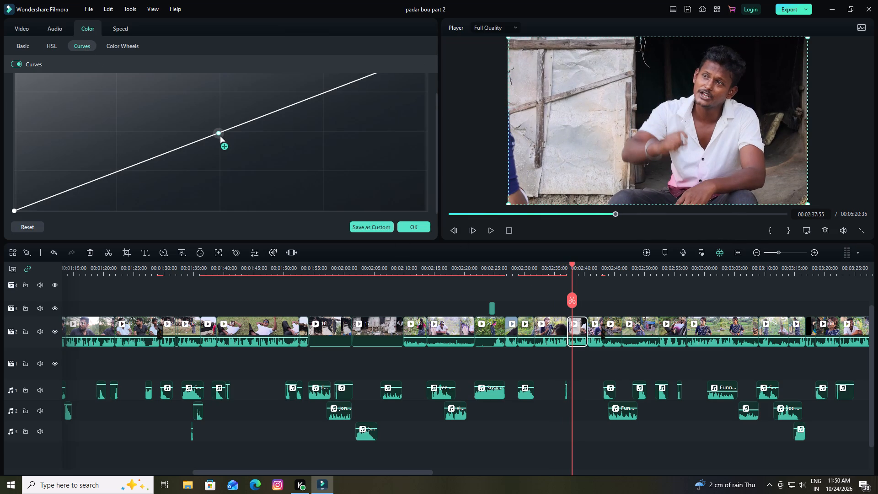
left_click_drag(219, 133, 215, 126)
left_click(413, 226)
Raise the midpoint of the white colour curve slightly for the clip at about 00:02:42, the woman in the blue sari.
key("space")
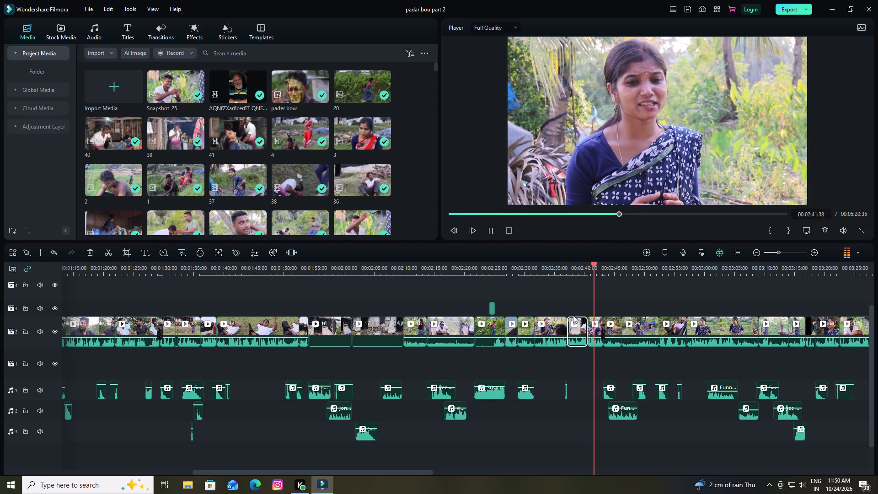
key("space")
double_click(595, 344)
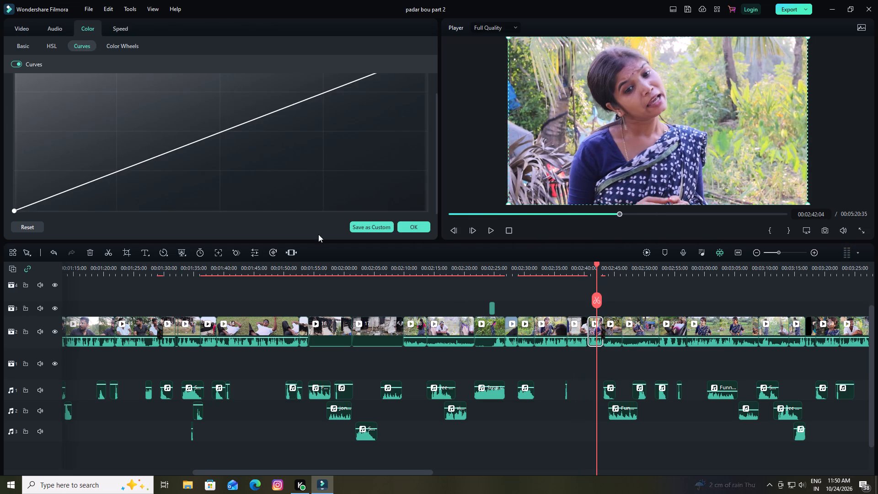
left_click(221, 131)
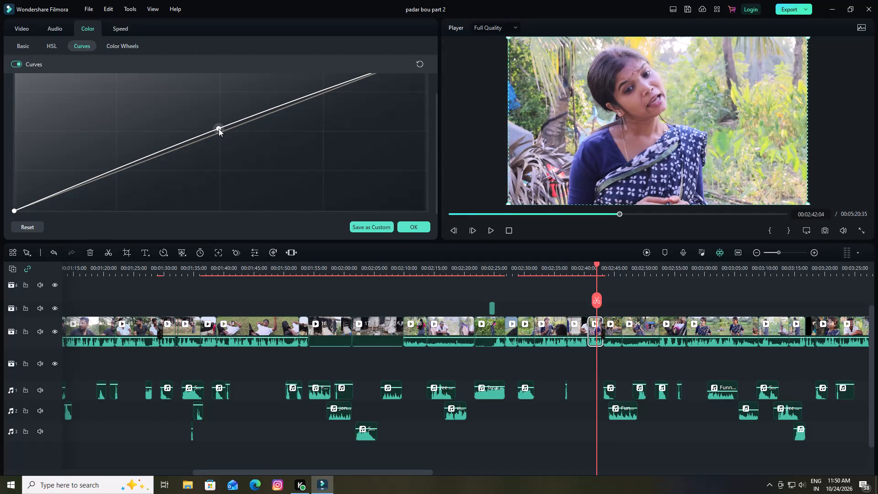
Set the blue sari clip's green HSL hue, saturation and luminance to 100 and accept the colour settings.
left_click(58, 44)
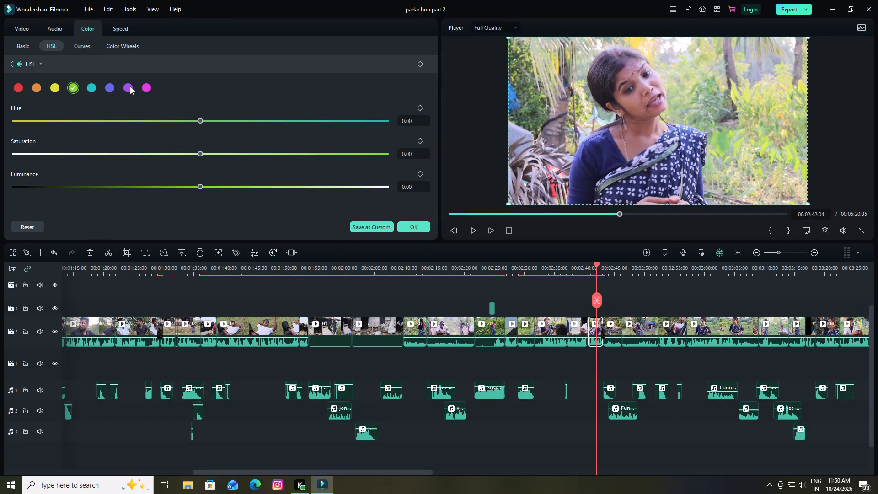
left_click(388, 121)
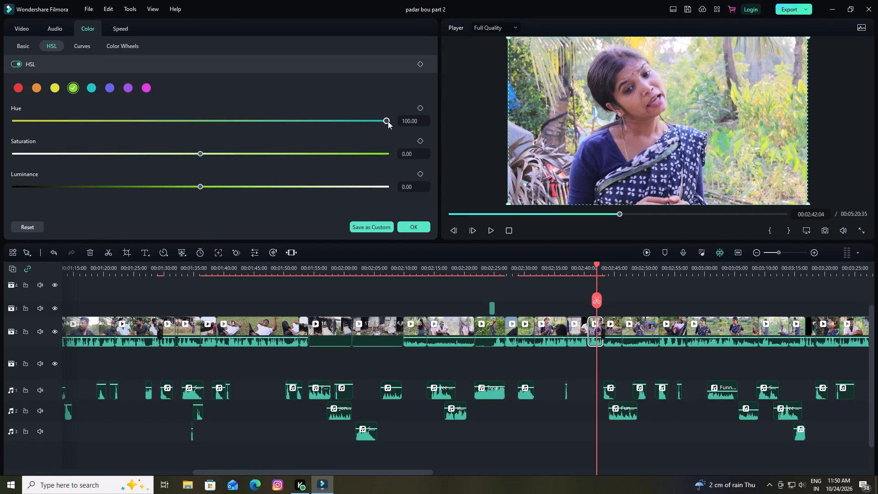
left_click(387, 152)
left_click(387, 187)
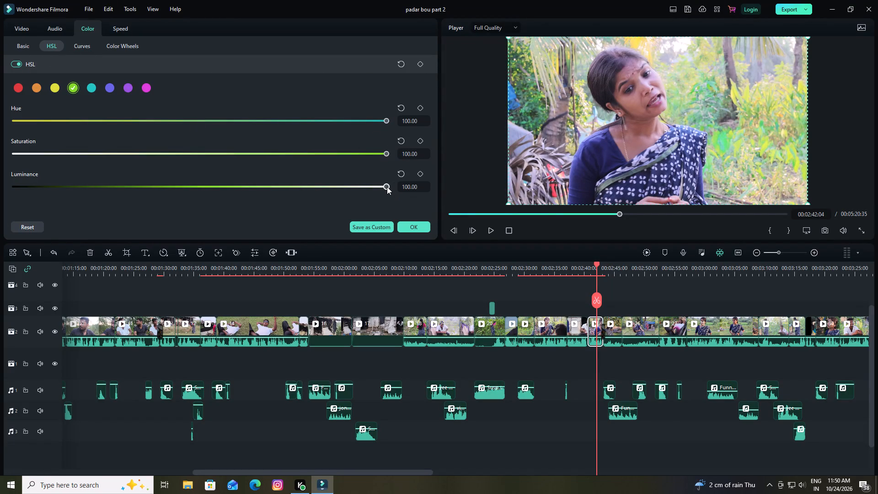
left_click(413, 229)
For the clip at about 00:02:44, the woman with the calf, set green HSL hue, saturation and luminance to 100.
key("space")
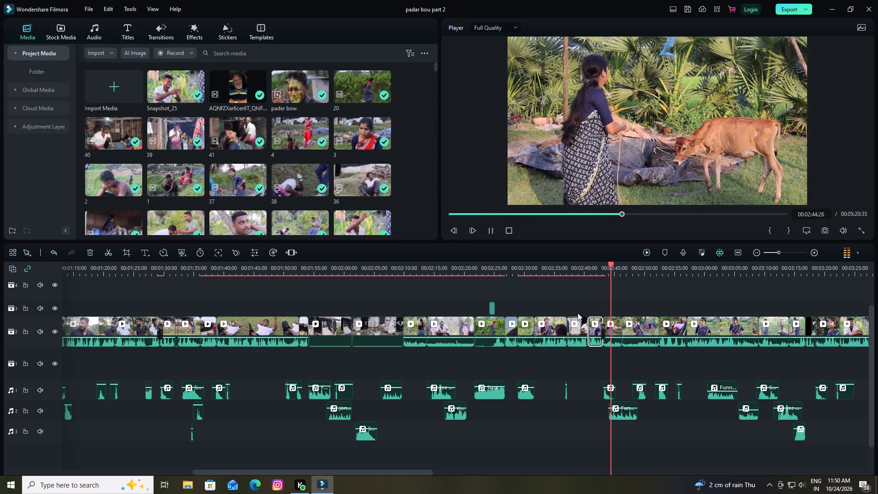
key("space")
double_click(615, 332)
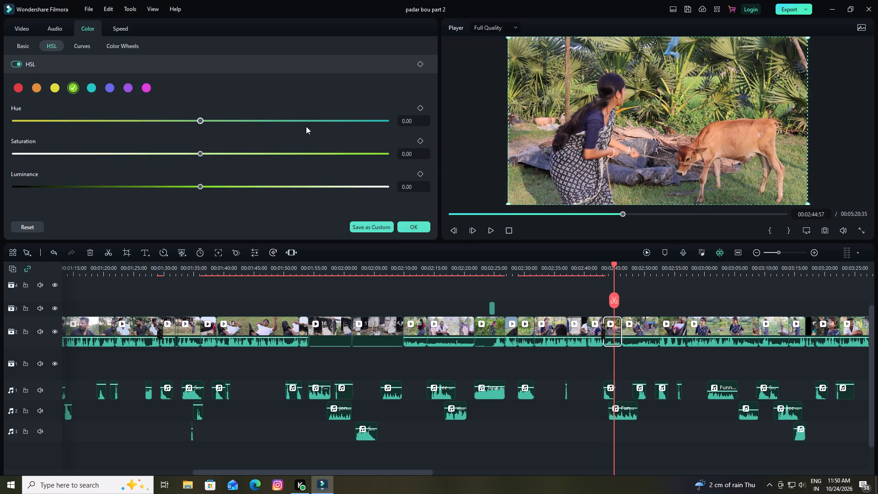
left_click(387, 120)
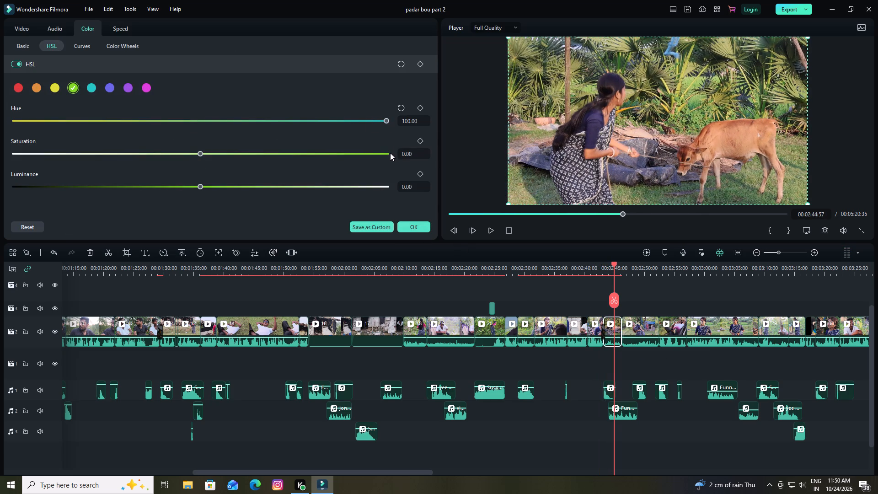
left_click(387, 154)
left_click(388, 186)
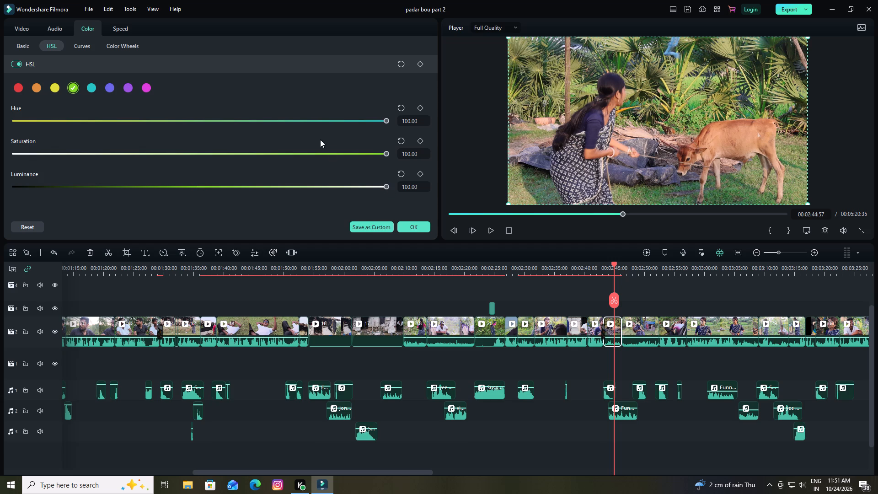
Raise the midpoint of the calf clip's white colour curve slightly and accept the colour settings.
left_click(83, 47)
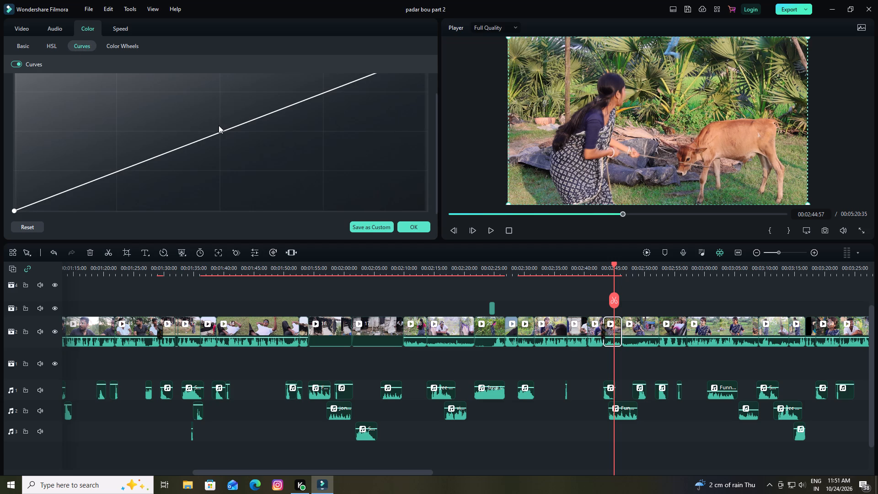
left_click(220, 130)
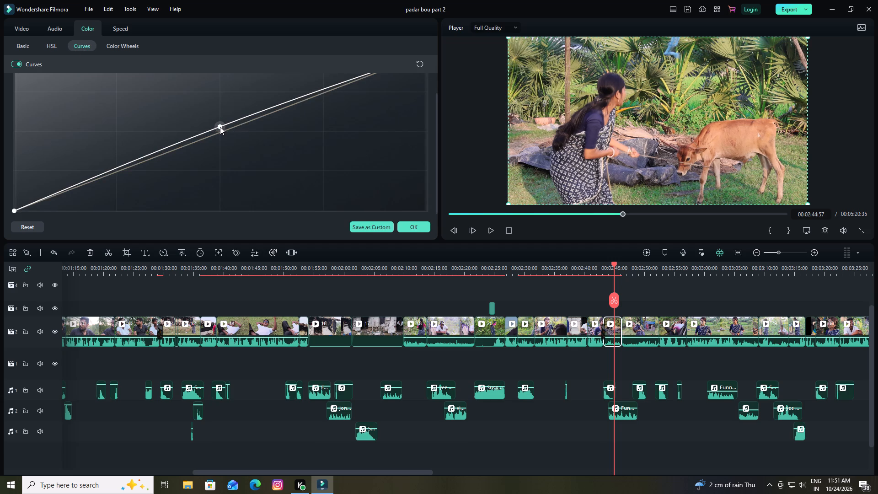
left_click(413, 227)
Raise the midpoint of the white colour curve slightly for the clip at about 00:02:47, the woman bending near the hens.
key("space")
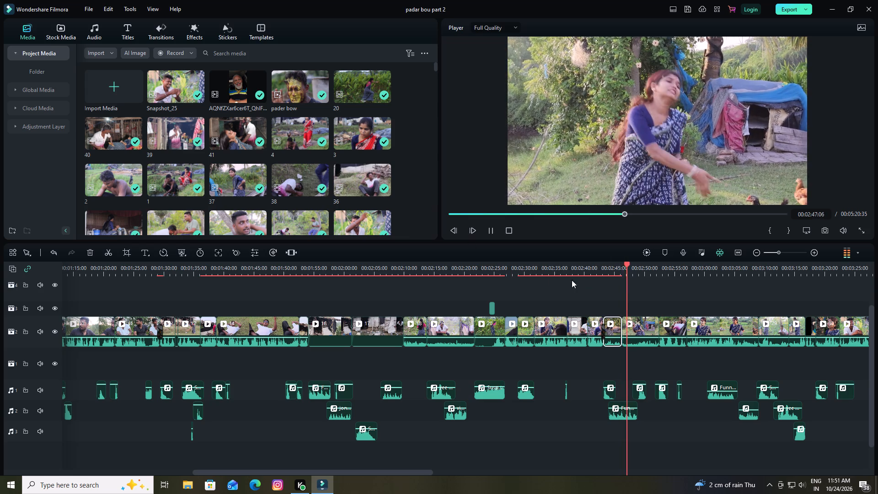
key("space")
left_click(632, 336)
double_click(634, 333)
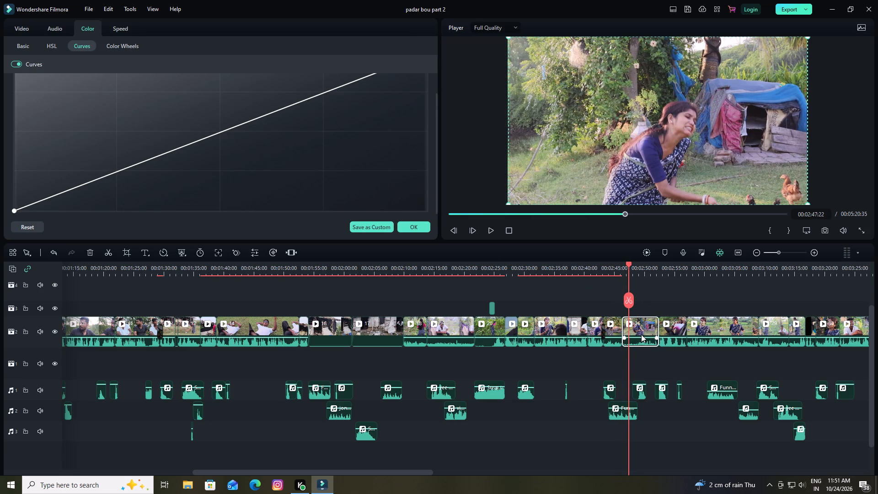
left_click(220, 132)
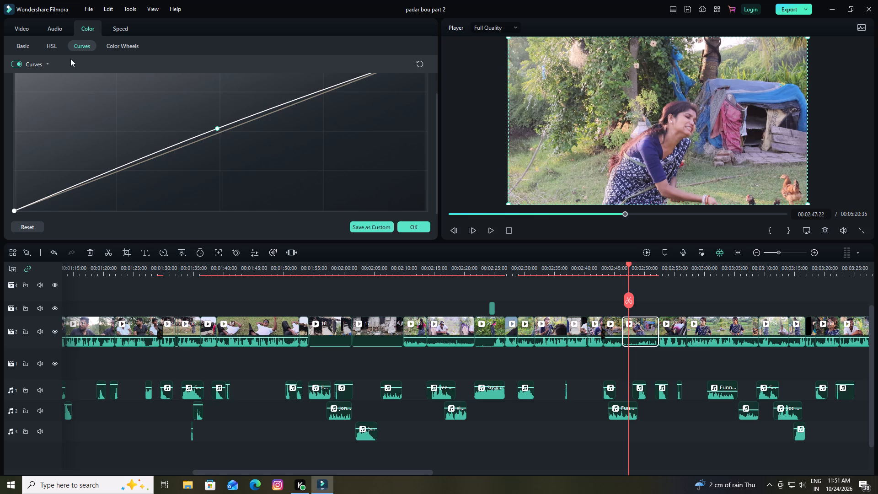
Set this clip's green HSL hue, saturation and luminance to 100 and accept the colour settings.
left_click(55, 45)
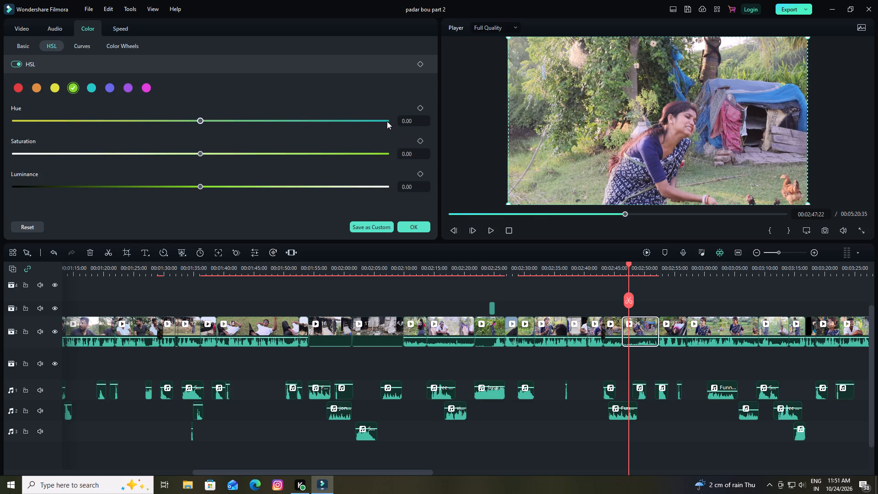
left_click(387, 121)
left_click(388, 153)
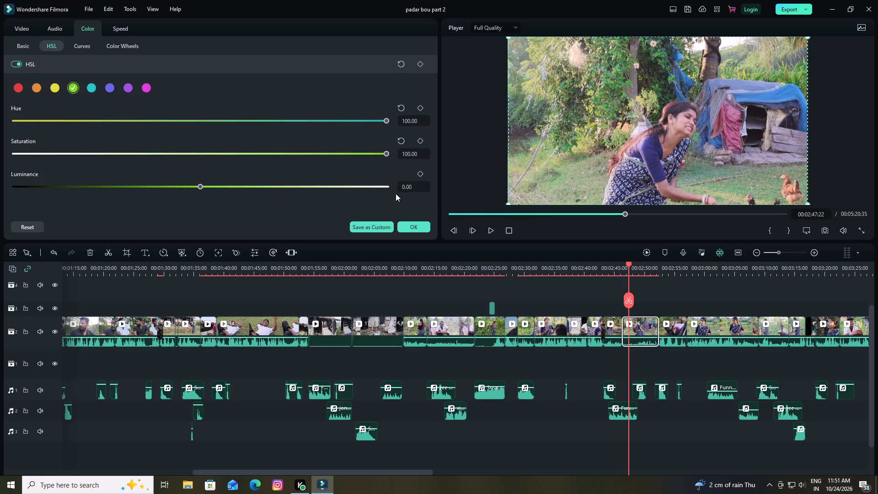
left_click(386, 185)
left_click(425, 226)
For the clip at about 00:02:54, the man lying back beside the chickens, set green HSL luminance, saturation and hue to 100.
key("space")
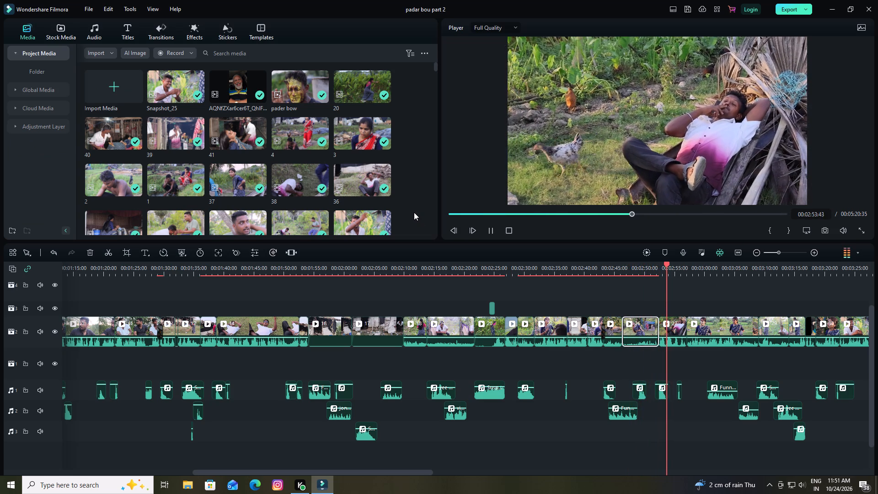
key("space")
double_click(679, 331)
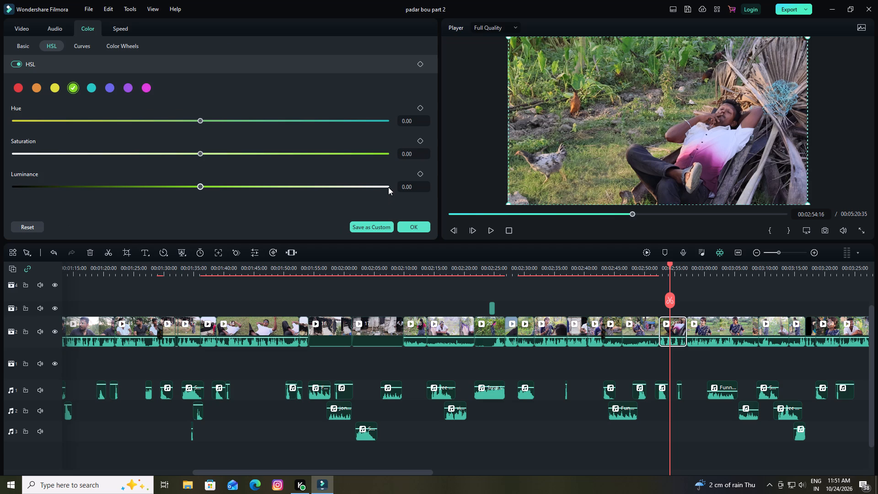
left_click(388, 187)
left_click(388, 154)
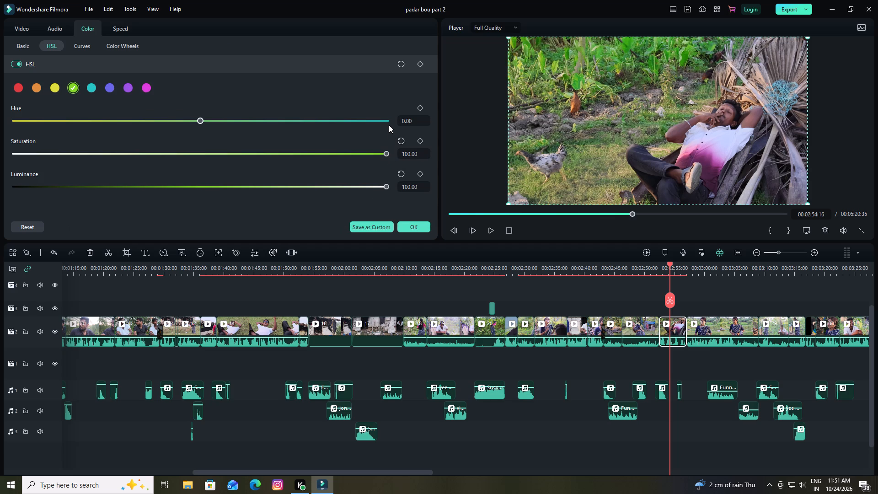
left_click(387, 120)
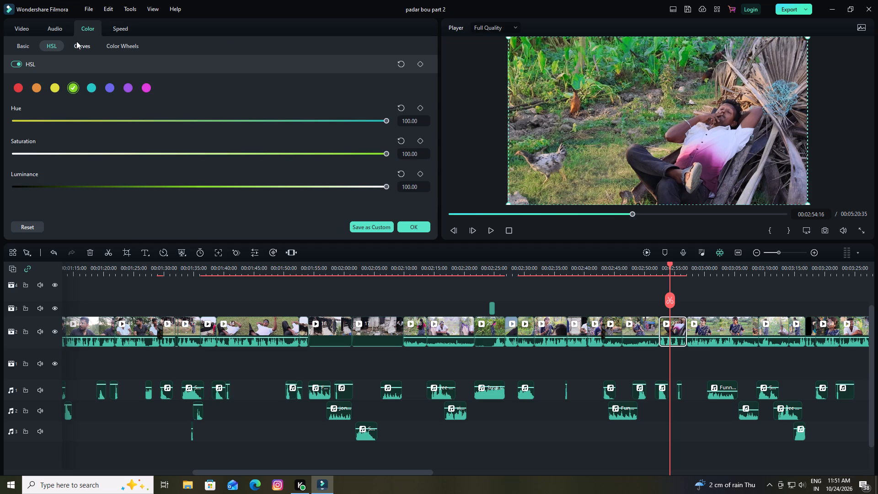
Raise the midpoint of the reclining man clip's white colour curve slightly and accept the colour settings.
left_click(76, 41)
left_click_drag(221, 132, 216, 125)
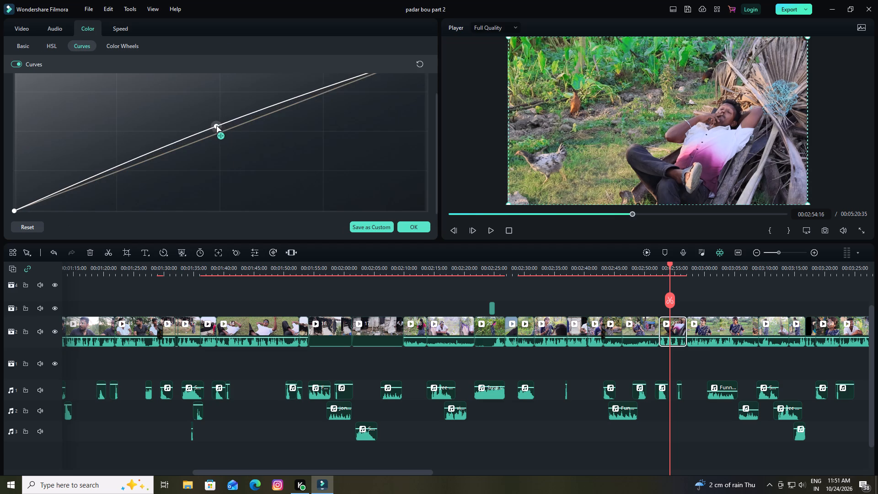
left_click_drag(216, 125, 215, 124)
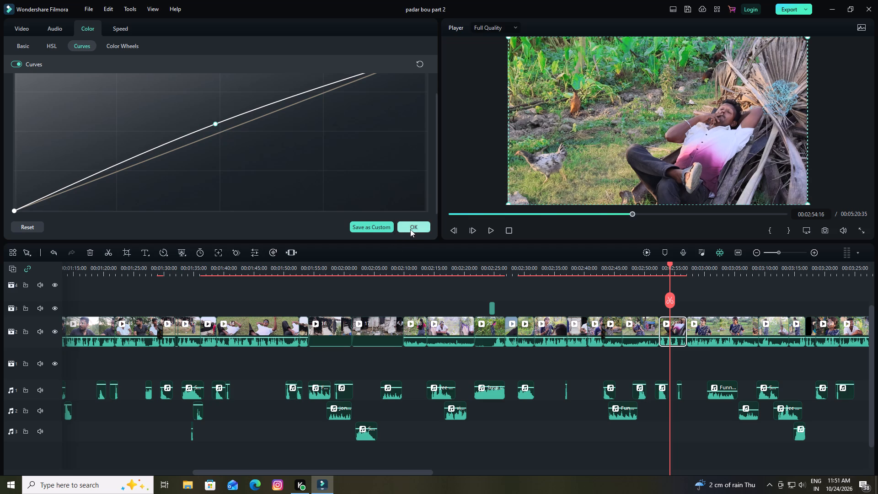
left_click(410, 229)
Raise the midpoint of the white colour curve slightly for the clip at about 00:02:59, the woman in the patterned sari.
key("space")
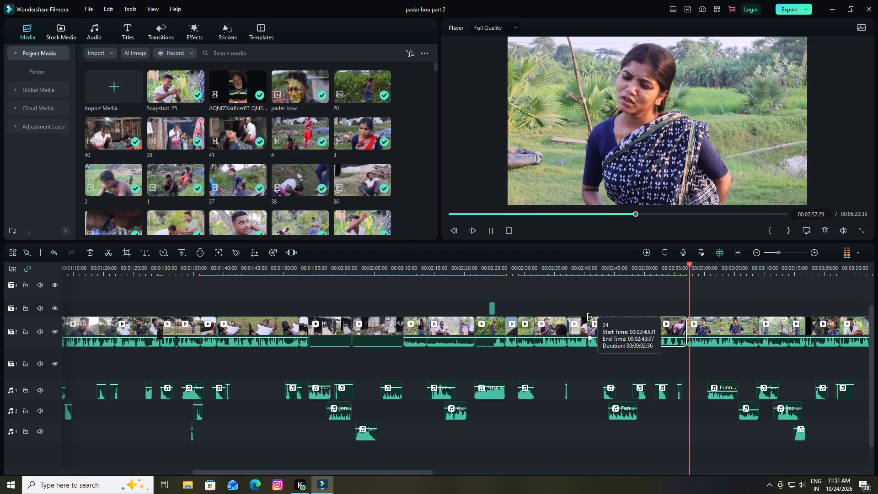
key("space")
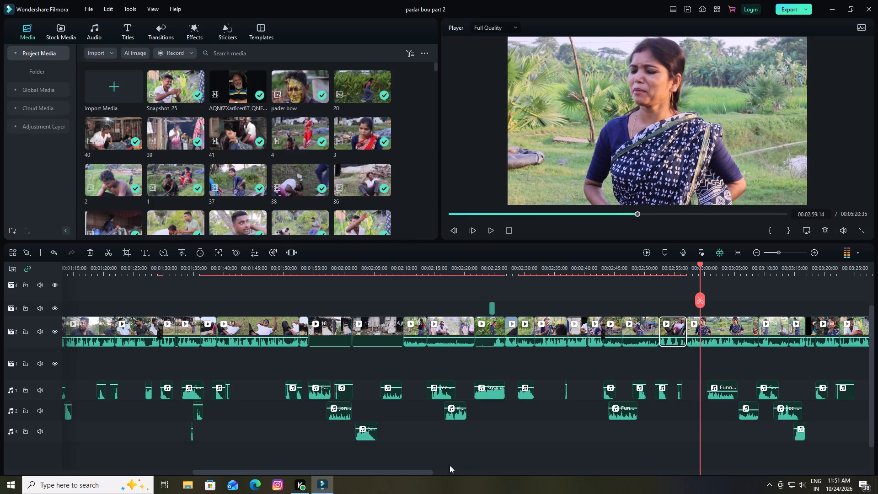
left_click_drag(423, 472, 537, 473)
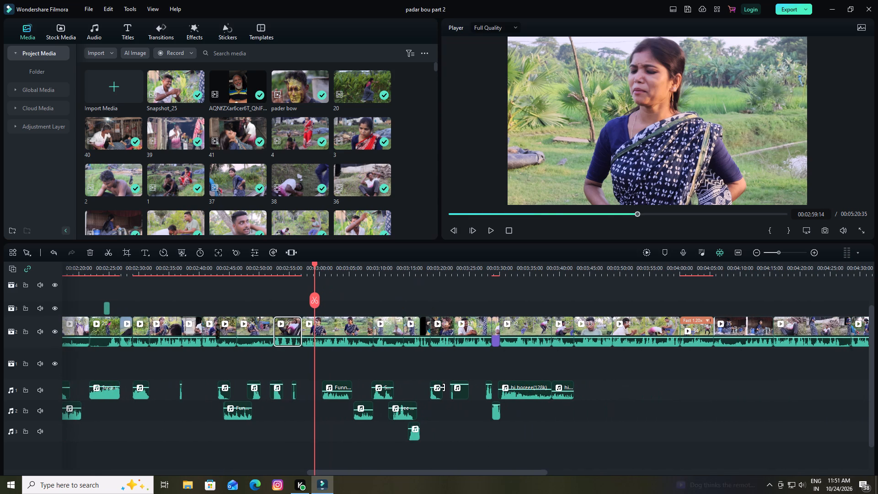
double_click(355, 332)
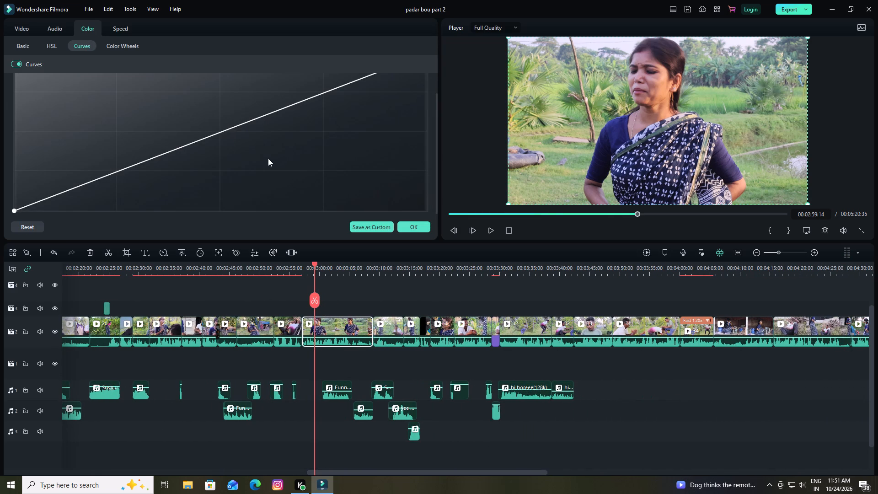
left_click_drag(219, 131, 215, 125)
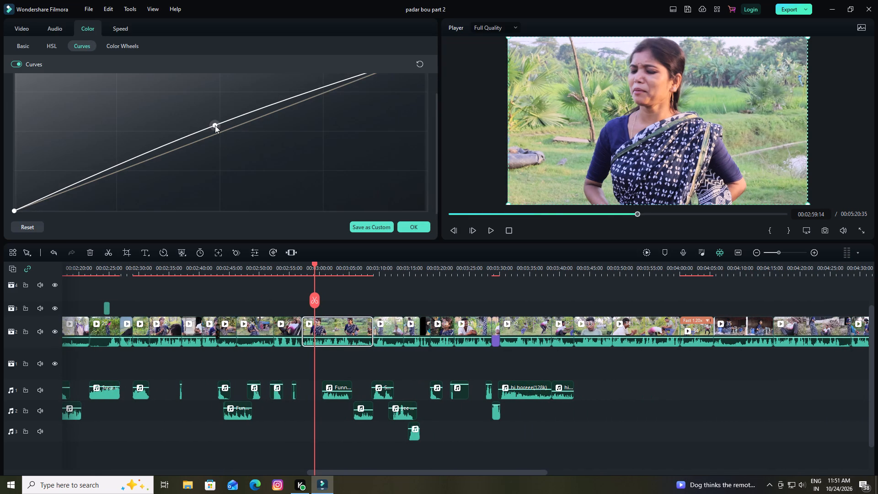
left_click_drag(215, 125, 215, 126)
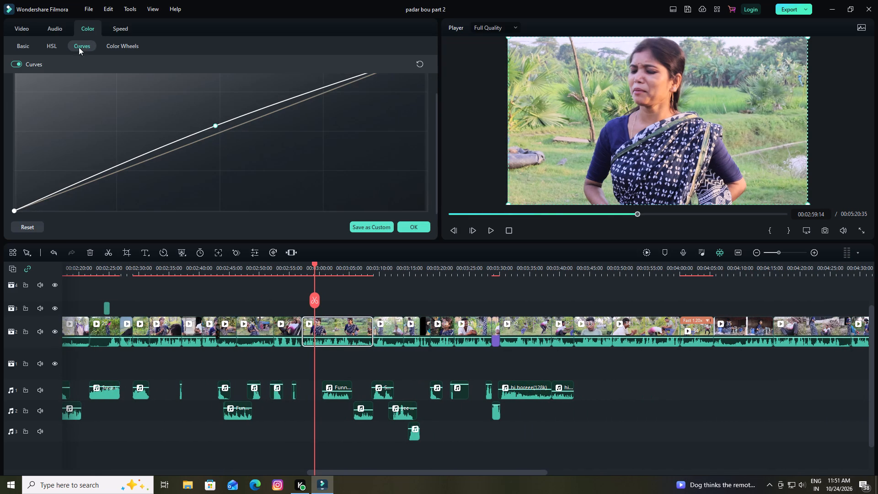
Set the patterned sari clip's green HSL hue, saturation and luminance to 100 and accept the colour settings.
left_click(46, 40)
left_click(55, 48)
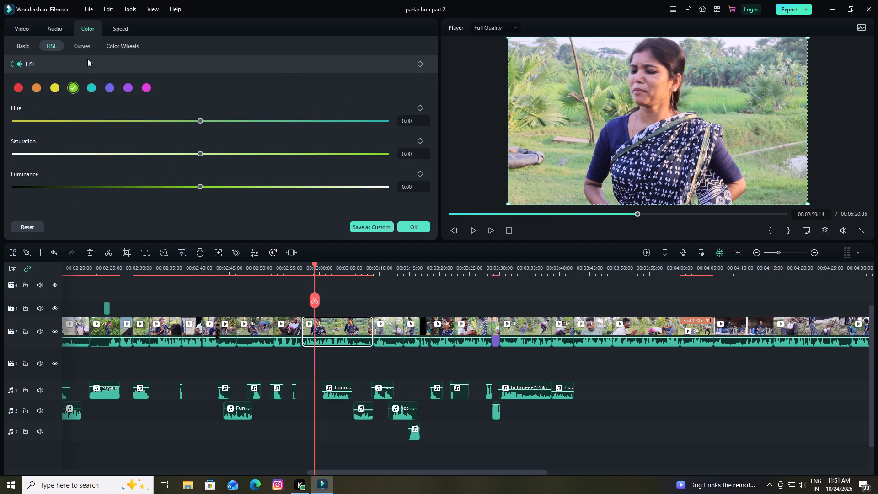
left_click(388, 119)
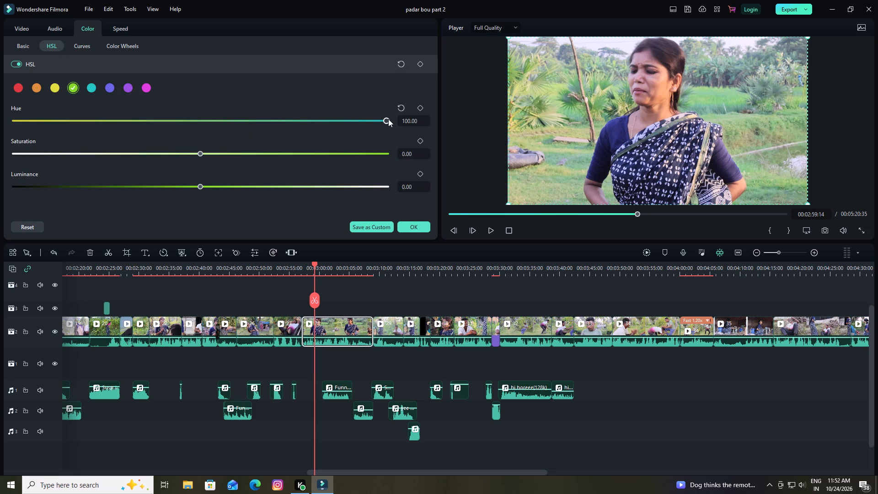
left_click(388, 152)
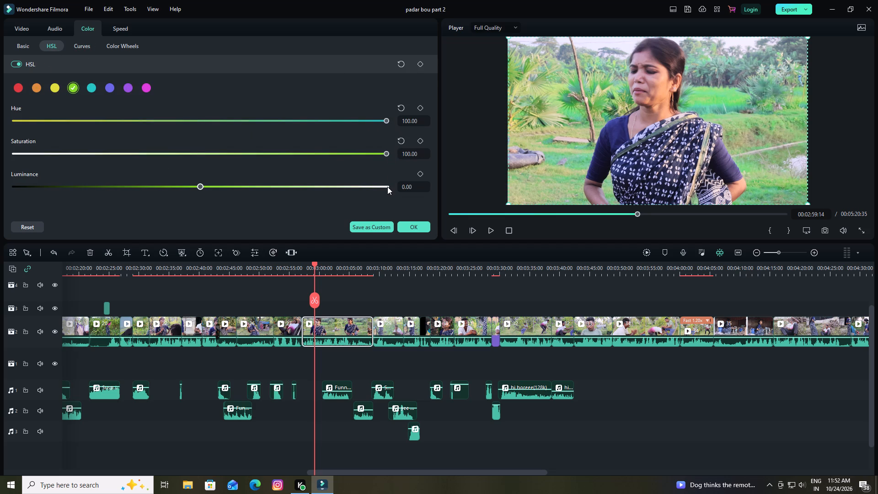
left_click(387, 186)
key("space")
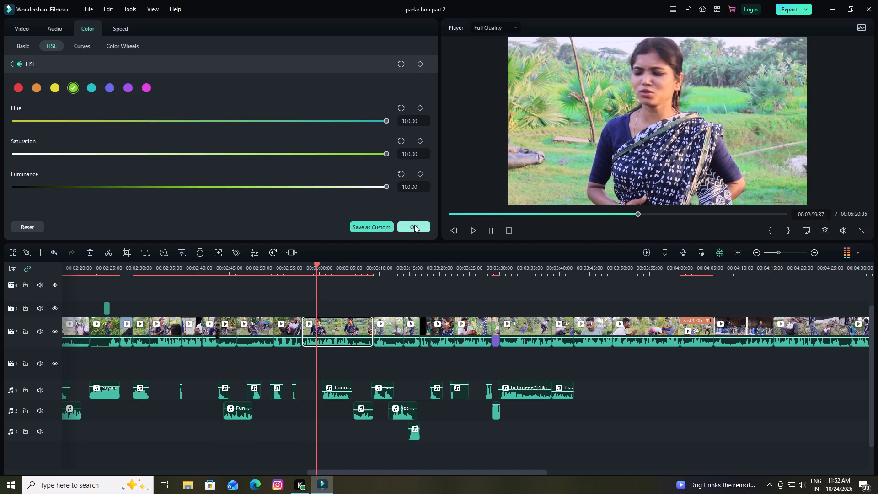
left_click(414, 225)
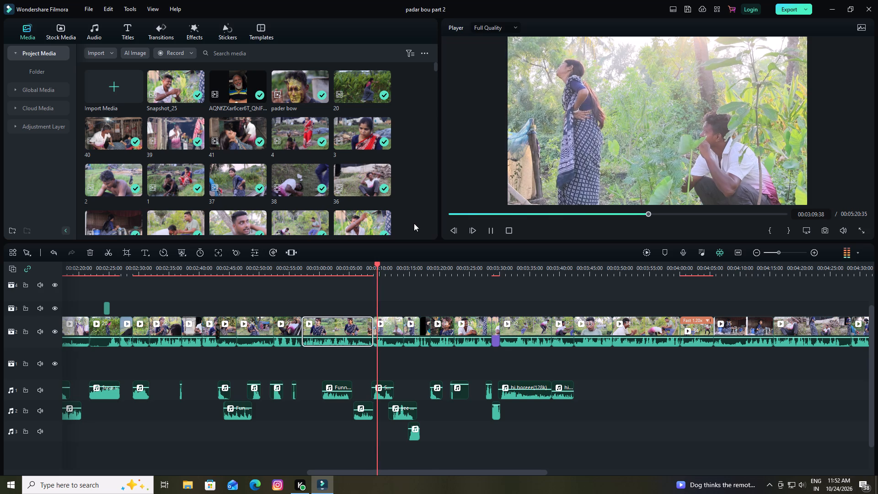
For the clip at about 00:03:10, the standing woman and crouching man, set green HSL luminance, saturation and hue to 100.
key("space")
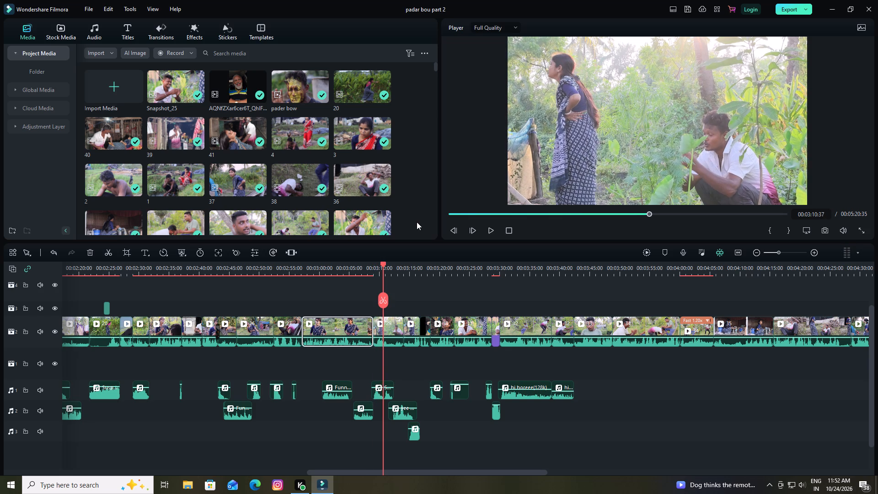
double_click(396, 333)
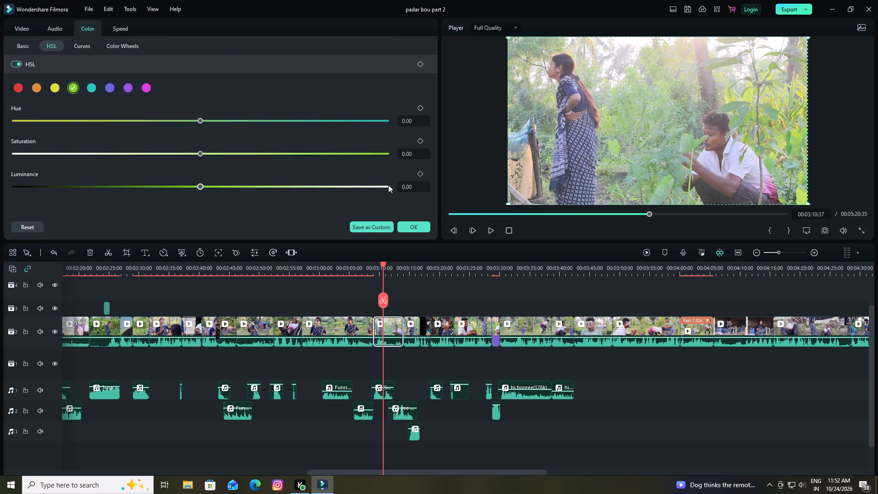
left_click(388, 185)
left_click(388, 153)
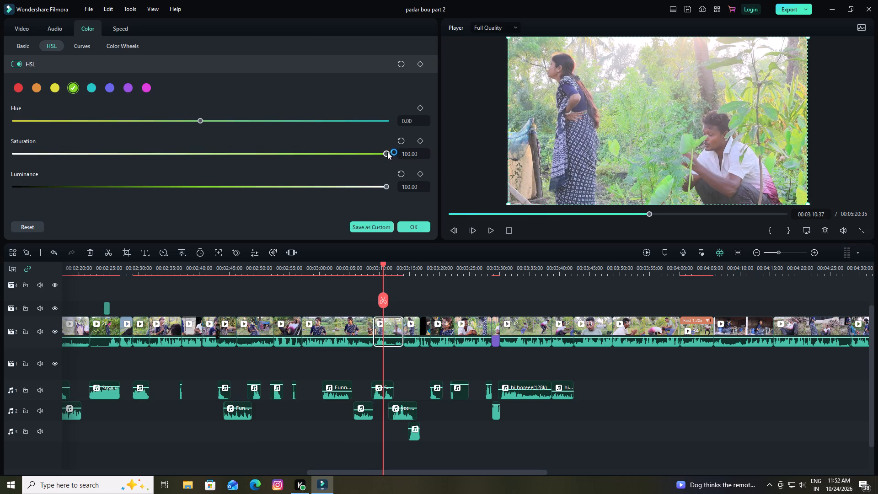
left_click(388, 121)
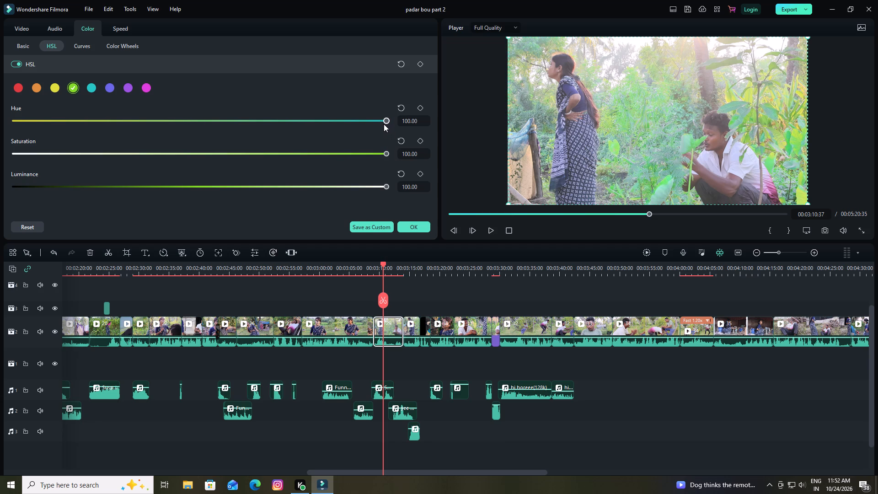
Save the project.
key("ctrl+s")
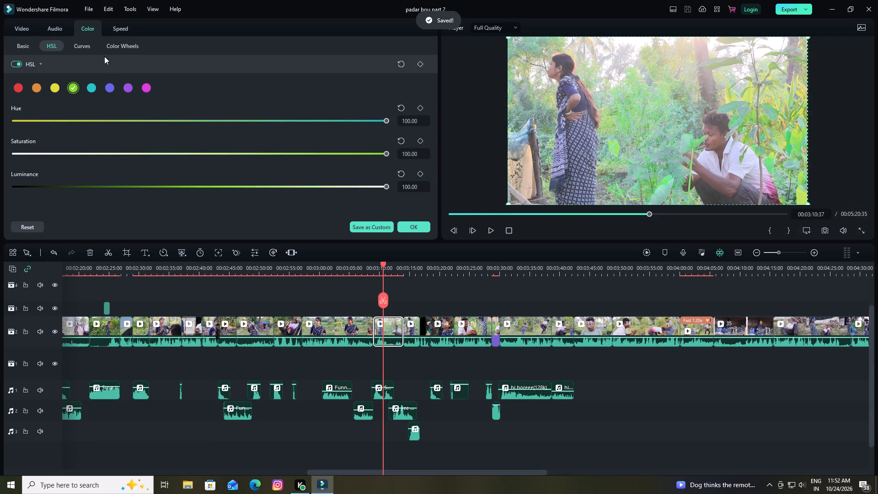
Add a control point at the middle of this clip's white colour curve and accept the colour settings.
left_click(83, 46)
left_click(222, 132)
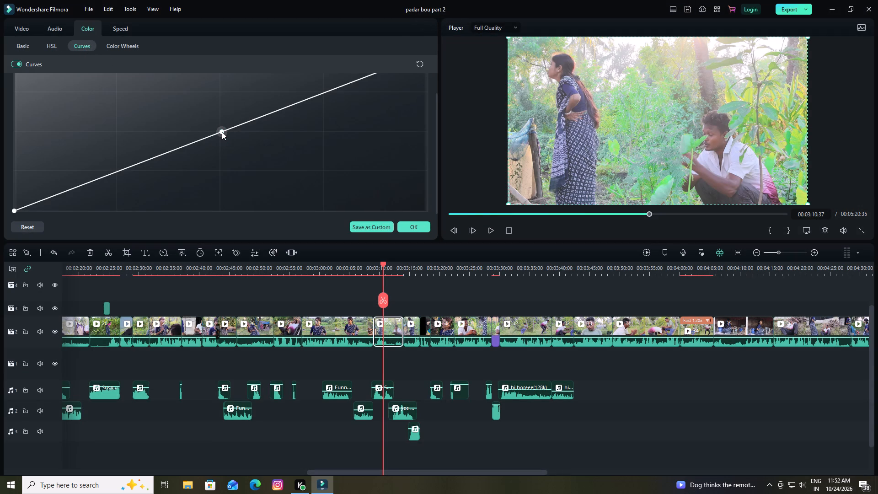
left_click(416, 225)
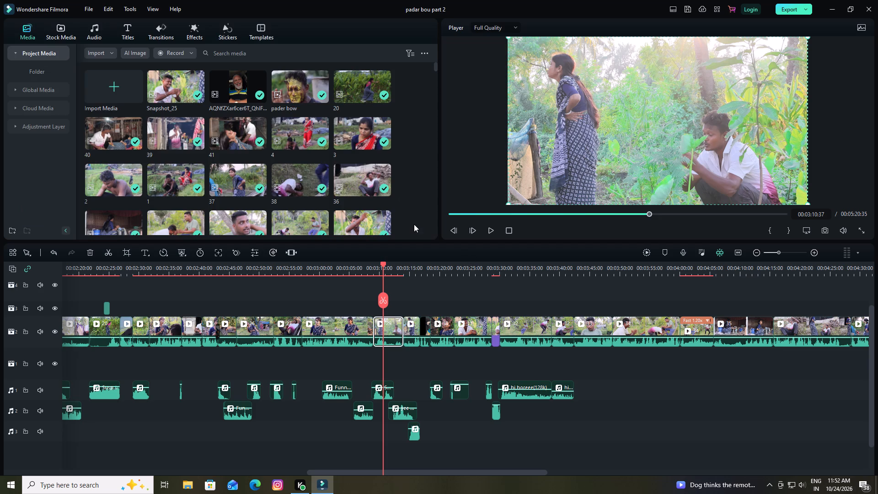
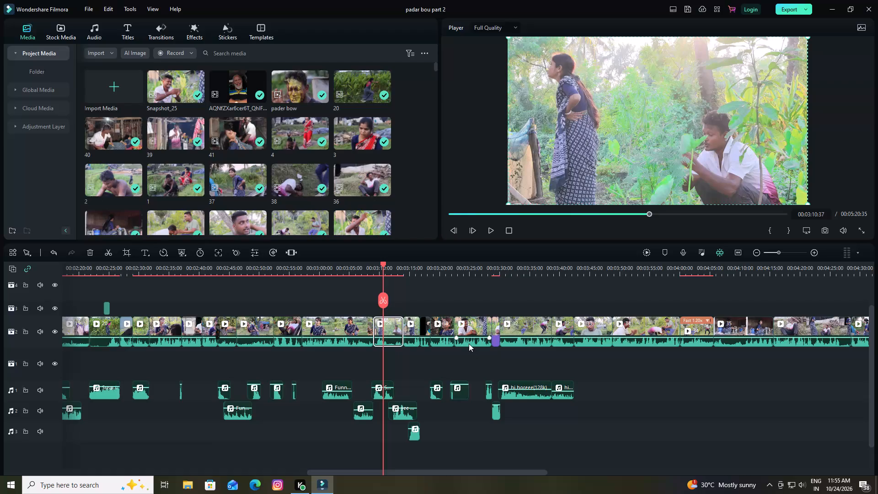
Slightly raise the middle of the white colour curve for the short clip at about 00:03:14, the standing woman and crouching man.
key("space")
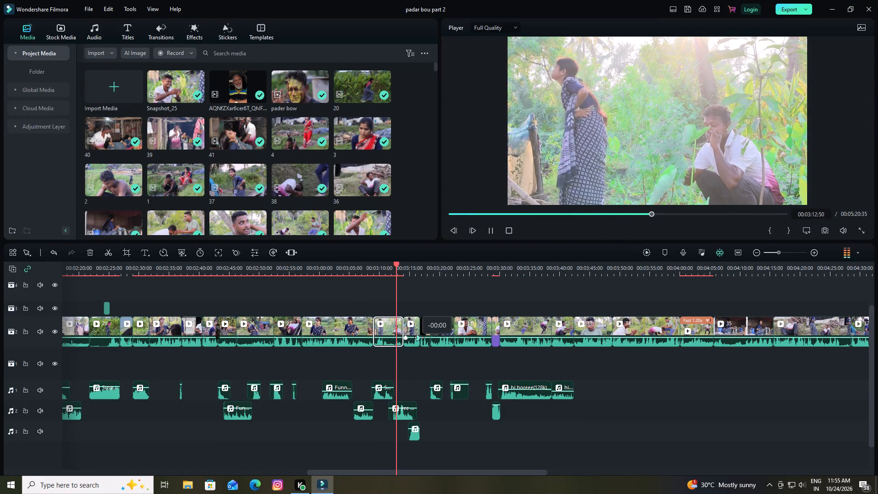
key("space")
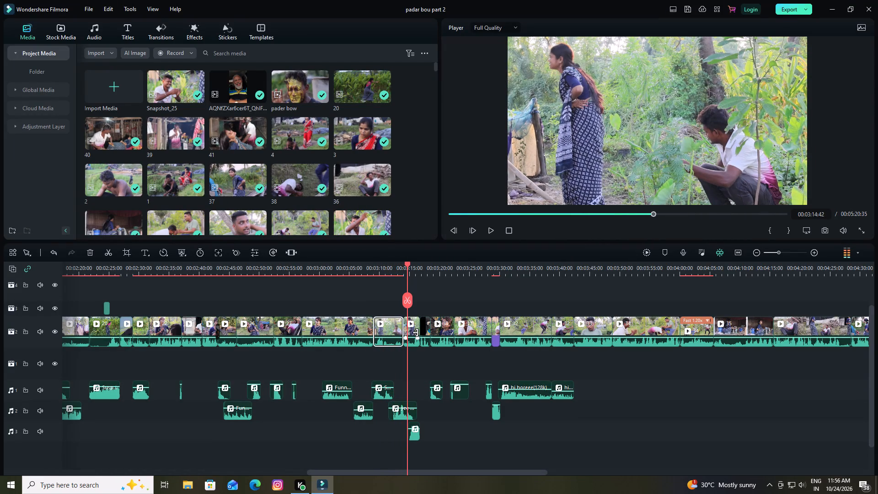
double_click(416, 333)
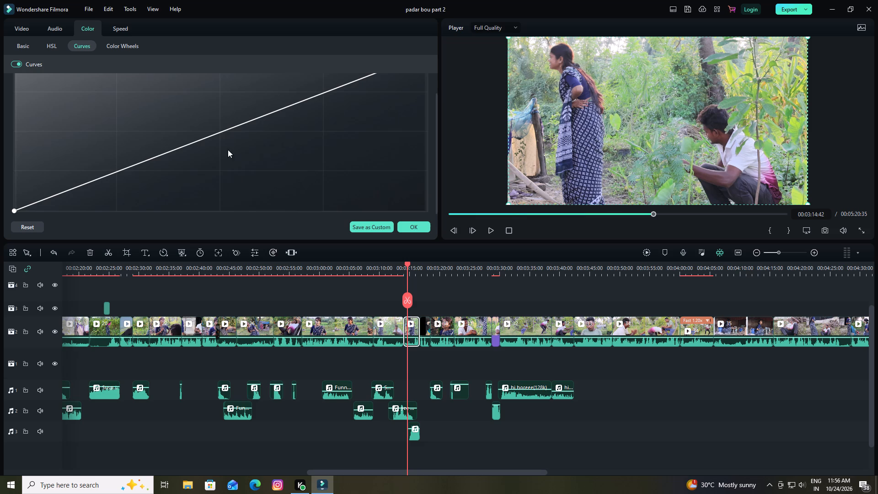
left_click_drag(220, 132, 216, 127)
Set this clip's green HSL hue, saturation and luminance to 100 and accept the colour settings.
left_click(55, 44)
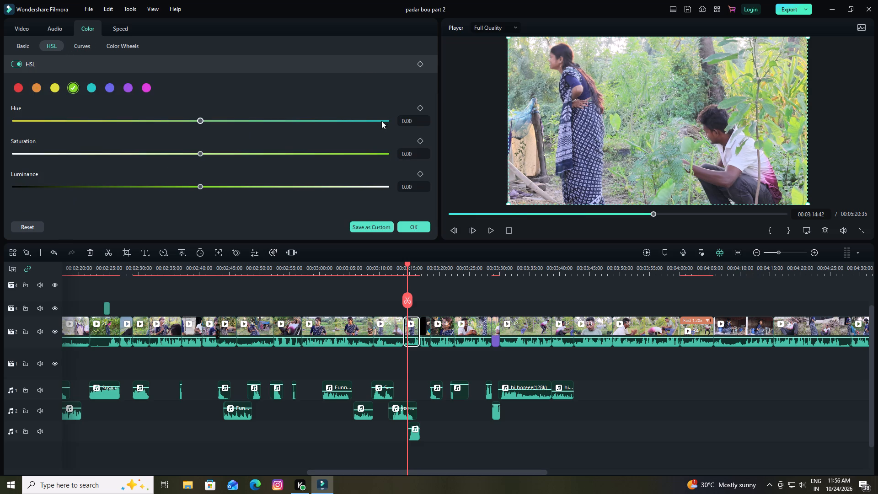
left_click(387, 120)
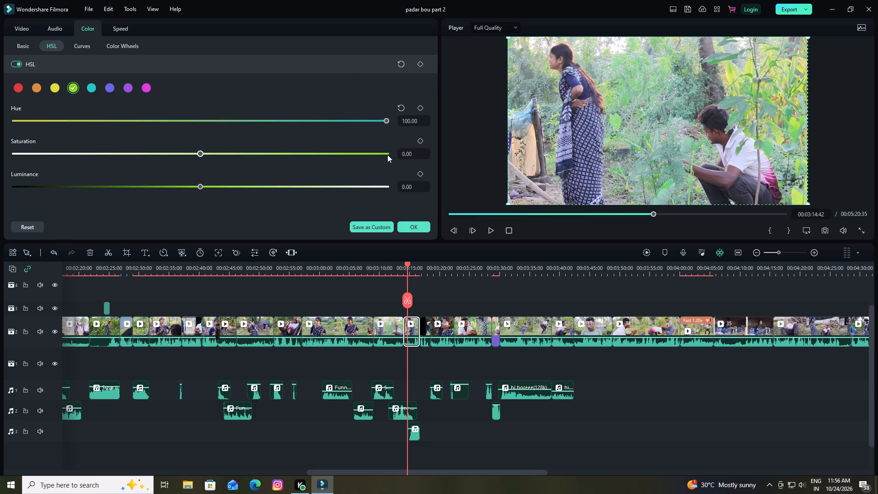
left_click(386, 154)
left_click(386, 186)
left_click(412, 225)
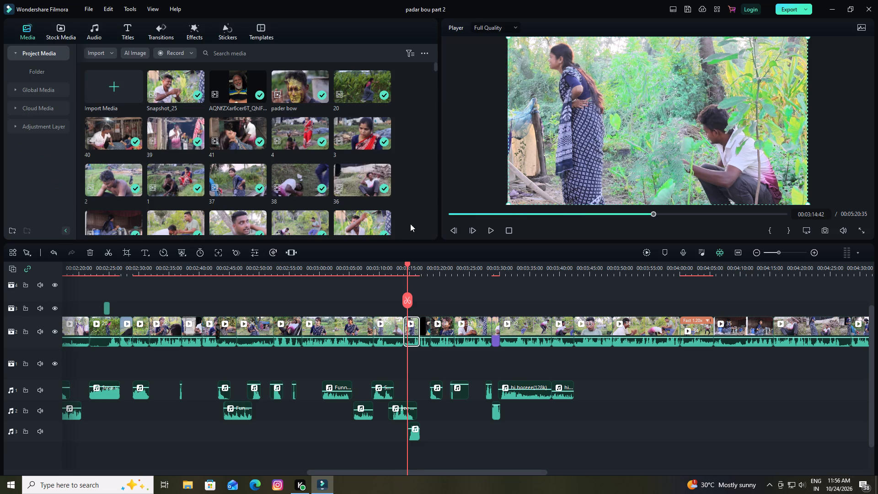
For the clip at about 00:03:21, the woman beside the tree trunk, set green HSL hue, saturation and luminance to 100.
key("space")
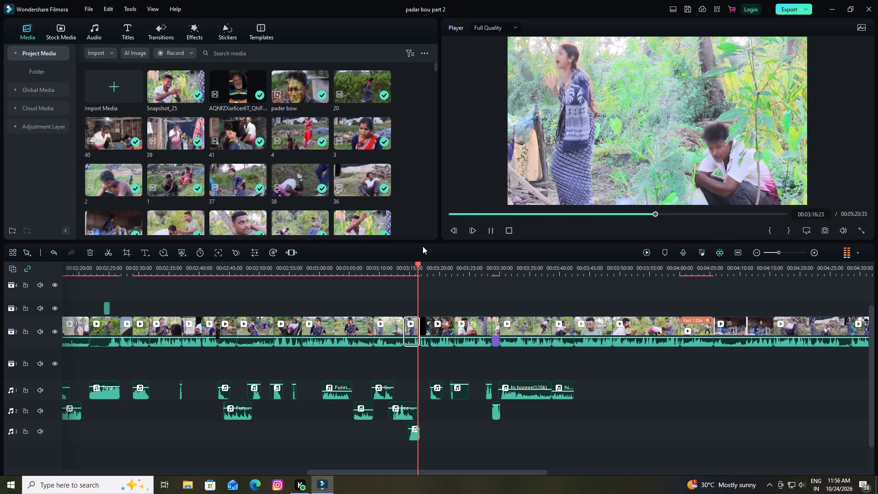
key("space")
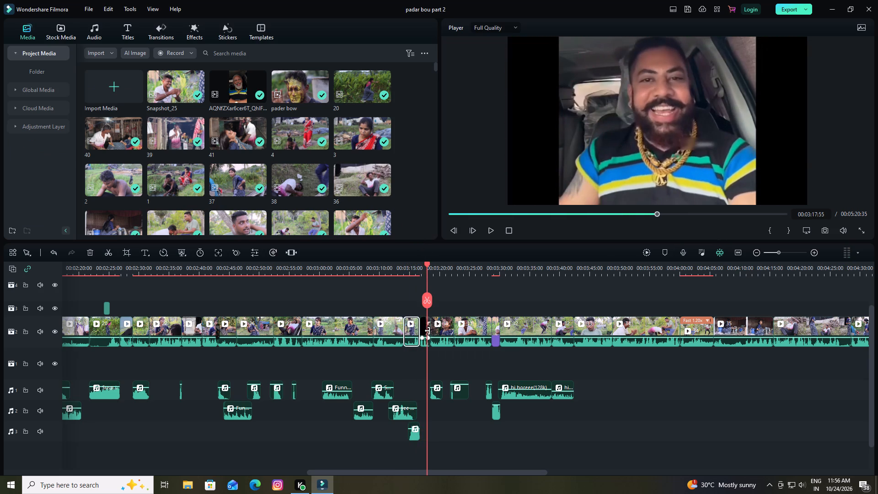
key("space")
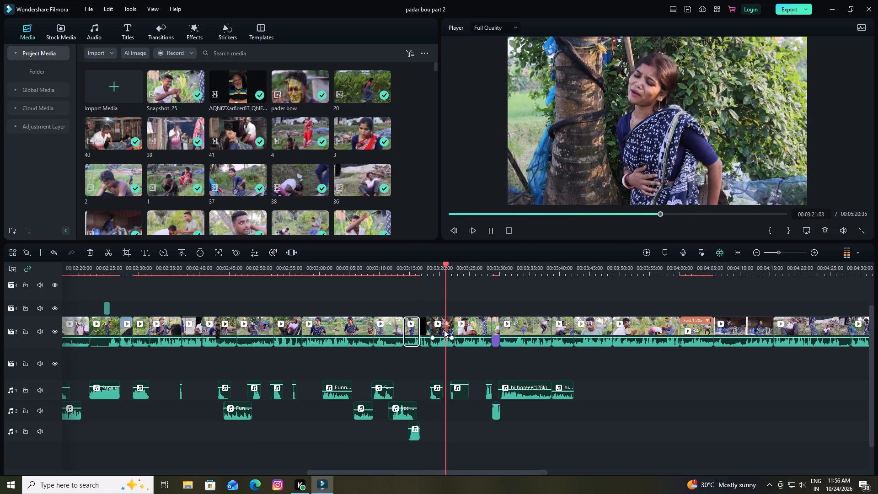
key("space")
double_click(444, 328)
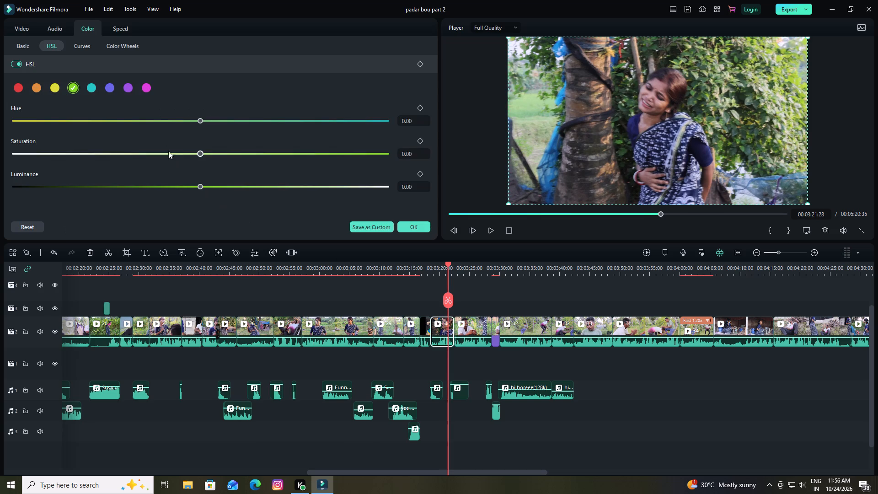
left_click(388, 122)
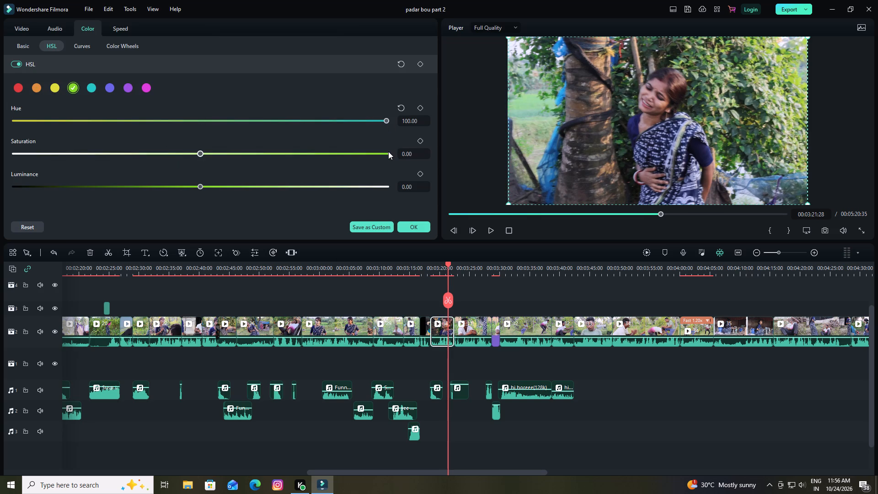
left_click(388, 152)
left_click(387, 187)
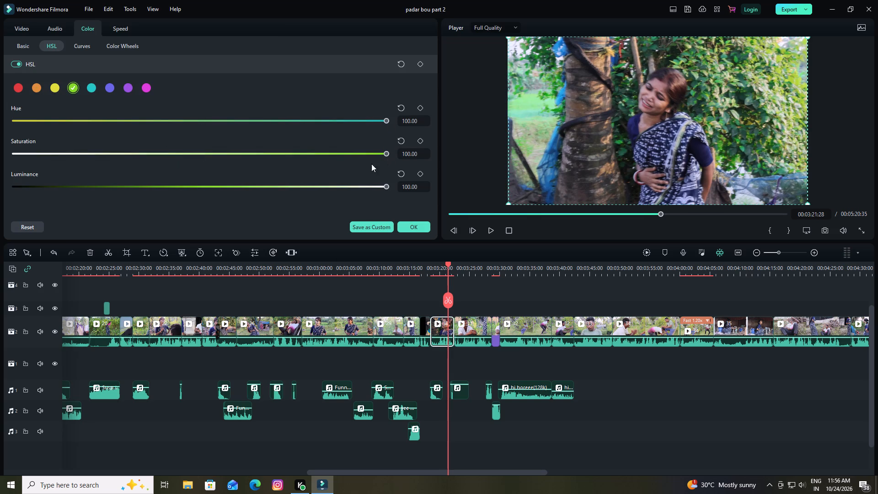
Slightly raise the middle of this clip's white colour curve and accept the colour settings.
left_click(81, 45)
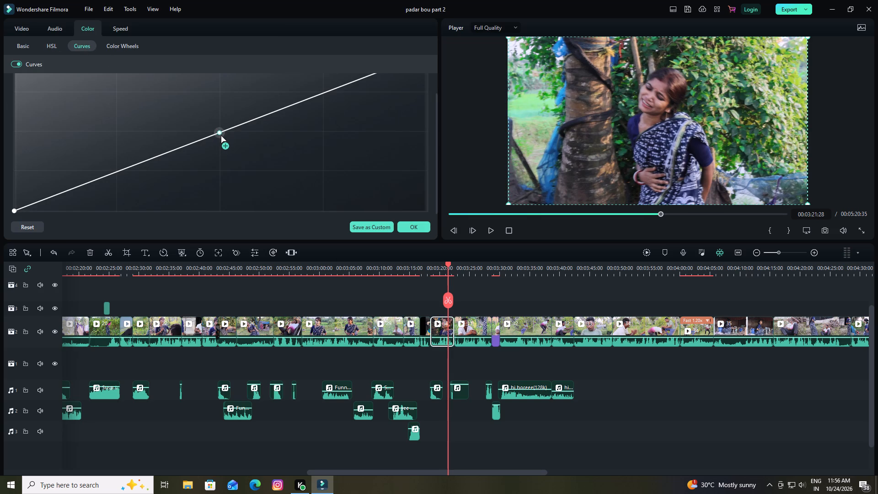
left_click_drag(220, 133, 218, 127)
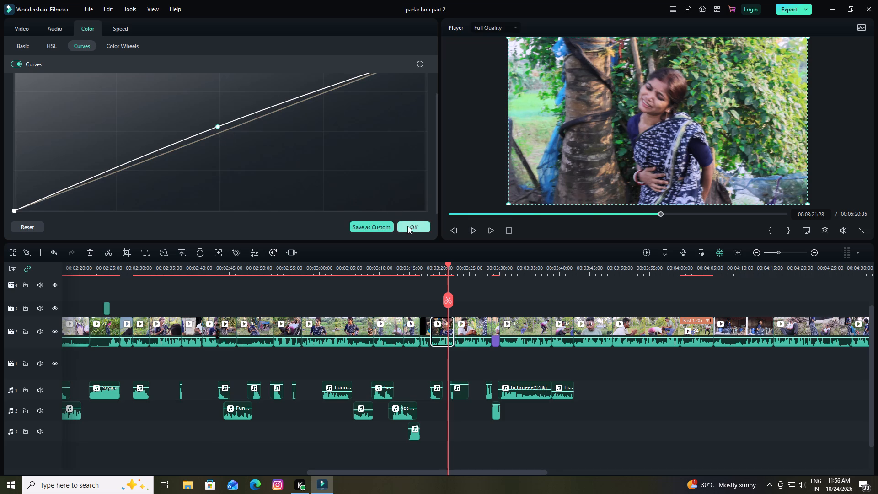
left_click(407, 226)
Slightly raise the middle of the white colour curve for the clip at about 00:03:24, the pointing man in a white shirt.
key("space")
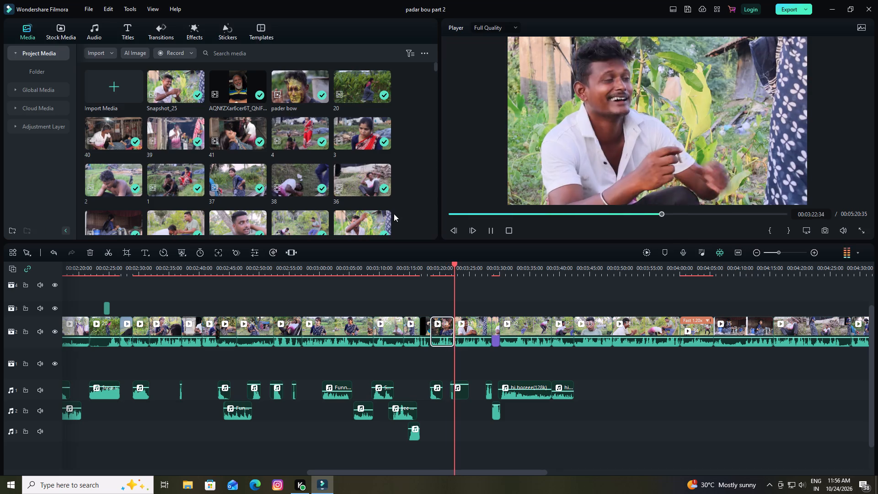
key("space")
double_click(475, 328)
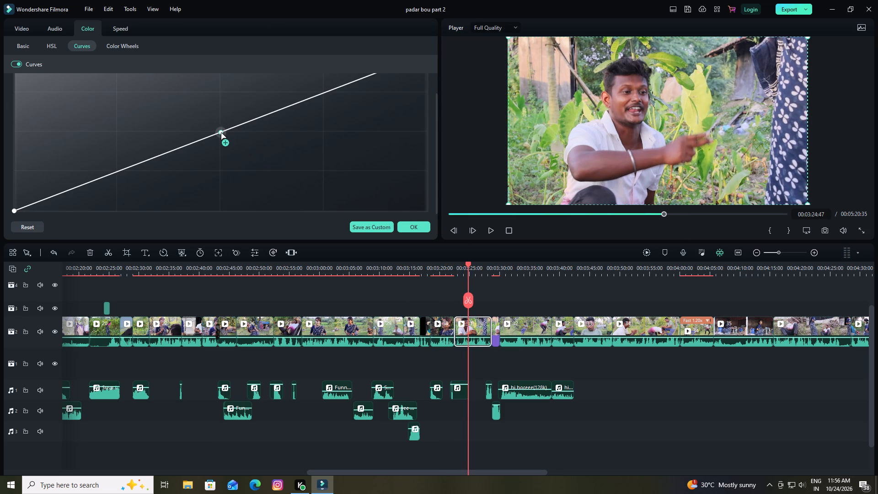
left_click_drag(220, 132, 216, 128)
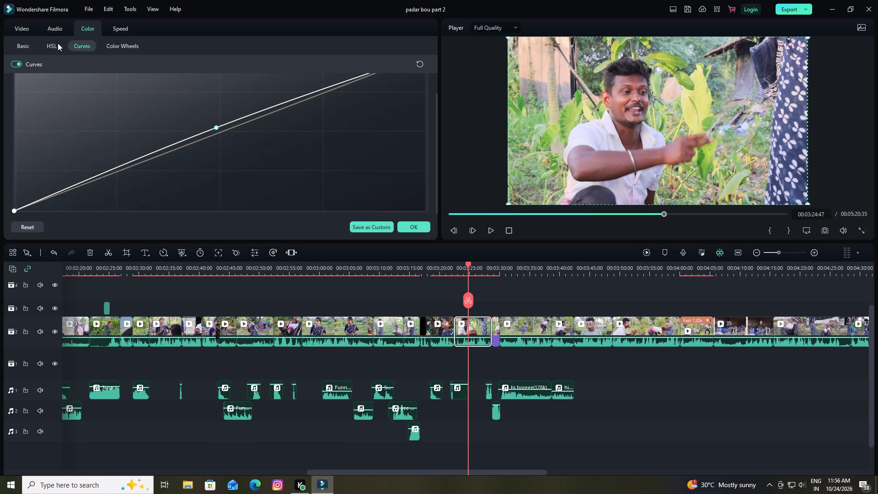
Set the pointing man clip's green HSL hue, saturation and luminance to 100 and accept the colour settings.
left_click(54, 41)
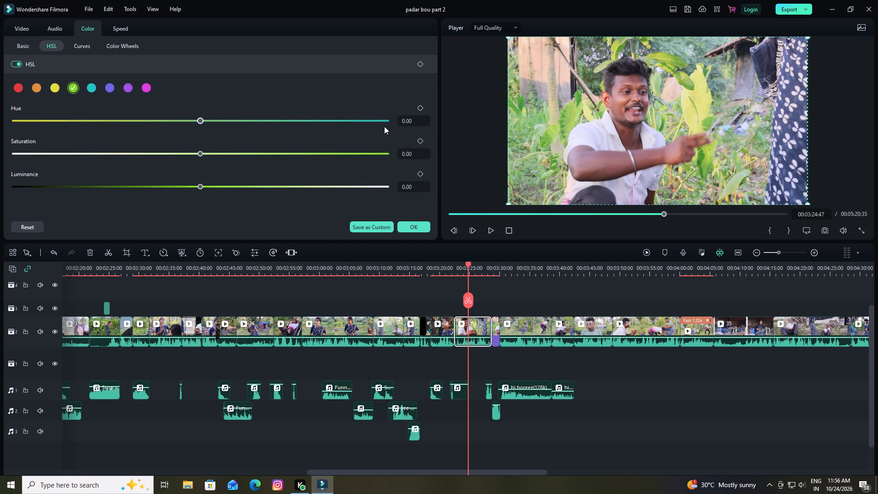
left_click(387, 122)
left_click(388, 152)
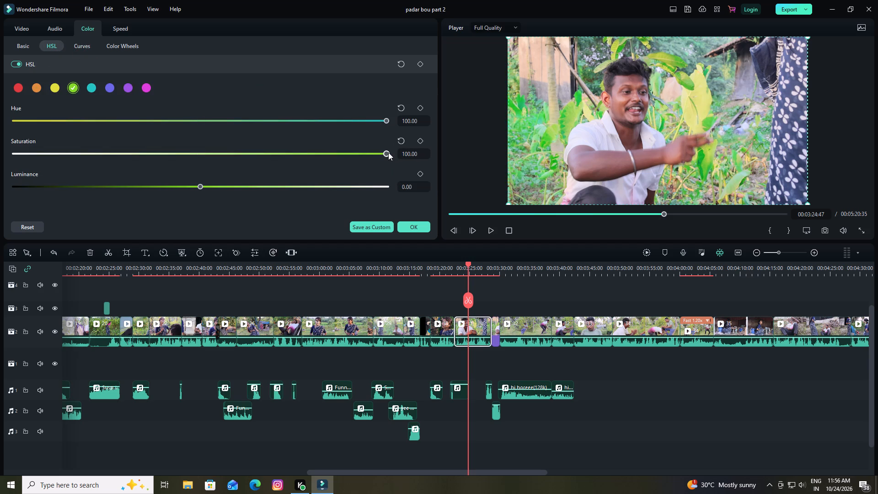
left_click(388, 186)
left_click(415, 230)
Save the project.
key("ctrl+s")
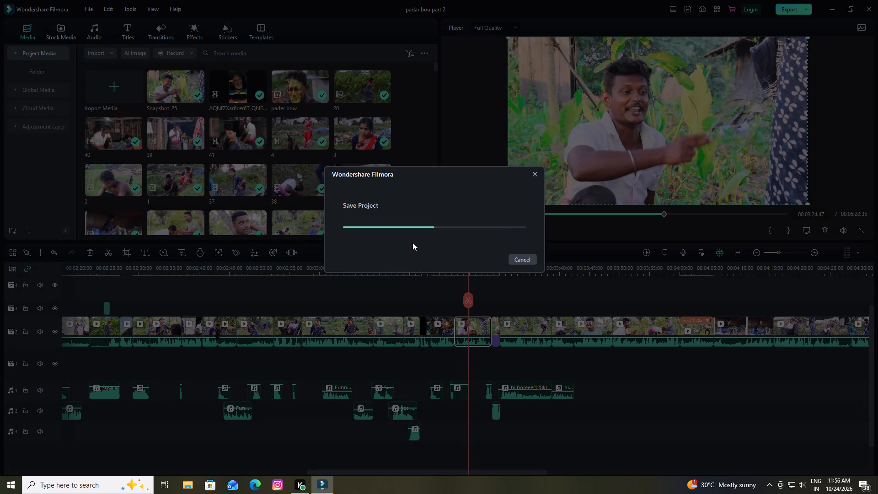
Play ahead, then review the graded clip of the man in the white shirt from about 00:03:23 through its black-and-white ending.
key("space")
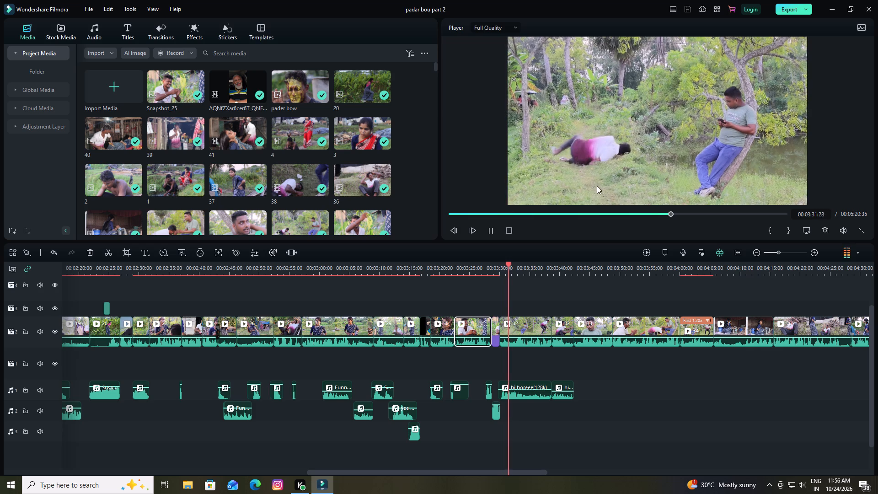
key("space")
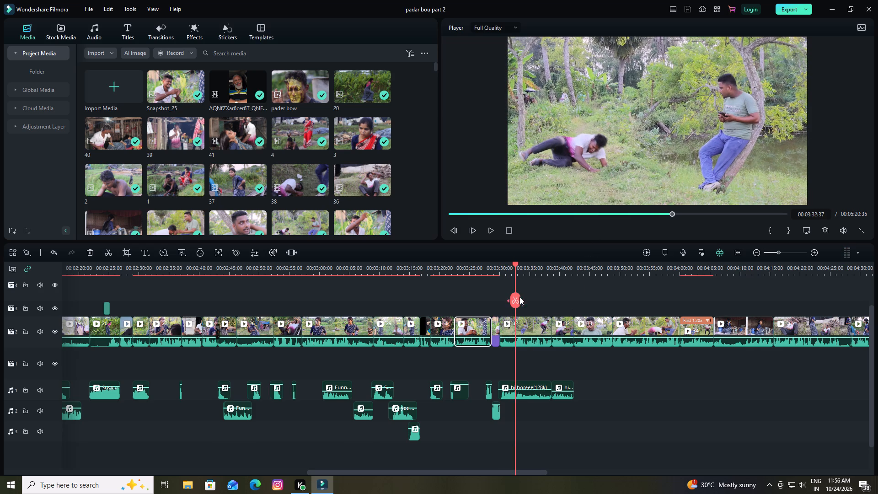
left_click_drag(515, 264, 459, 298)
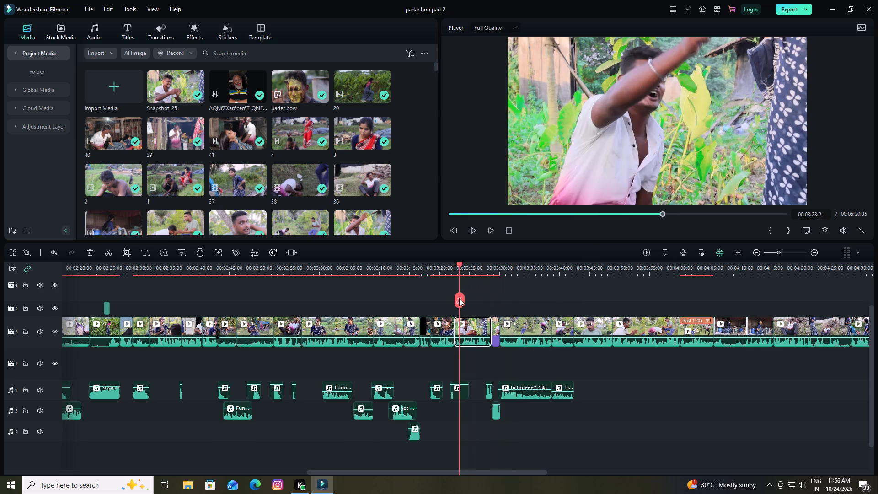
left_click_drag(459, 298, 457, 301)
key("space")
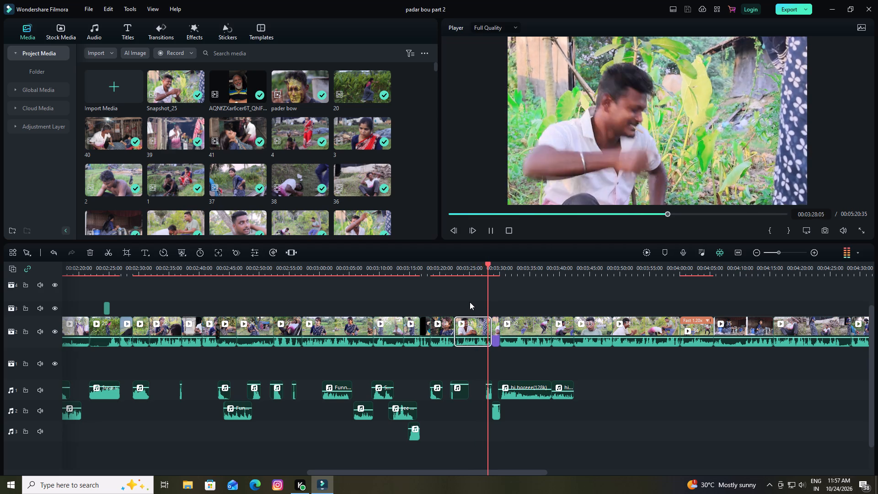
key("space")
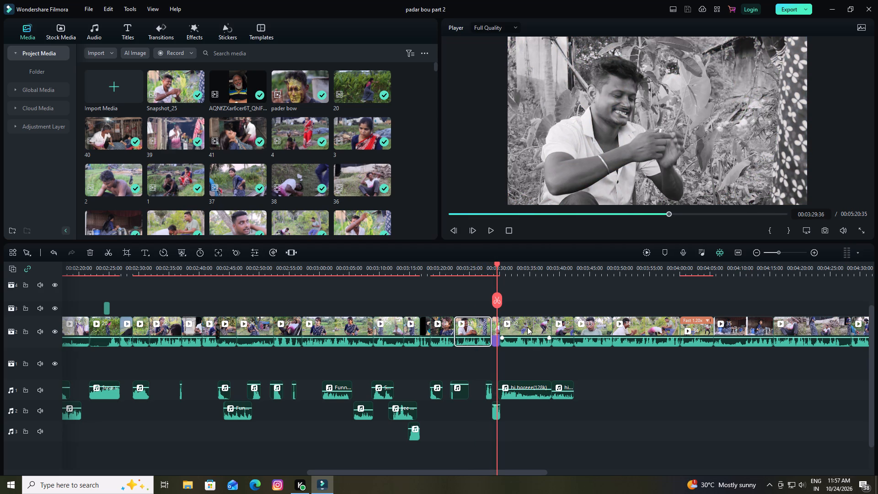
For the clip at about 00:03:32, the man lying on the grass, set green HSL luminance, saturation and hue to 100.
key("space")
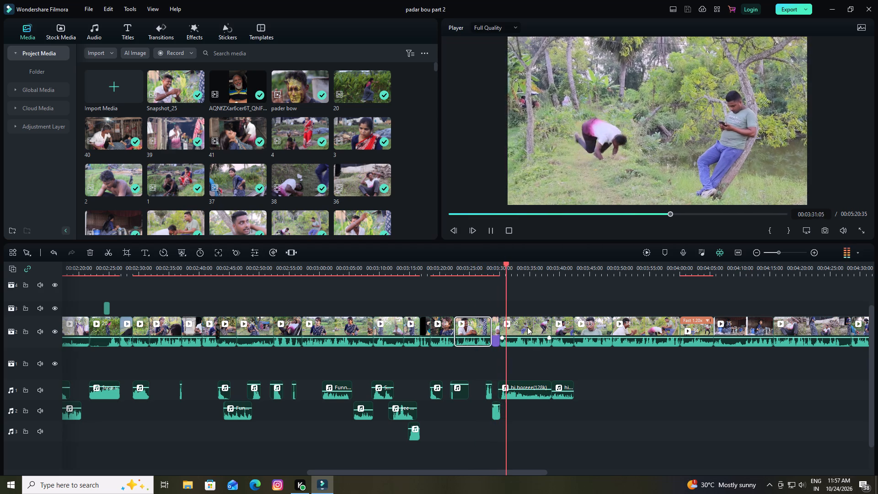
double_click(527, 327)
key("space")
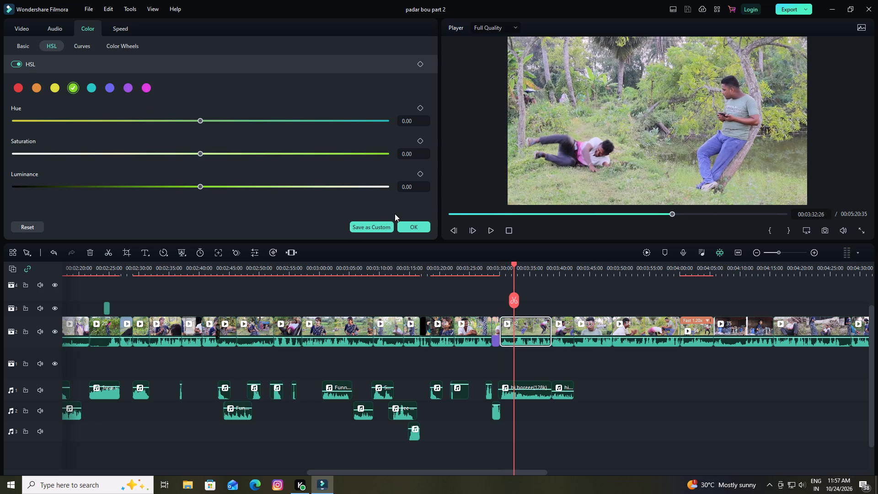
left_click(388, 187)
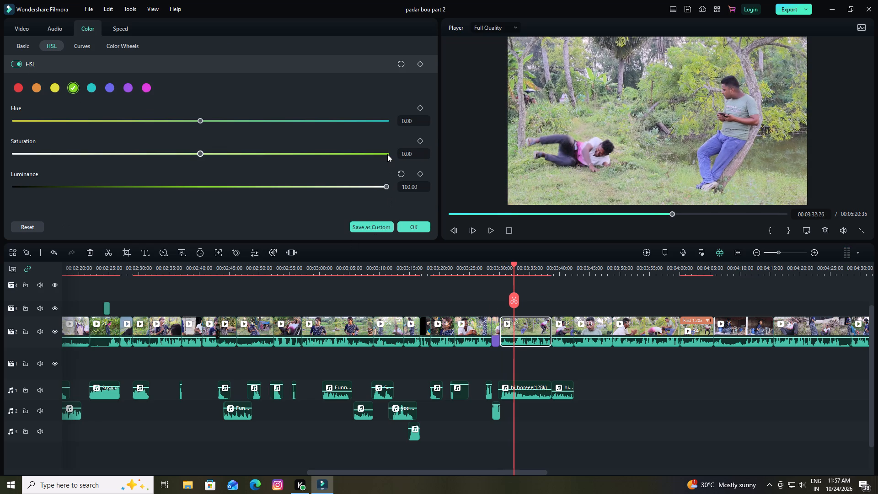
left_click(387, 154)
left_click(387, 121)
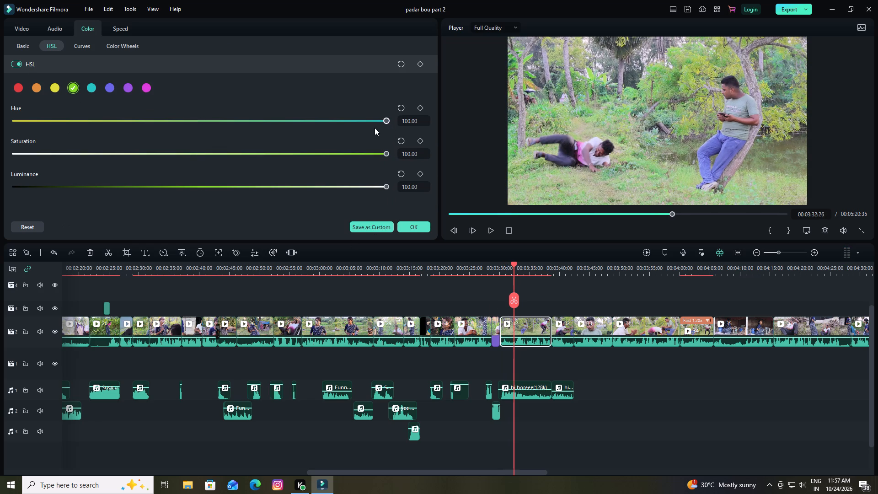
Slightly raise the middle of this clip's white colour curve, fine-tune the point and accept the colour settings.
left_click(76, 44)
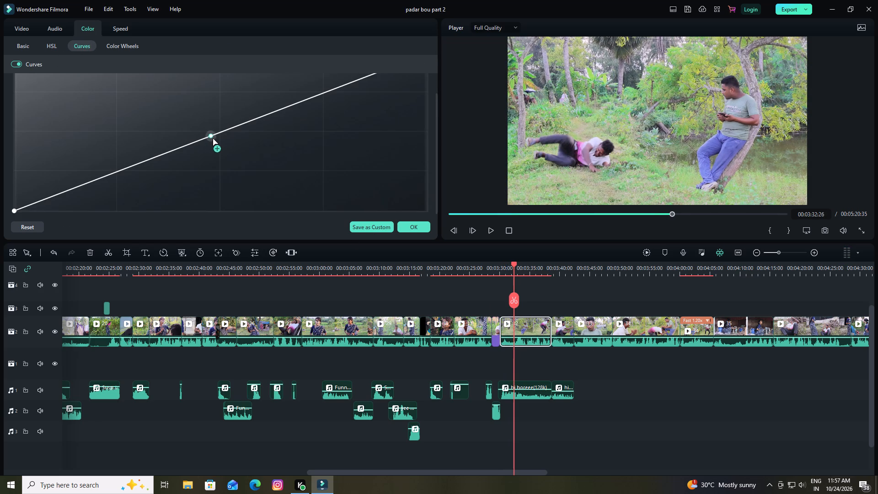
left_click_drag(219, 130, 213, 127)
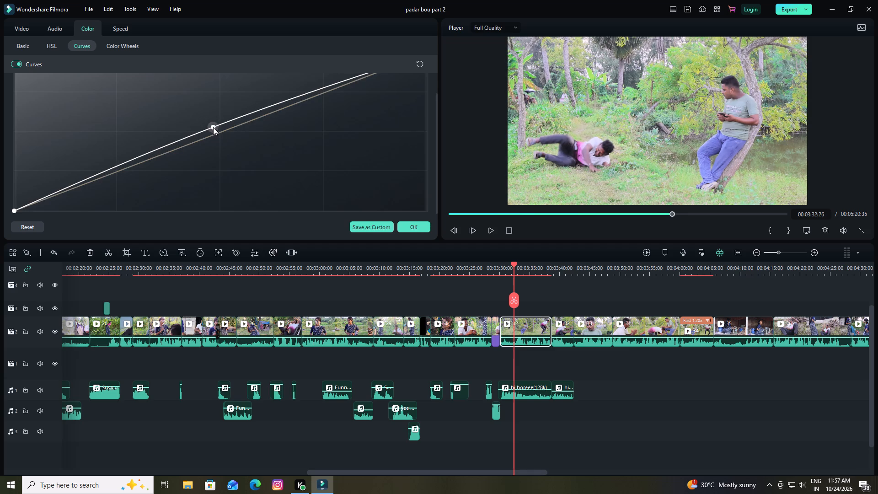
left_click_drag(213, 127, 214, 127)
left_click(214, 127)
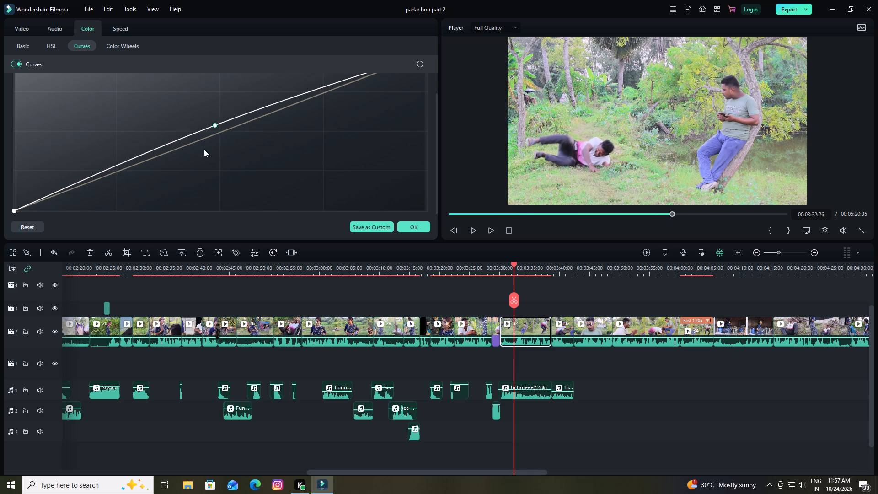
left_click(415, 226)
For the clip at about 00:03:41, the two men by the tree, slightly raise the middle of the white colour curve.
key("space")
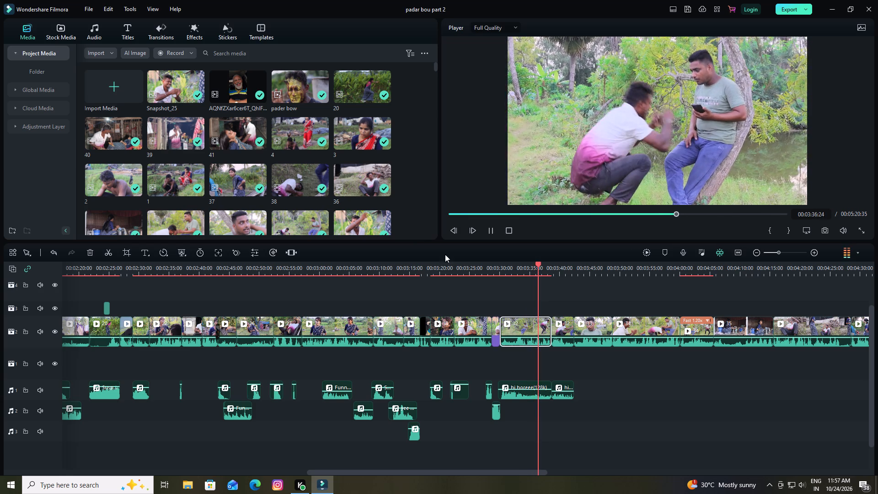
key("space")
double_click(566, 329)
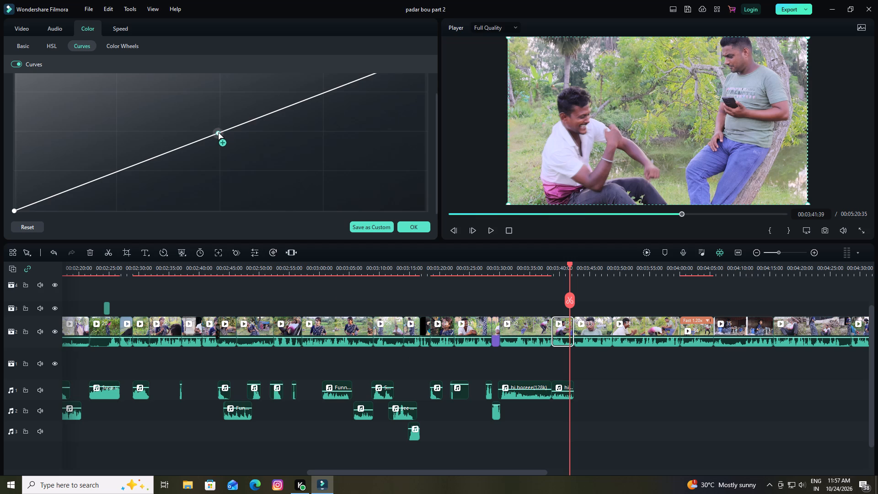
left_click_drag(219, 132, 219, 128)
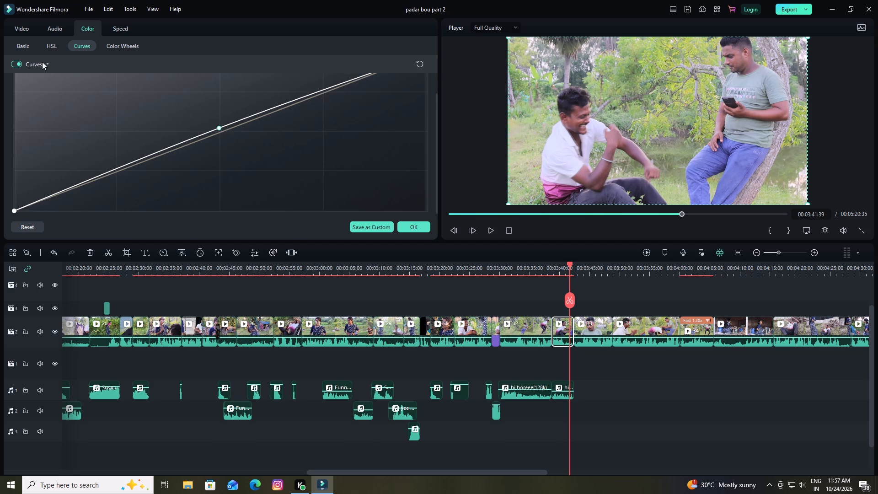
Set this clip's green HSL hue, saturation and luminance to 100 and accept the colour settings.
left_click(48, 45)
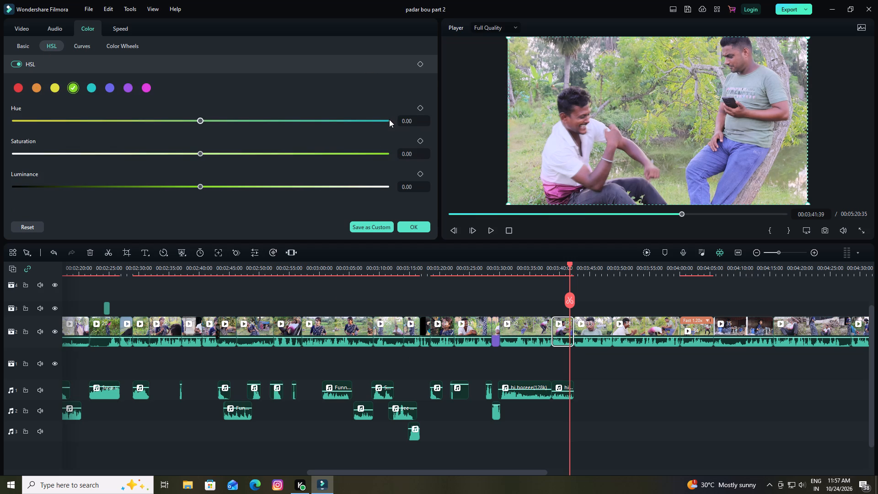
left_click(389, 119)
left_click(388, 152)
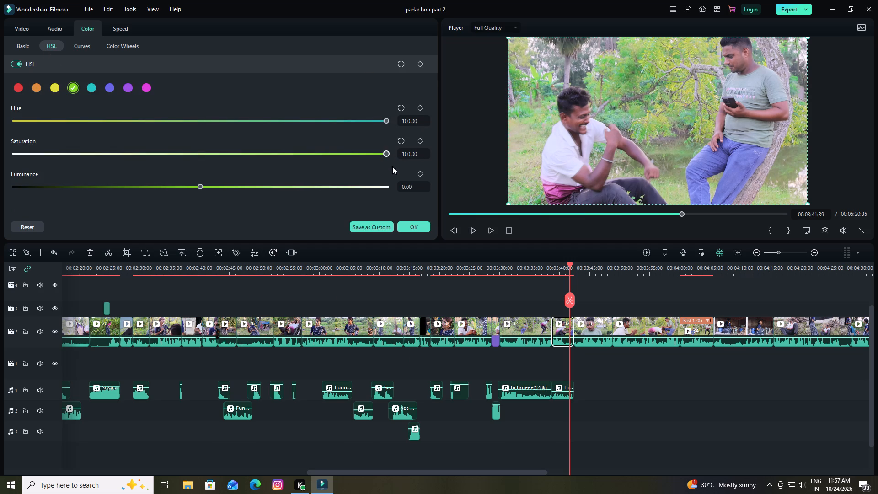
left_click(388, 187)
left_click(423, 226)
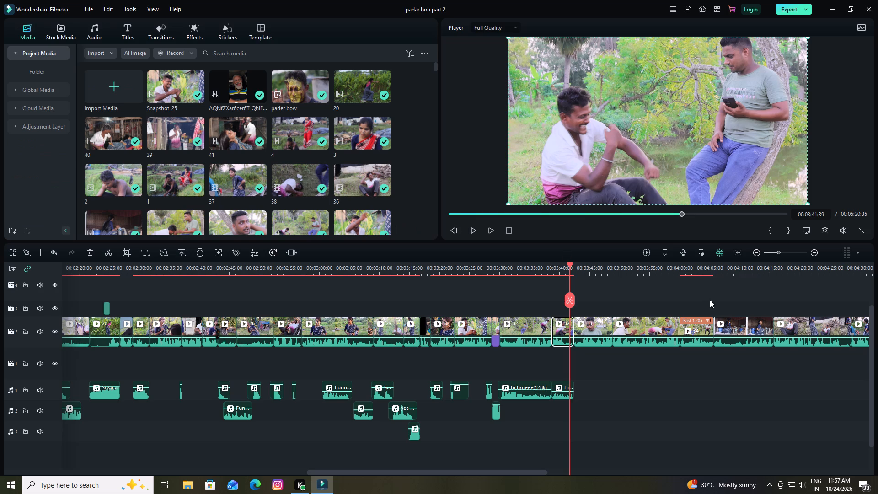
For the clip at about 00:03:44, the close-up of the man in the green T-shirt, set green HSL luminance, saturation and hue to 100.
key("space")
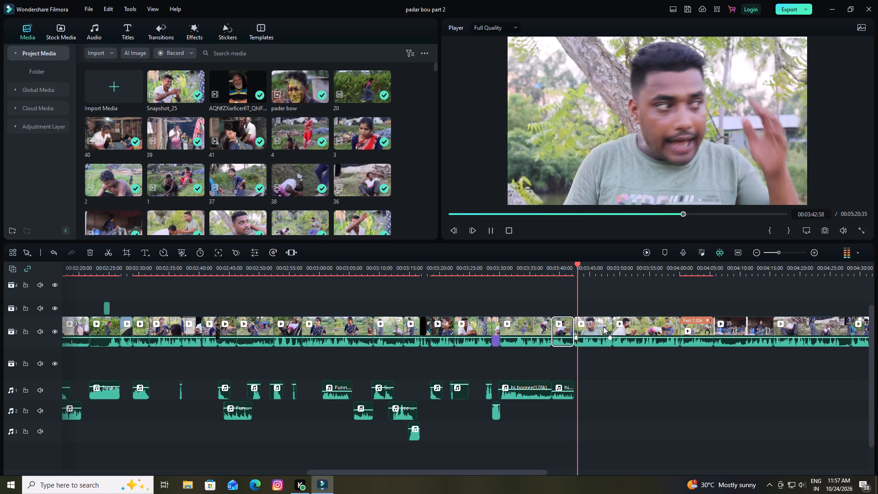
double_click(603, 326)
key("space")
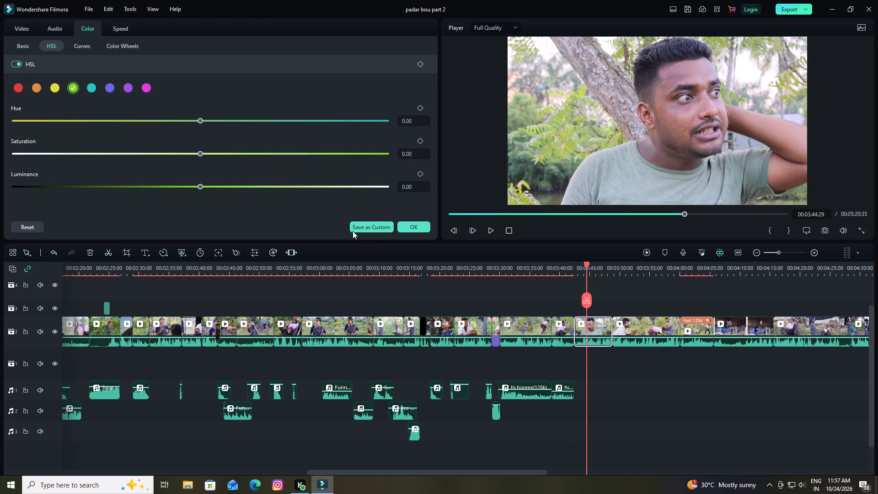
left_click(387, 187)
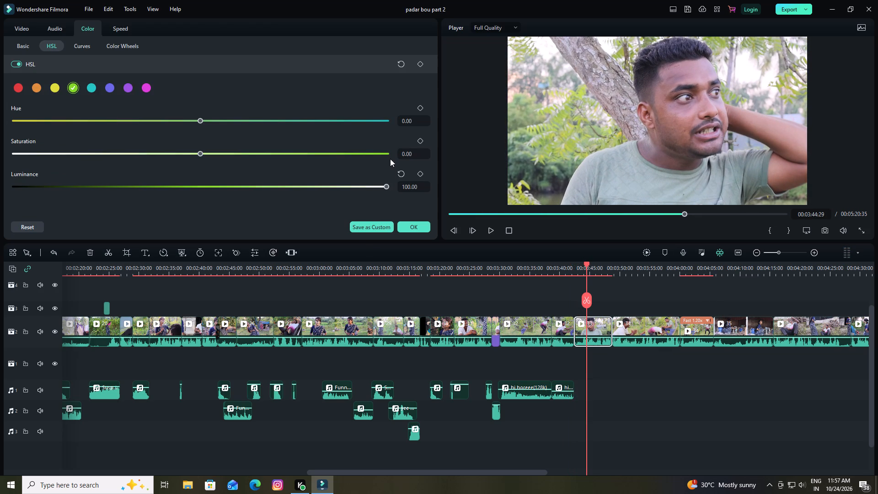
left_click(388, 155)
left_click(388, 121)
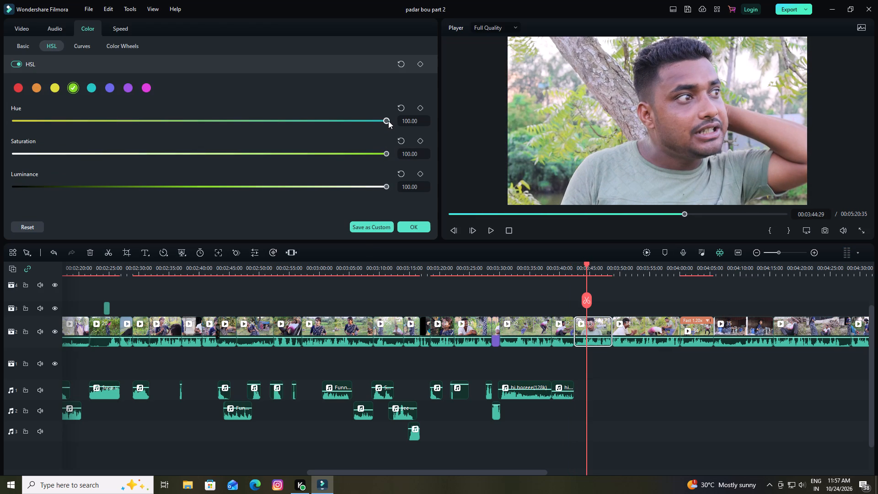
Add a control point at the middle of this clip's white colour curve and accept the colour settings.
left_click(84, 48)
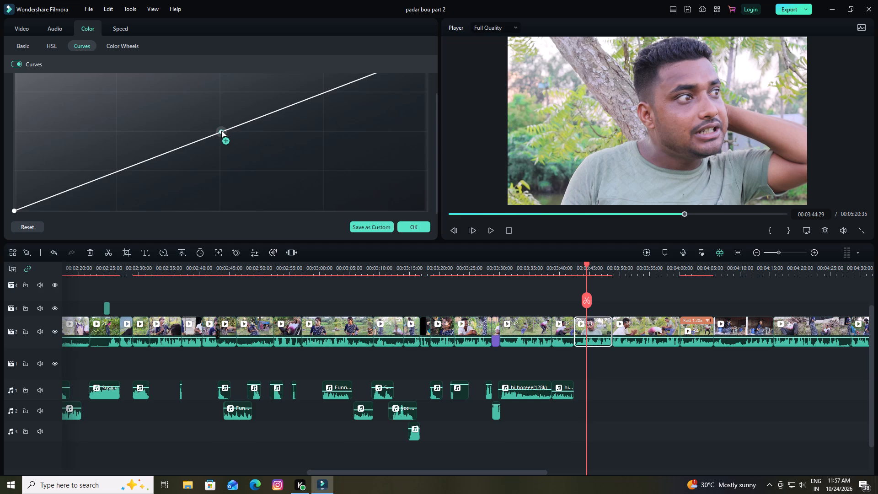
left_click(221, 130)
left_click(411, 229)
For the clip at about 00:03:50, the two men joining hands, slightly raise the middle of the white colour curve and fine-tune the point.
key("space")
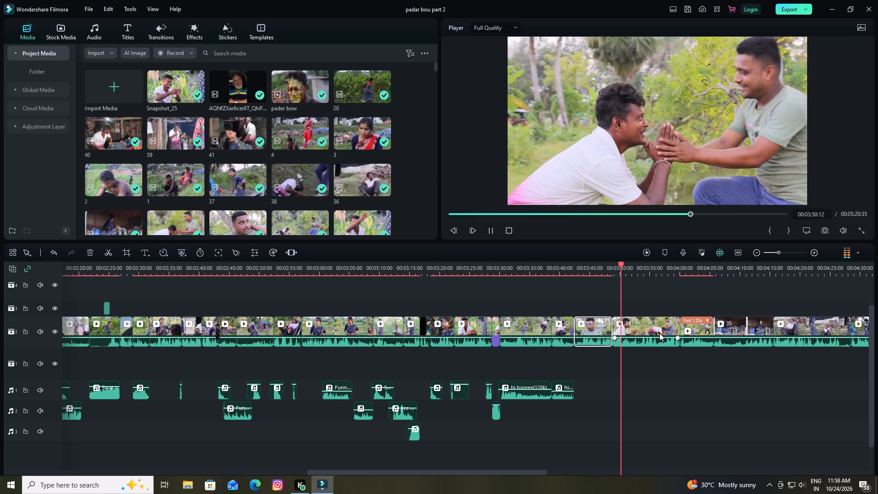
key("space")
double_click(659, 333)
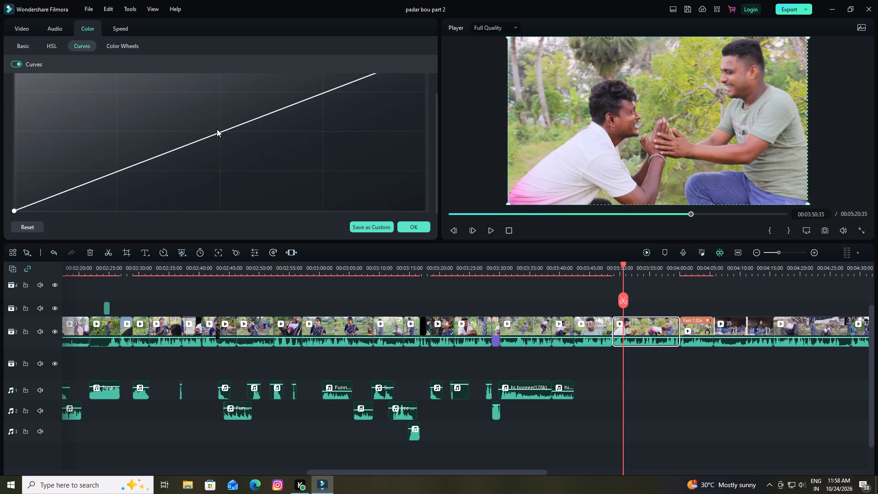
left_click_drag(219, 132, 217, 126)
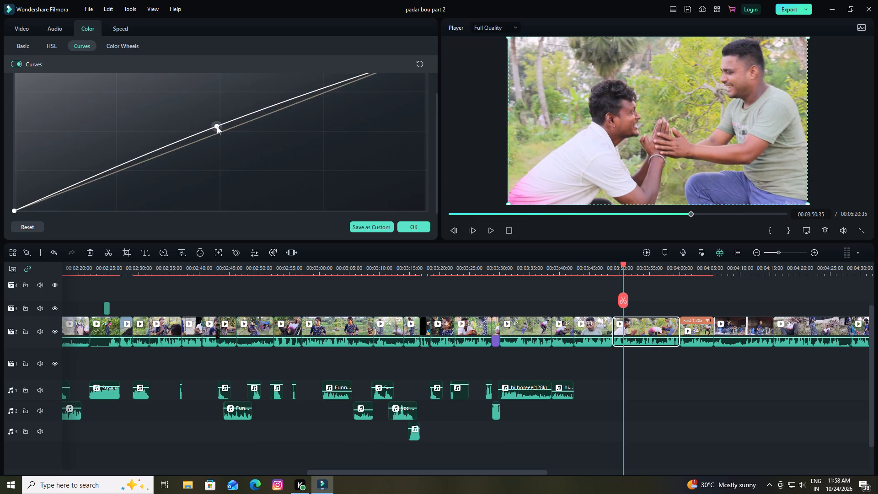
left_click_drag(217, 126, 216, 126)
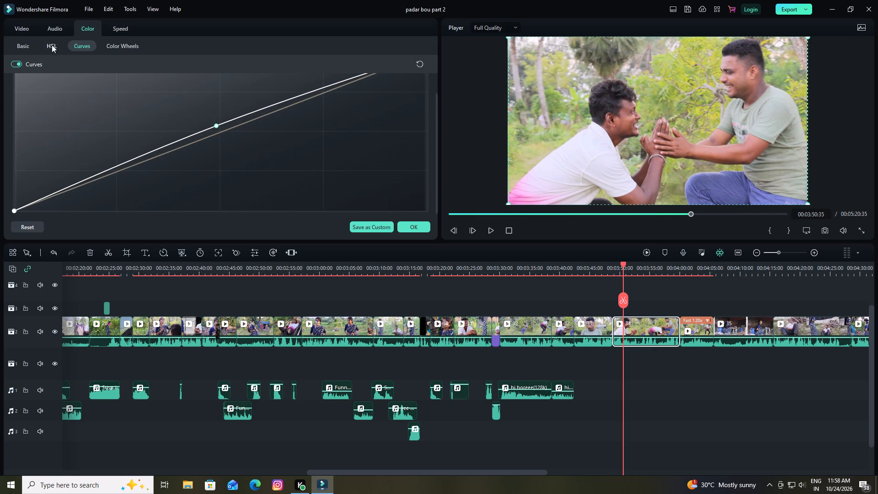
Set this clip's green HSL hue, saturation and luminance to 100 and accept the colour settings.
left_click(52, 45)
left_click(387, 121)
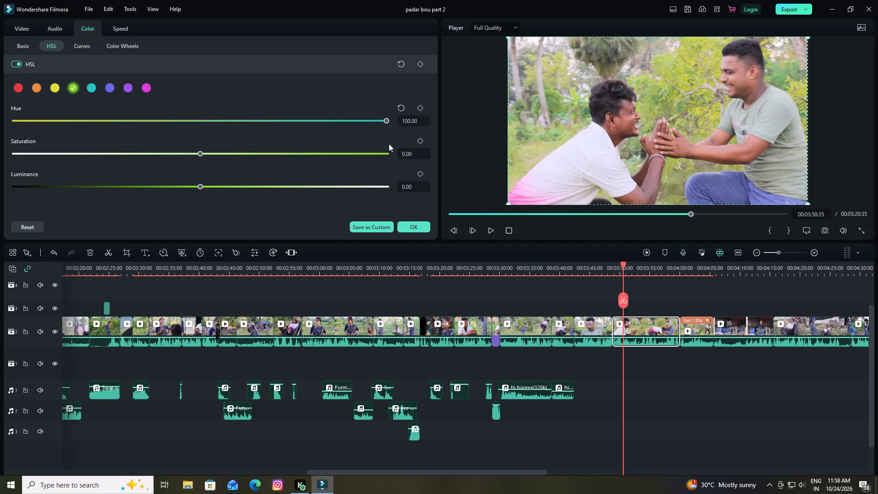
left_click(388, 152)
left_click(387, 186)
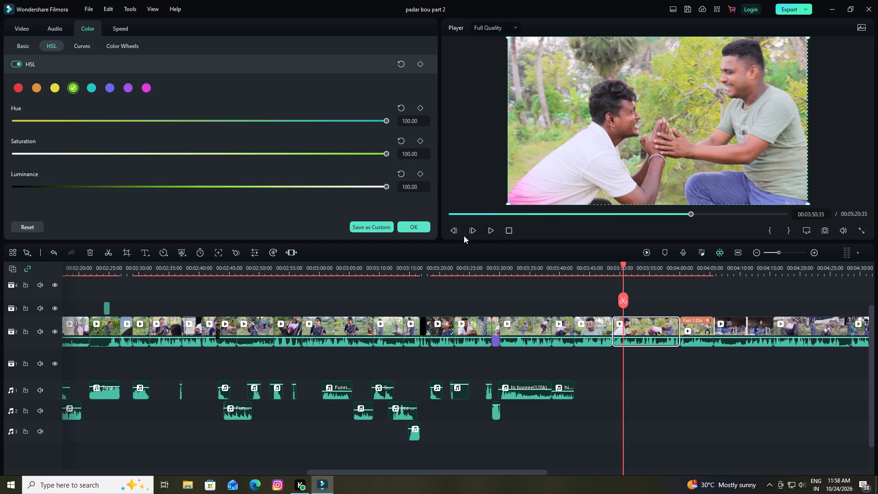
left_click(418, 227)
For the 1.20x speed clip starting at about 00:04:00, set green HSL saturation, hue and luminance to 100.
key("space")
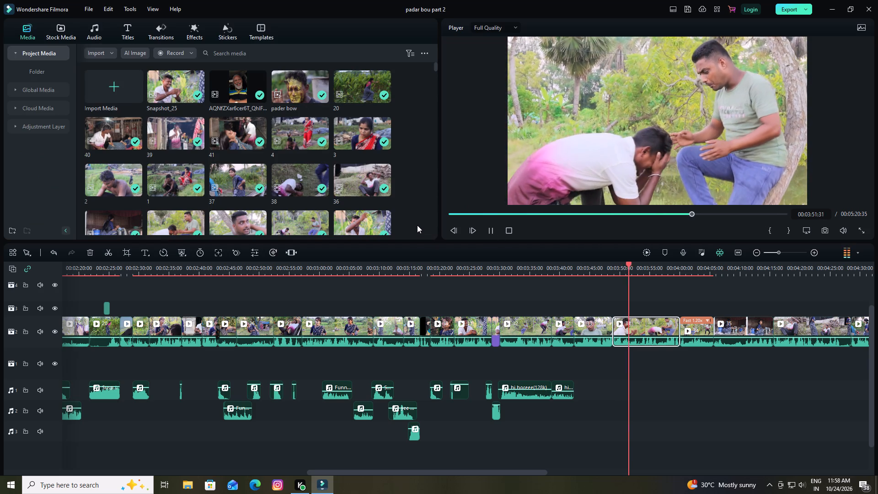
key("space")
double_click(697, 334)
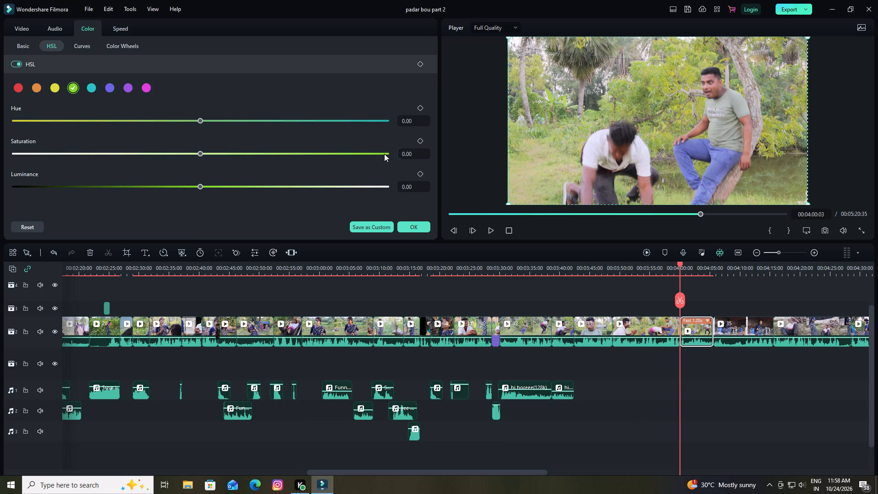
left_click(388, 155)
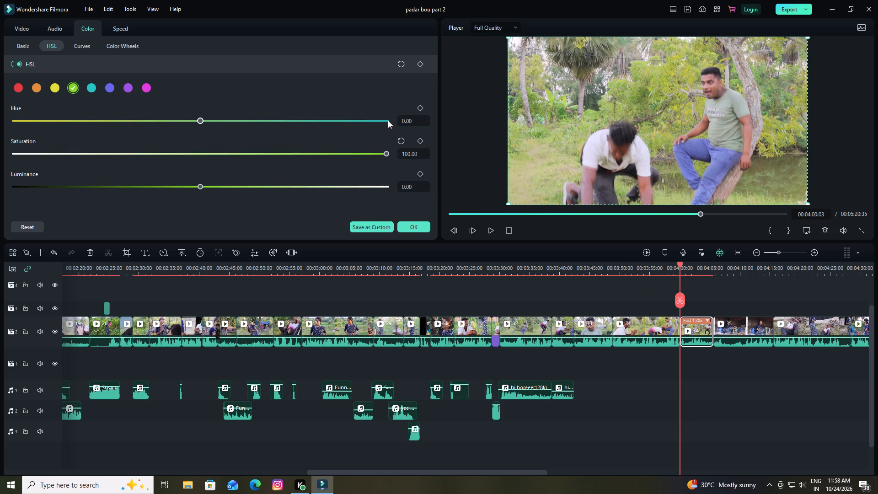
left_click(388, 120)
left_click(387, 187)
Slightly raise the middle of this clip's white colour curve and accept the colour settings.
left_click(78, 47)
left_click_drag(219, 132, 216, 127)
left_click(414, 226)
For the clip at about 00:04:08, the woman crouching by the buckets, raise the middle of the white colour curve and accept the settings.
key("space")
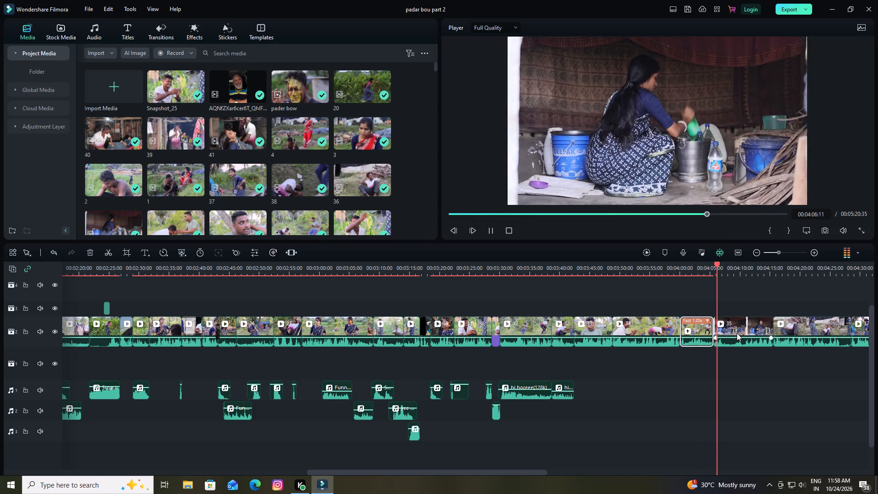
double_click(737, 333)
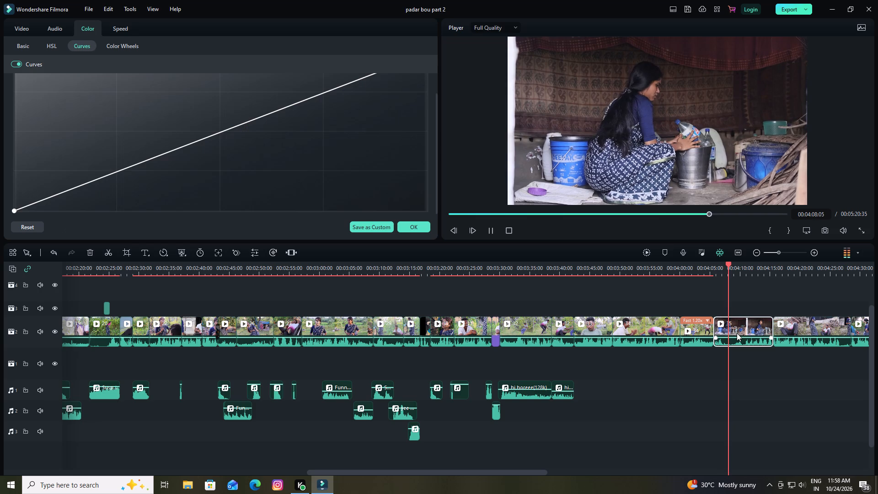
key("space")
left_click_drag(221, 133, 221, 132)
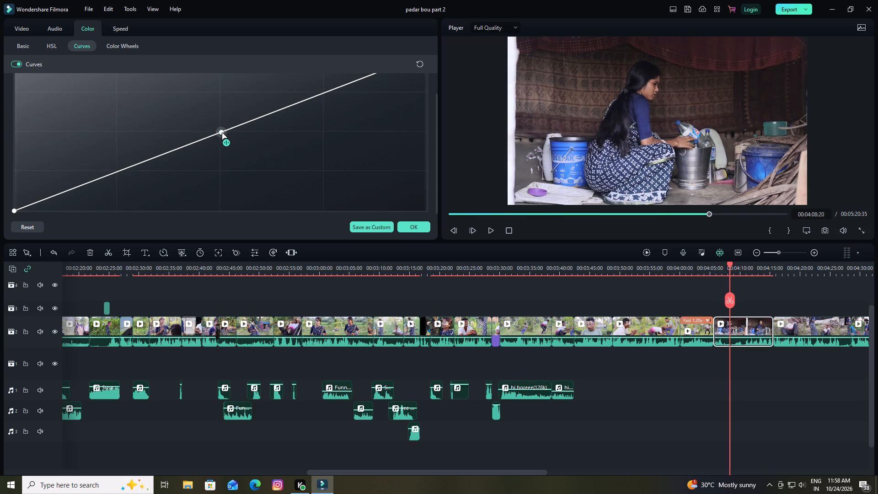
left_click_drag(221, 132, 215, 122)
key("space")
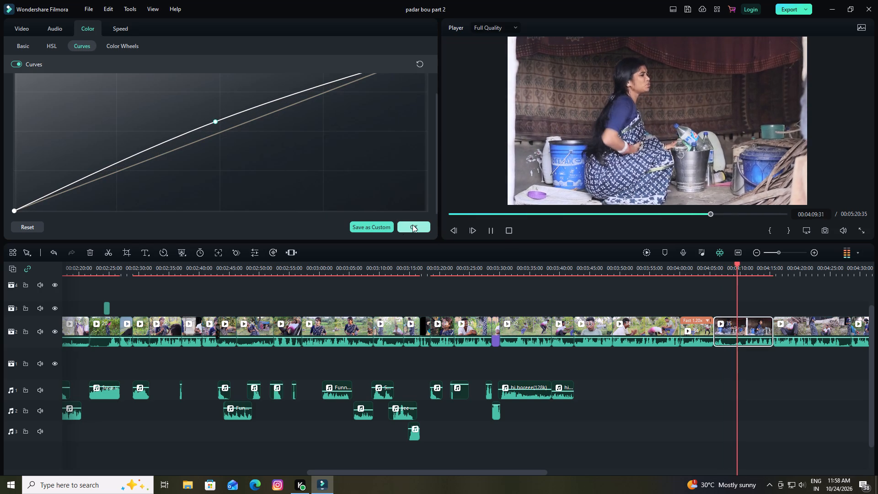
left_click(412, 225)
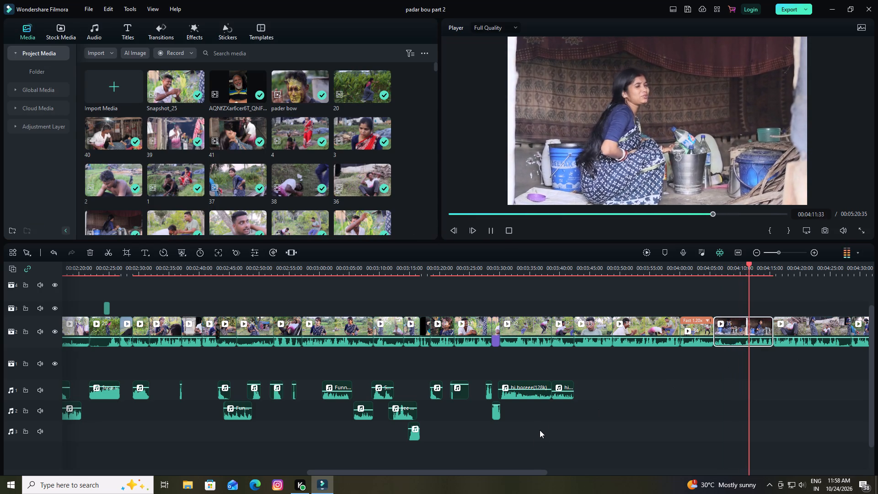
For the clip starting at about 00:04:15, the man sitting on the grass slope, slightly raise the middle of the white colour curve.
left_click_drag(528, 473, 584, 476)
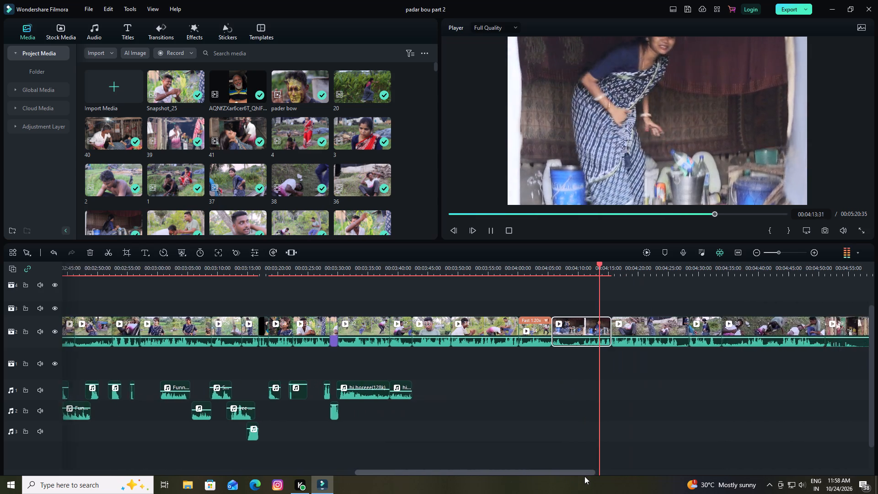
left_click_drag(584, 476, 632, 473)
key("space")
double_click(472, 333)
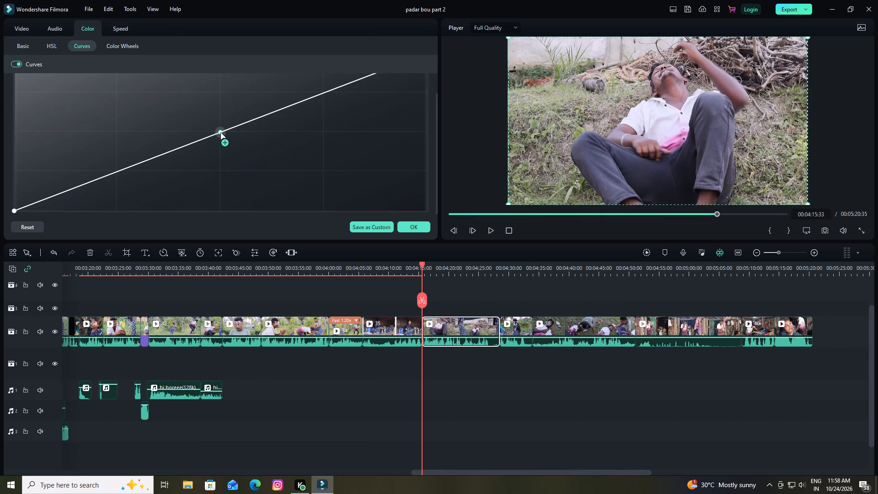
left_click_drag(219, 131, 216, 125)
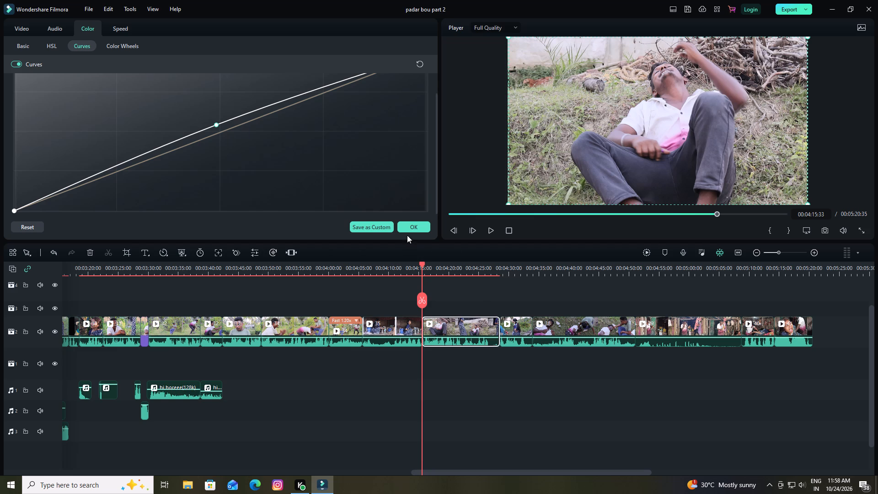
Set this clip's green HSL hue, saturation and luminance to 100 and accept the colour settings.
left_click(51, 43)
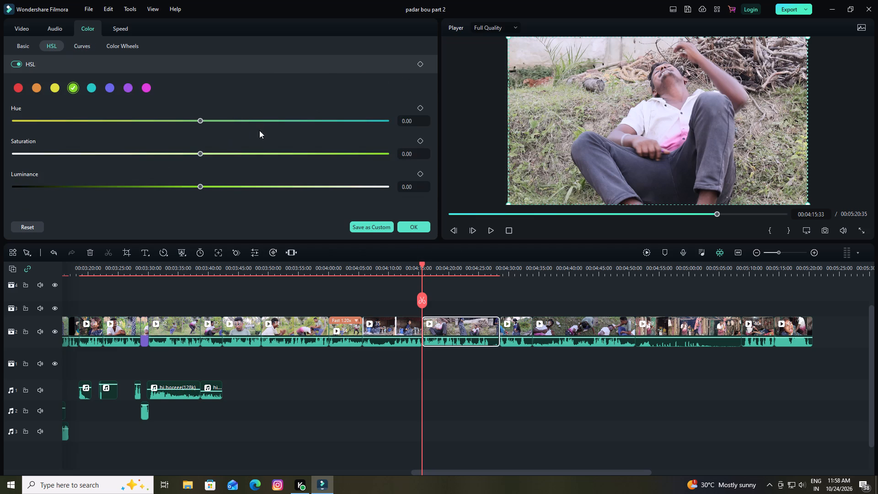
left_click(387, 121)
left_click(389, 153)
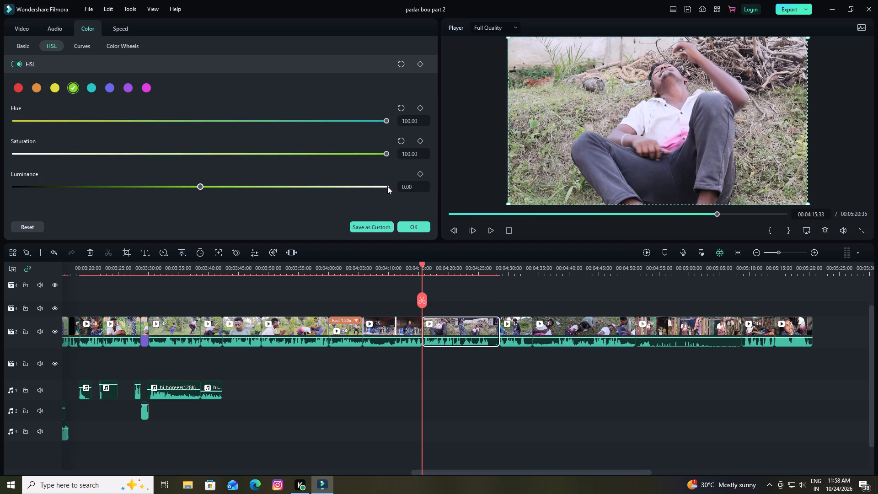
left_click(387, 186)
left_click(418, 227)
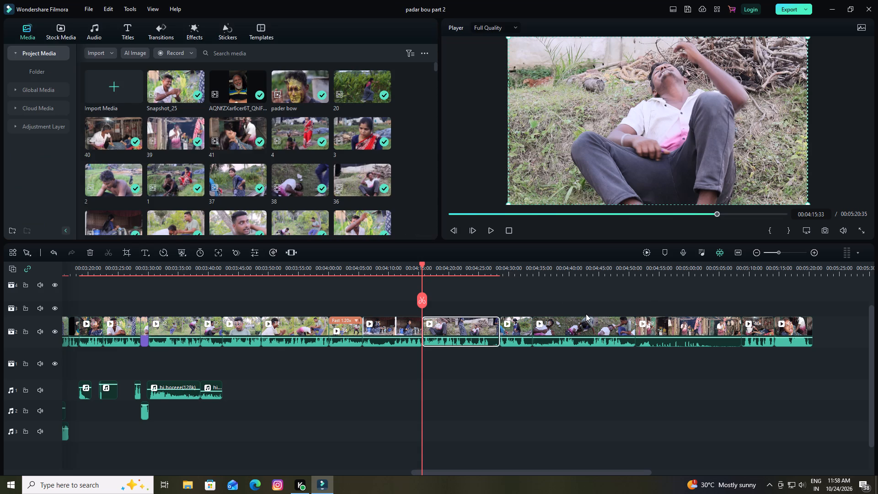
For the clip starting at about 00:04:28, the woman standing by the garden, set the green HSL hue, saturation and luminance to 100.
key("space")
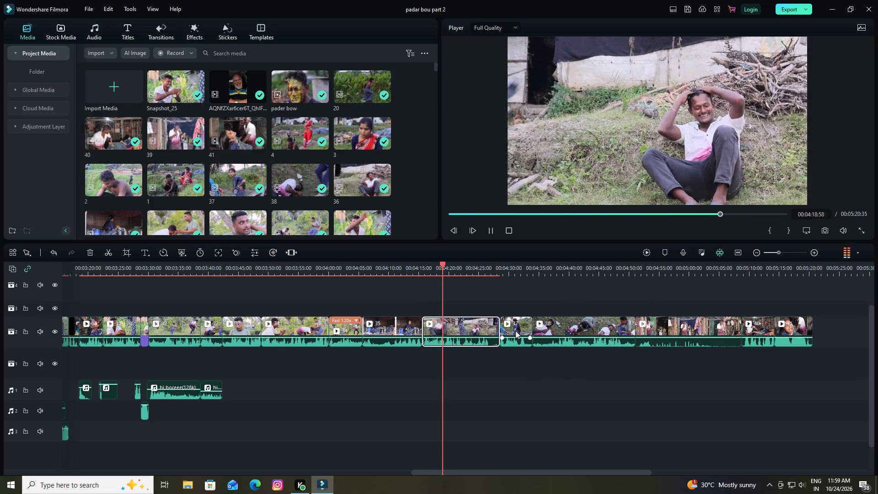
key("space")
double_click(515, 330)
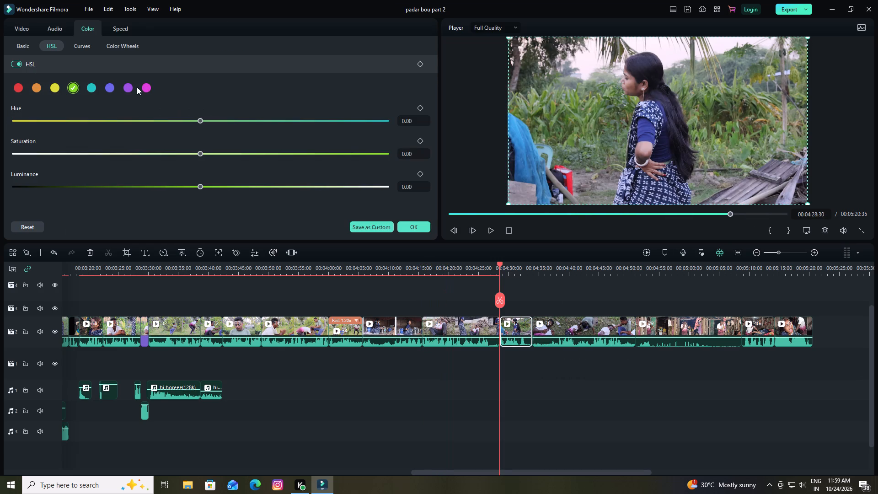
left_click(387, 121)
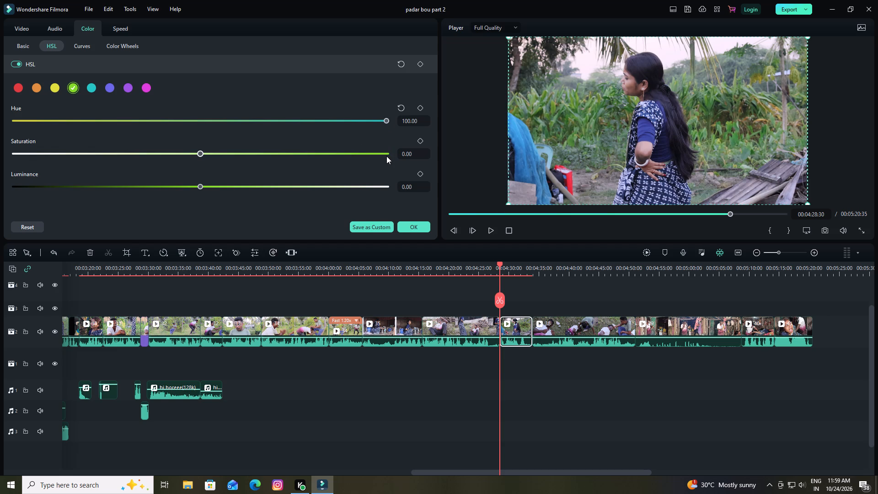
left_click(387, 153)
left_click(389, 185)
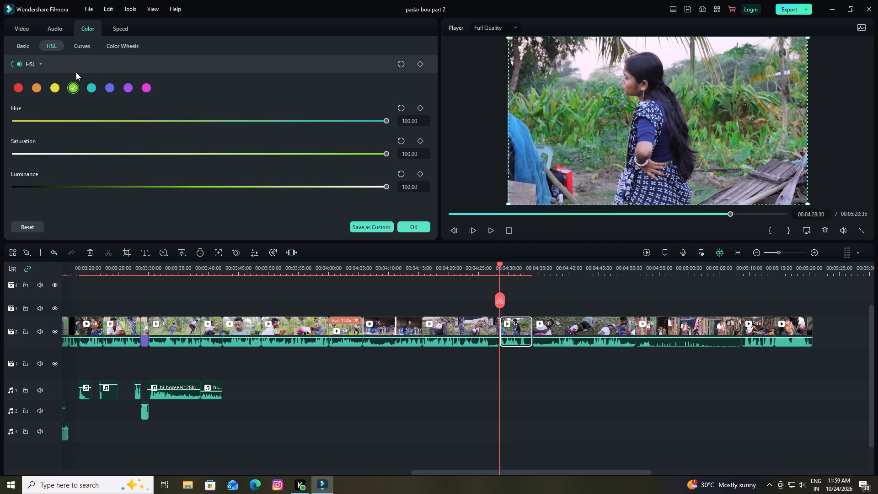
Slightly raise the middle of this clip's white colour curve and accept the colour settings.
left_click(82, 51)
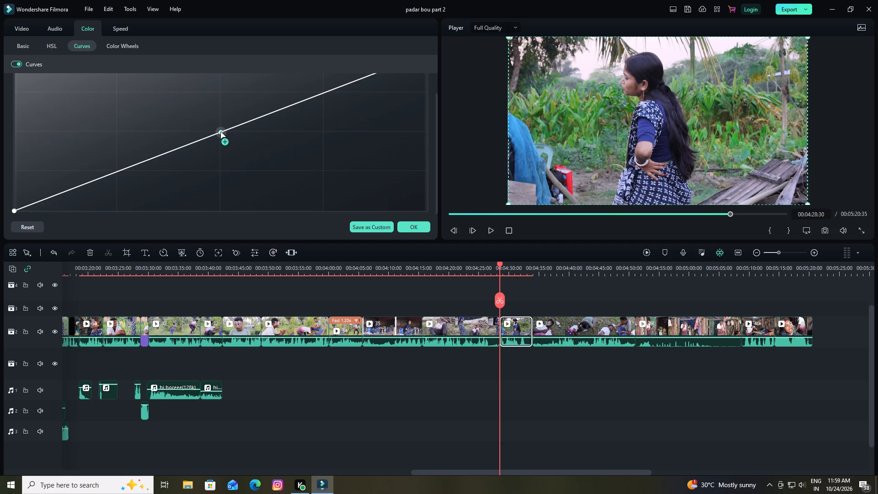
left_click_drag(220, 131, 216, 125)
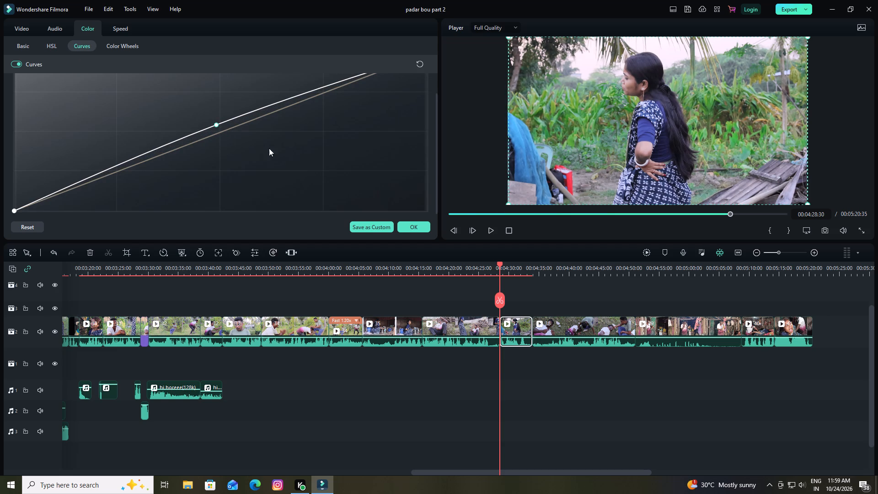
left_click(412, 228)
For the clip starting at about 00:04:34, the man lying on the grass, slightly raise the middle of the white colour curve.
key("space")
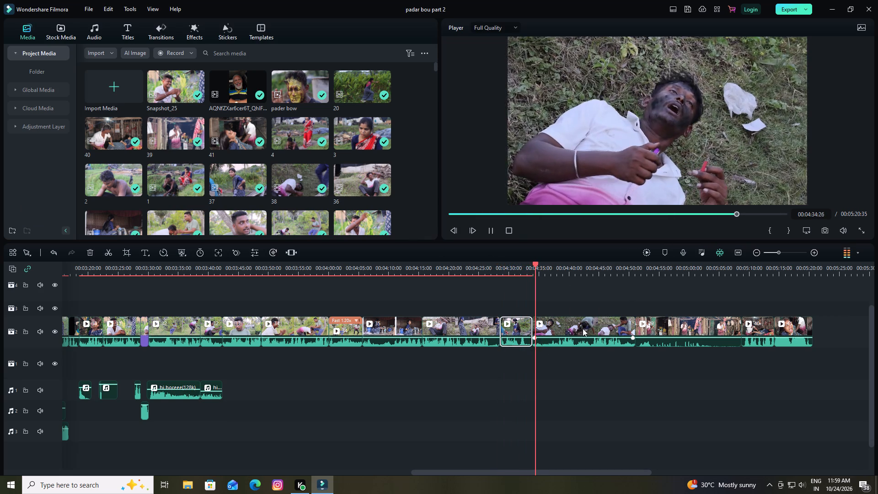
key("space")
double_click(583, 328)
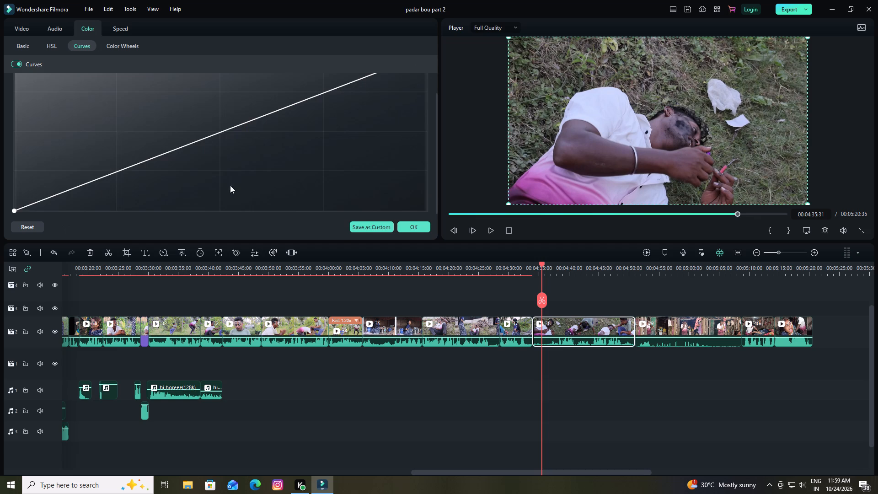
left_click_drag(219, 132, 217, 122)
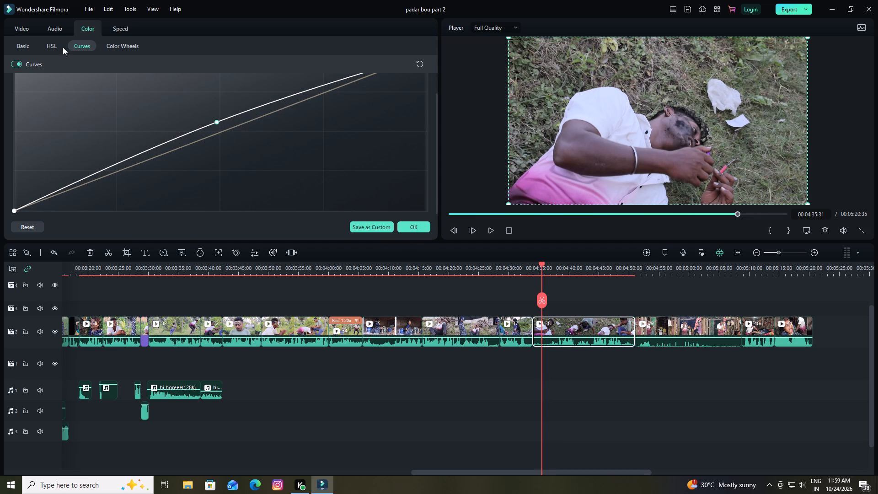
Set this clip's green HSL hue, saturation and luminance to 100 and accept the colour settings.
left_click(51, 43)
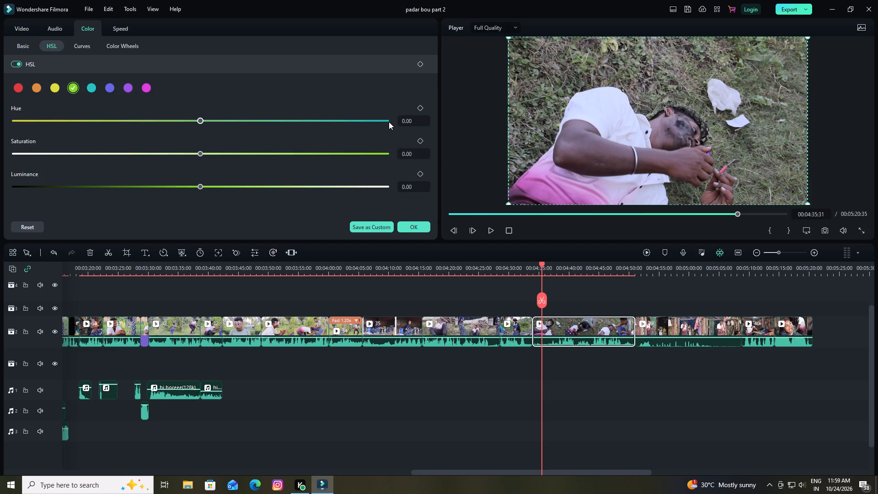
left_click(389, 122)
left_click(388, 154)
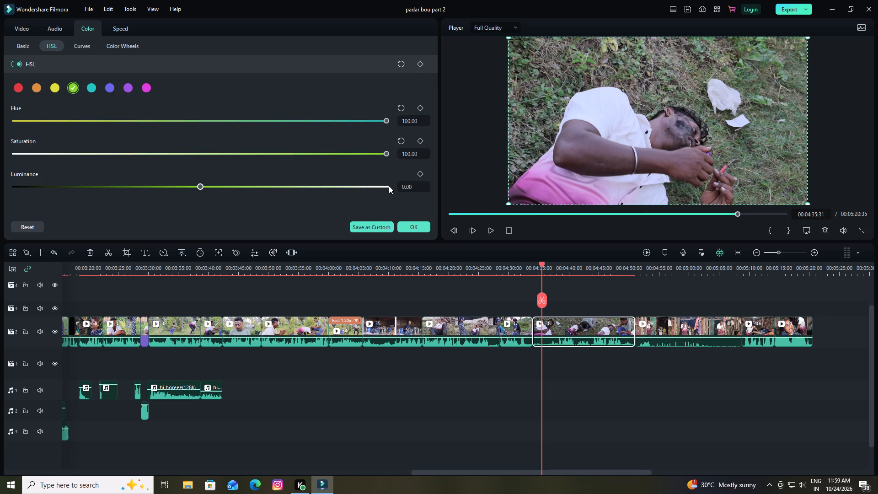
left_click(389, 186)
left_click(411, 225)
Play back the clip of the man lying on the grass, raise its white colour curve slightly more and accept the settings.
key("space")
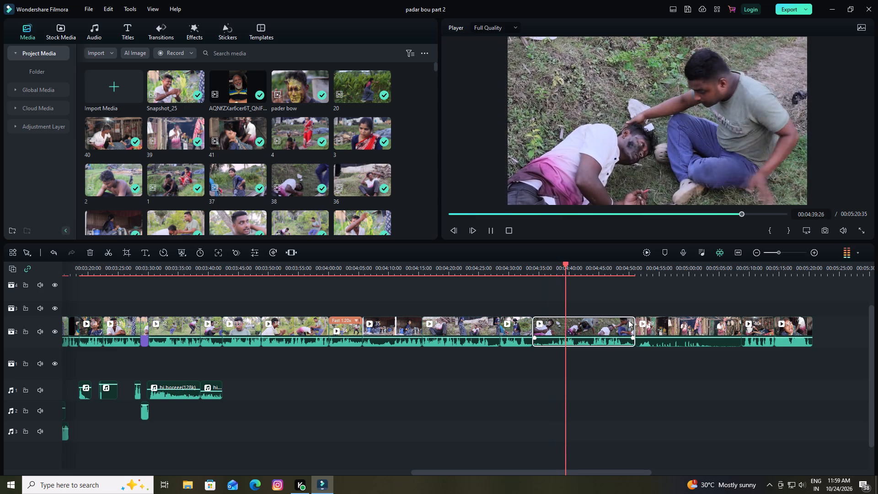
key("space")
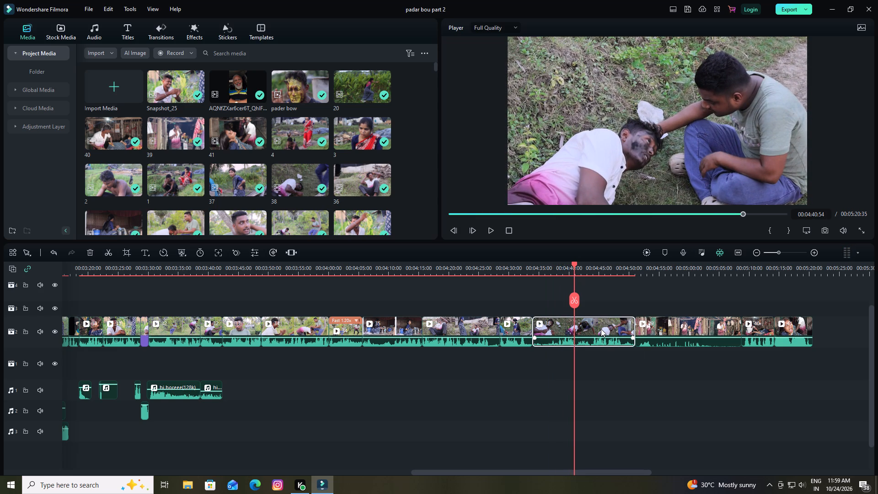
double_click(601, 329)
left_click(82, 48)
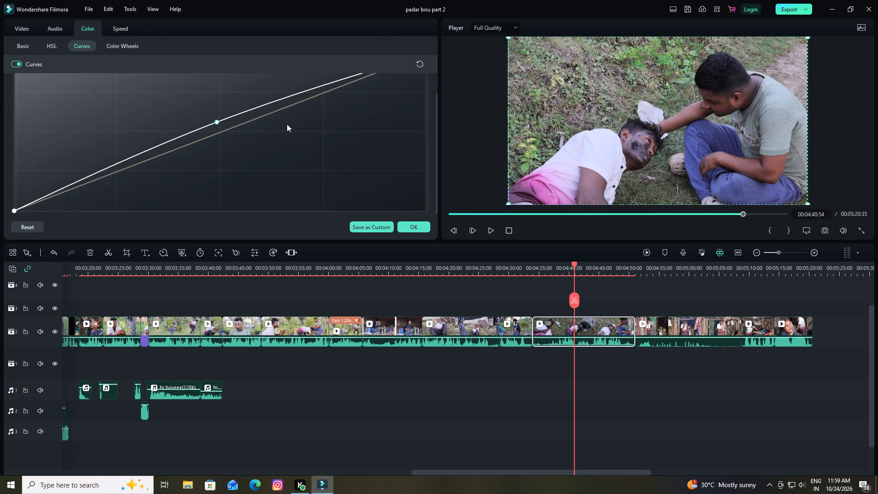
left_click(215, 122)
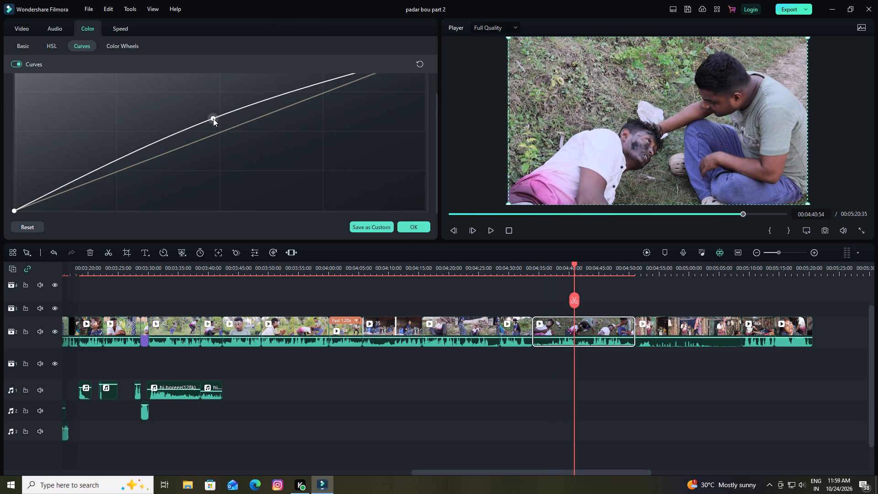
key("space")
left_click(418, 226)
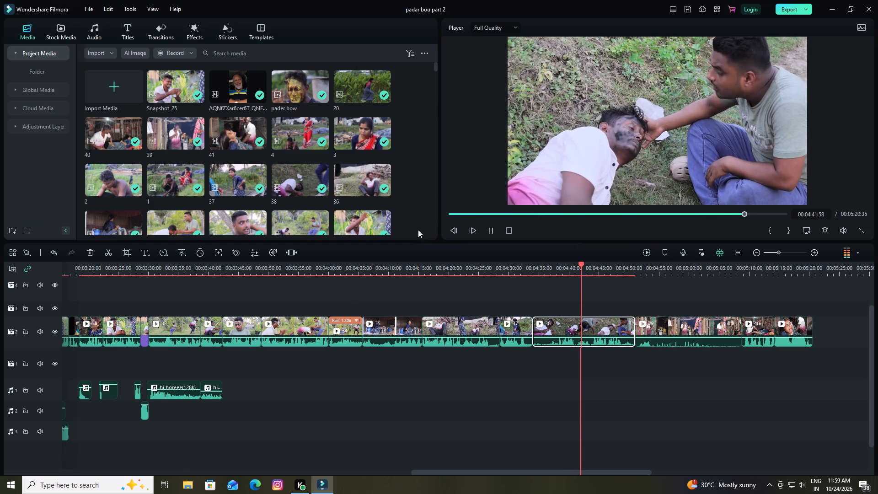
key("space")
Replay from about 00:04:33, and for the hut clip starting at about 00:04:51 slightly raise the middle of the white colour curve.
left_click_drag(584, 262, 516, 283)
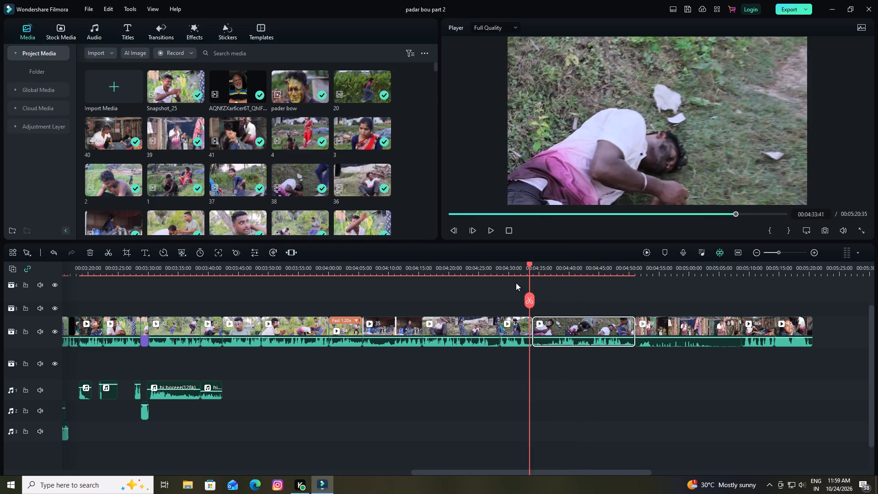
left_click_drag(516, 283, 515, 284)
key("space")
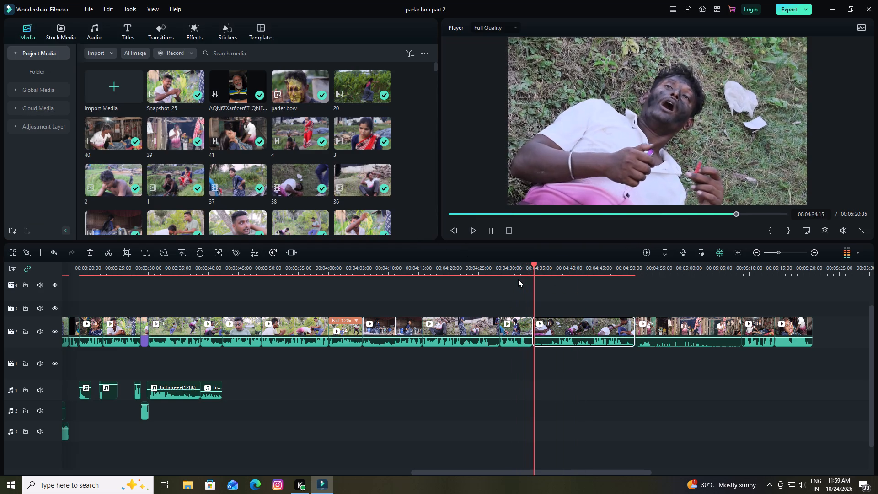
key("space")
double_click(707, 332)
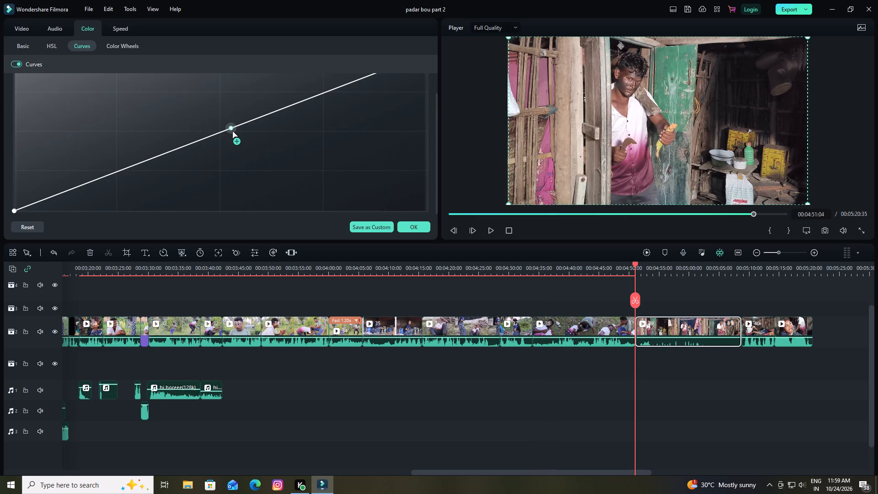
left_click(219, 132)
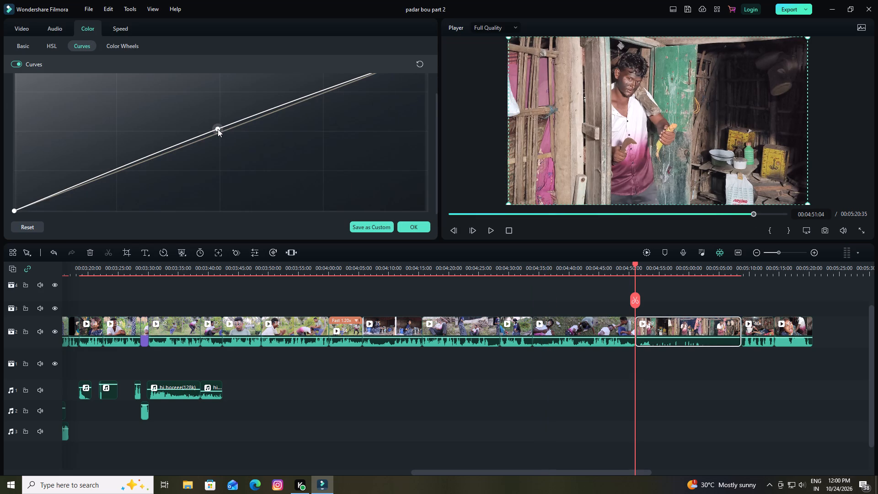
Set the hut clip's green HSL hue, saturation and luminance to 100.
left_click(55, 44)
left_click(389, 119)
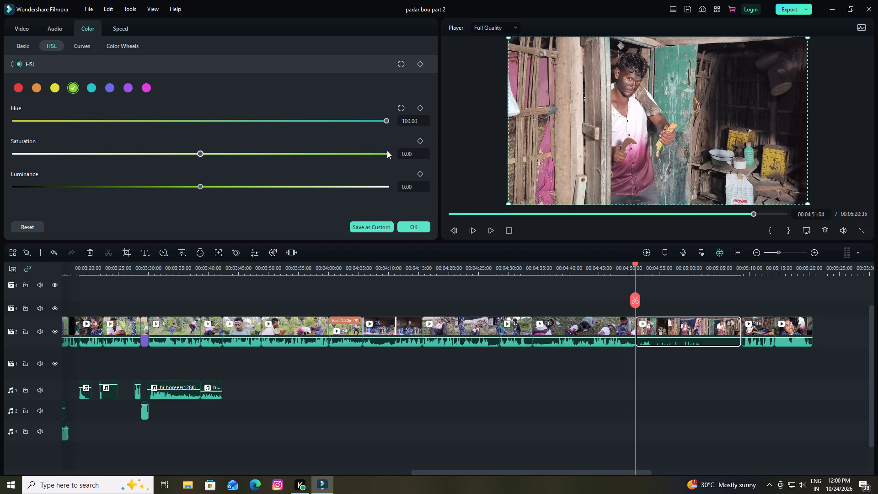
left_click(387, 153)
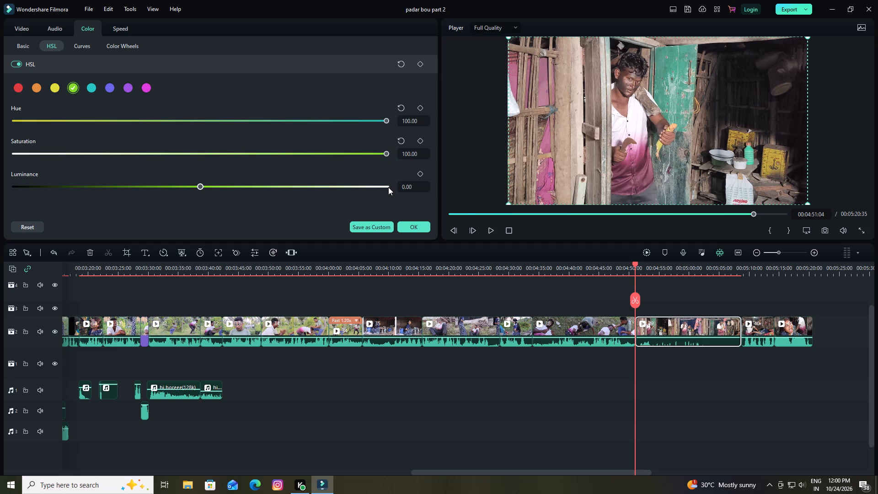
left_click(387, 187)
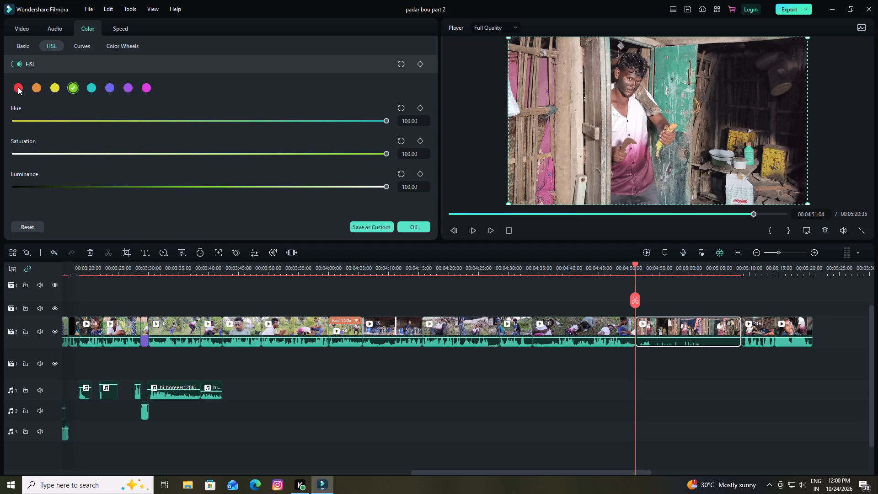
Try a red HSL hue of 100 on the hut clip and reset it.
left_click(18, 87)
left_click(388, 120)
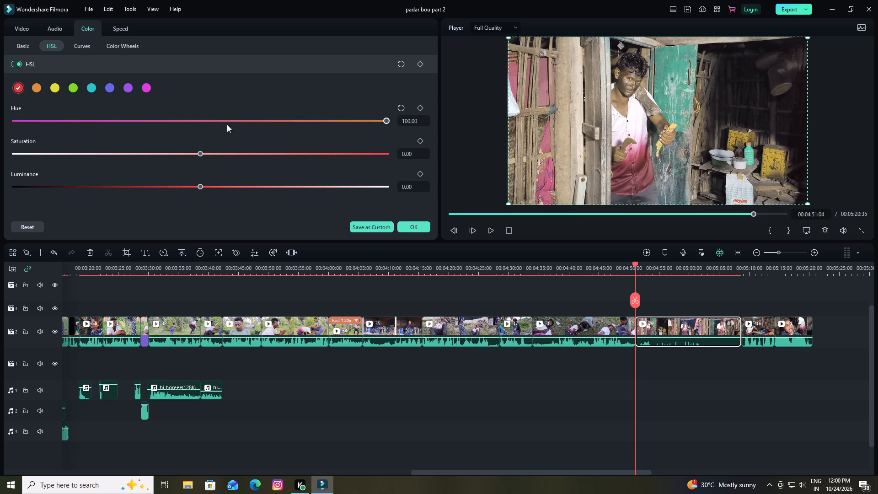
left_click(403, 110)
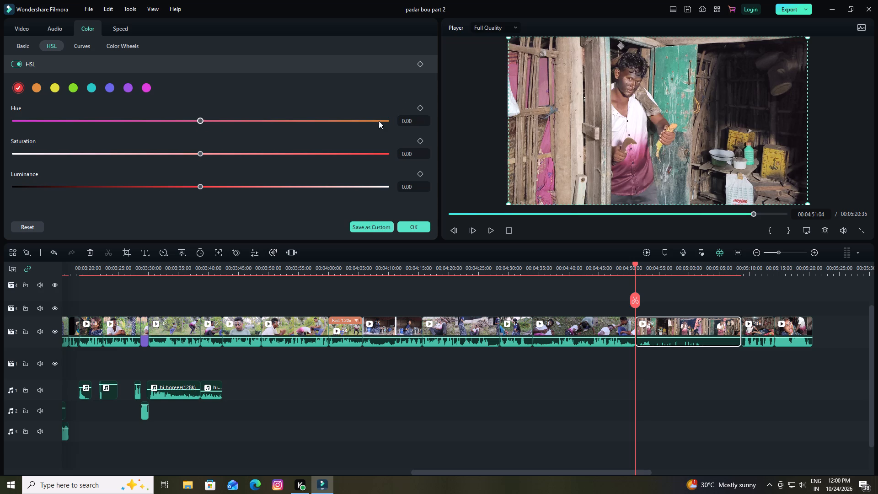
Adjust the hut clip's orange HSL hue to about -1.11 and accept the colour settings.
left_click(38, 86)
left_click_drag(201, 120, 241, 124)
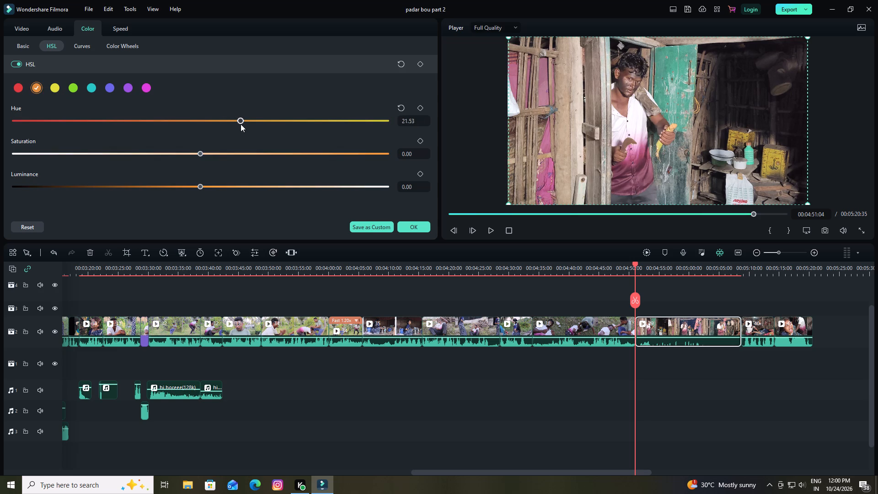
left_click_drag(241, 124, 218, 129)
left_click_drag(218, 129, 198, 126)
left_click(73, 87)
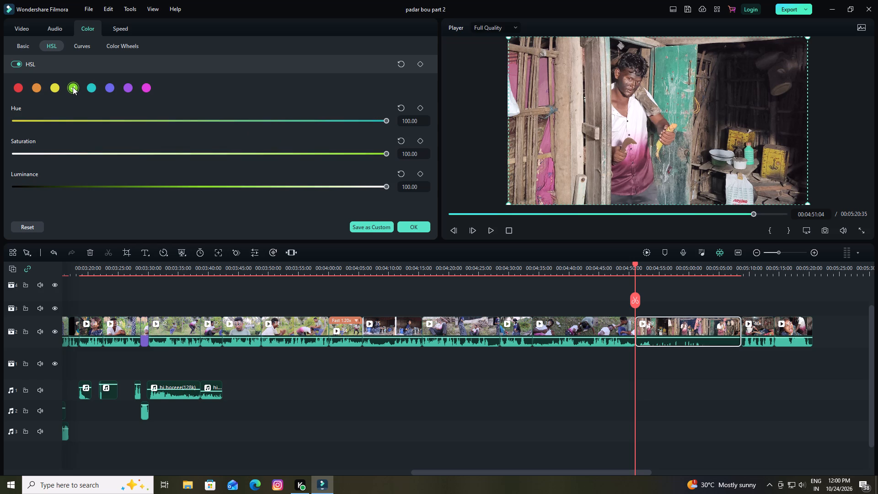
left_click(418, 228)
Play the hut clip to about 00:05:05 and set its blue HSL hue to 100.
key("space")
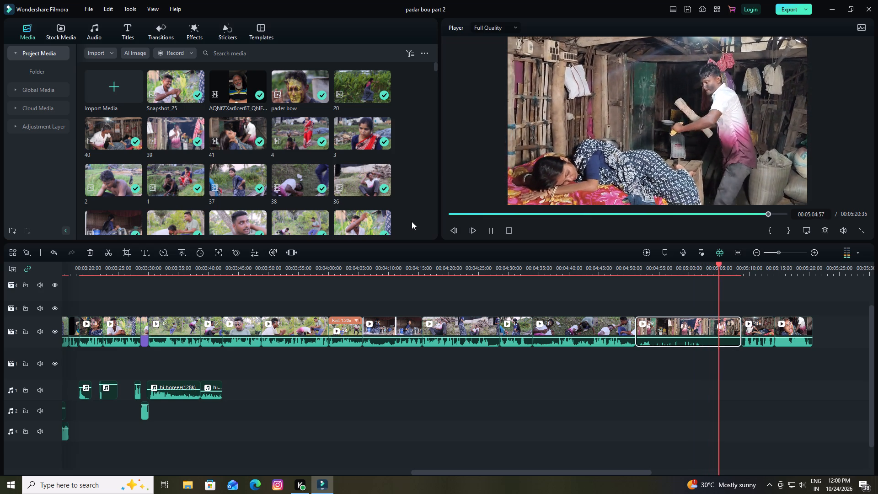
key("space")
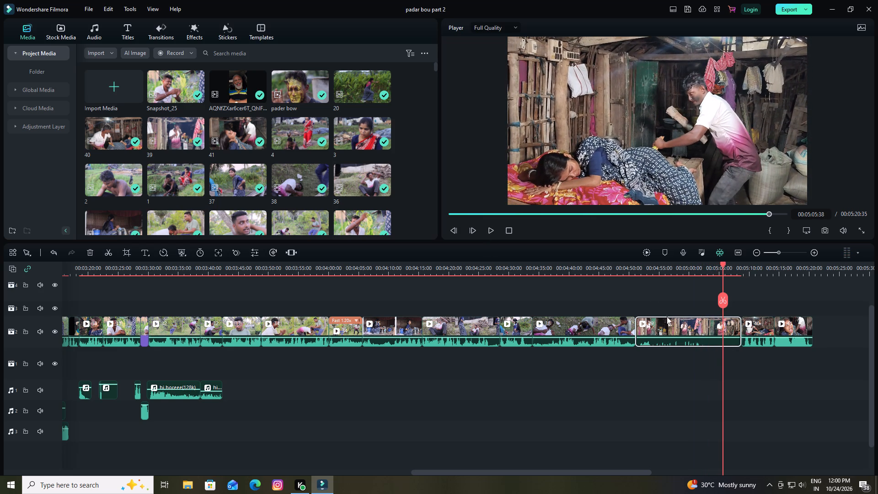
double_click(666, 320)
left_click(86, 43)
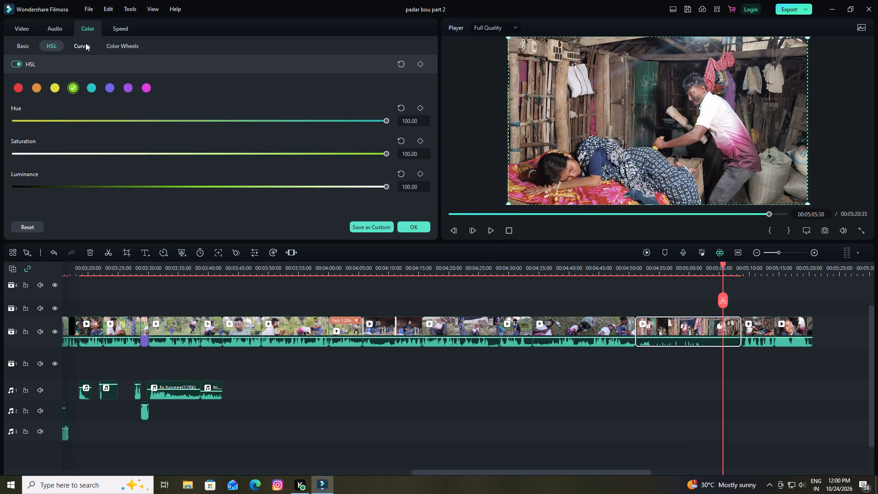
left_click(55, 45)
left_click(108, 89)
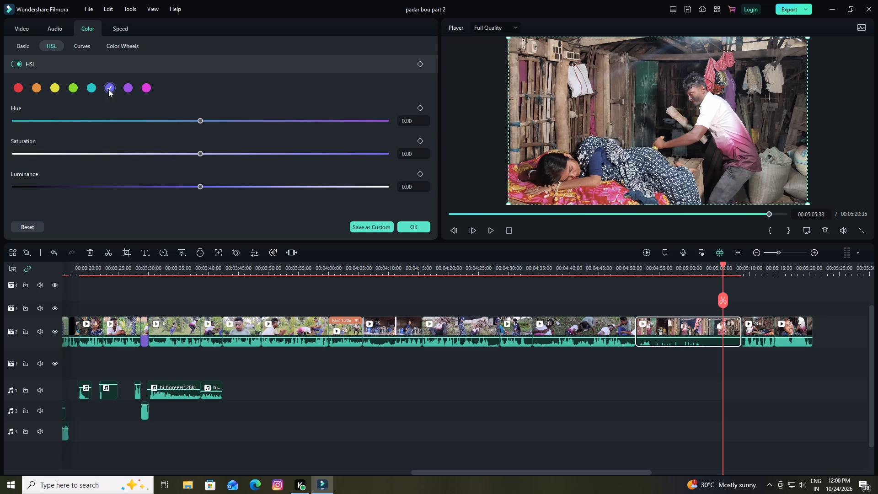
left_click_drag(199, 122, 211, 128)
left_click_drag(211, 128, 279, 143)
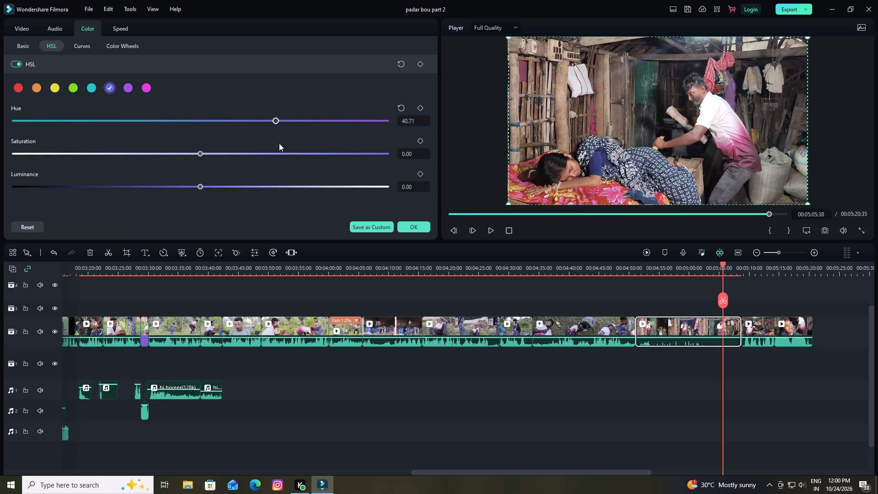
left_click_drag(279, 143, 268, 138)
left_click_drag(268, 138, 453, 156)
Set the hut clip's blue HSL saturation and luminance to 100 and accept the colour settings.
left_click_drag(198, 152, 363, 173)
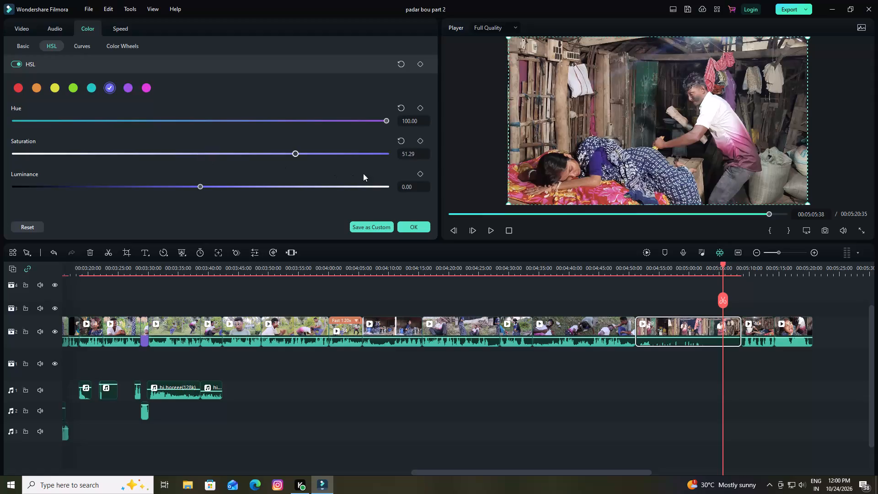
left_click_drag(363, 173, 464, 170)
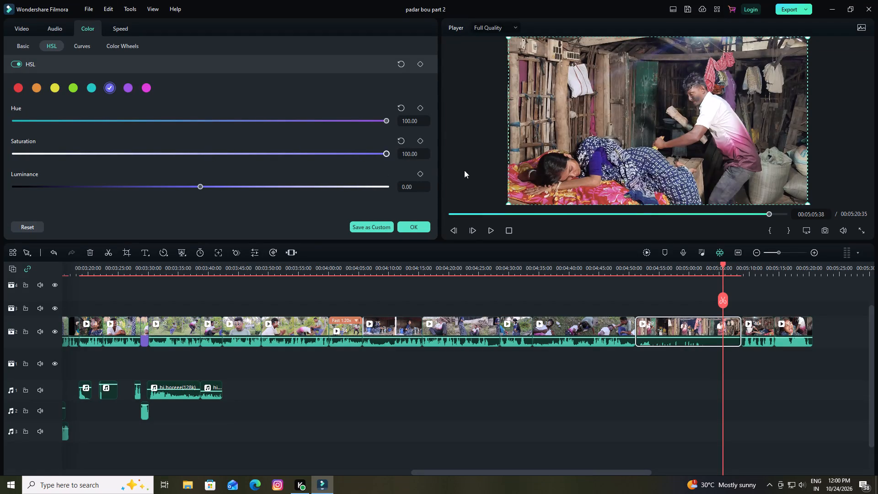
left_click_drag(464, 170, 471, 177)
left_click_drag(471, 177, 495, 167)
left_click_drag(200, 189, 229, 189)
left_click_drag(229, 189, 422, 177)
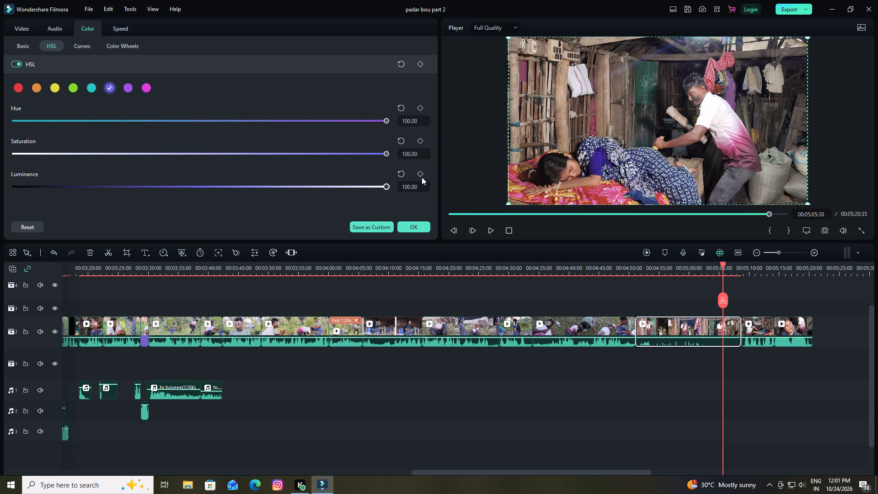
left_click_drag(422, 177, 468, 187)
left_click(421, 233)
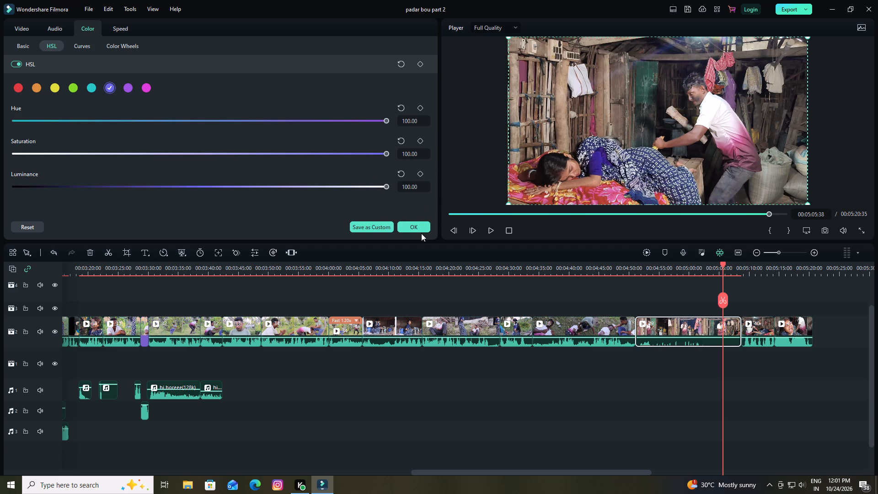
left_click(418, 227)
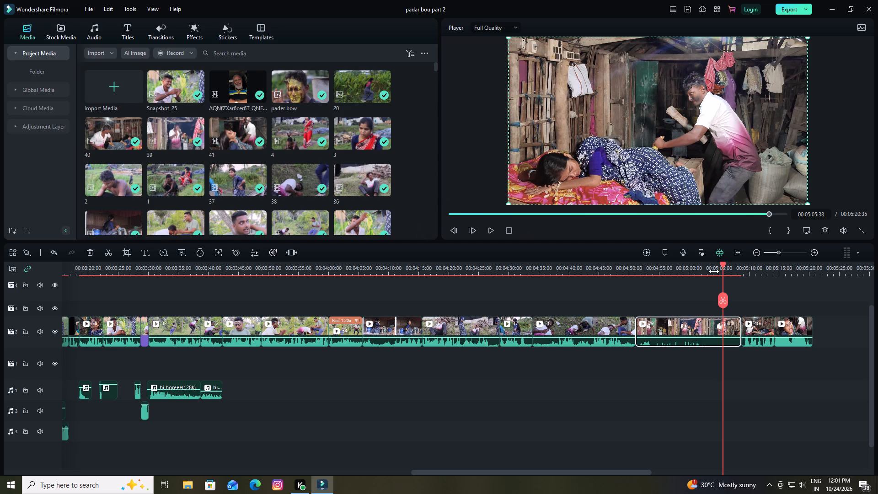
Replay from about 00:04:52, and for the clip starting at about 00:05:09 set the blue HSL hue, saturation and luminance to 100.
left_click_drag(722, 265, 644, 293)
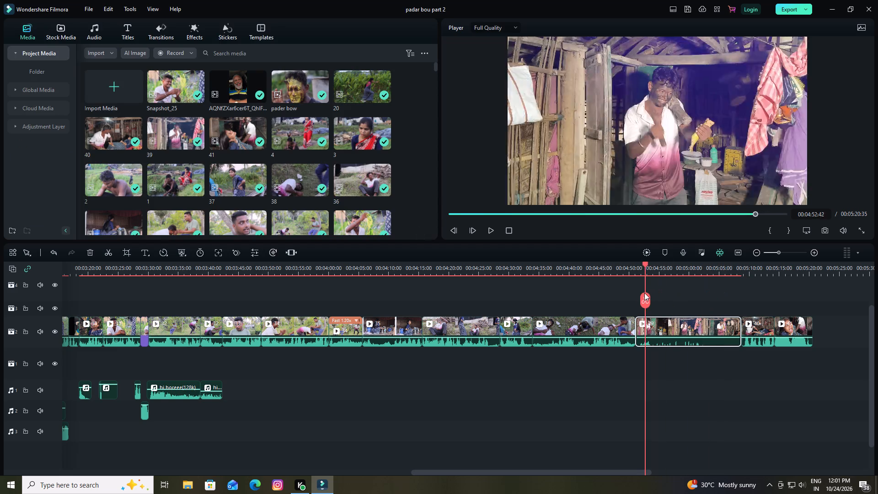
left_click_drag(644, 293, 644, 293)
key("space")
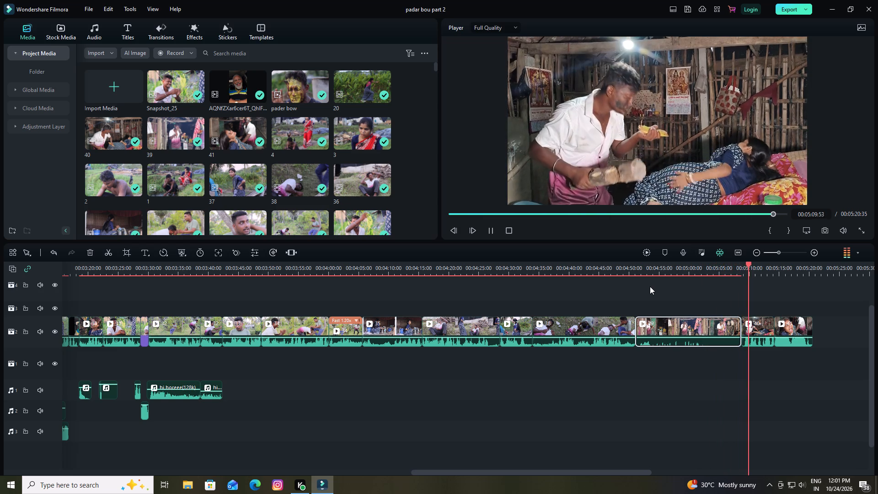
key("space")
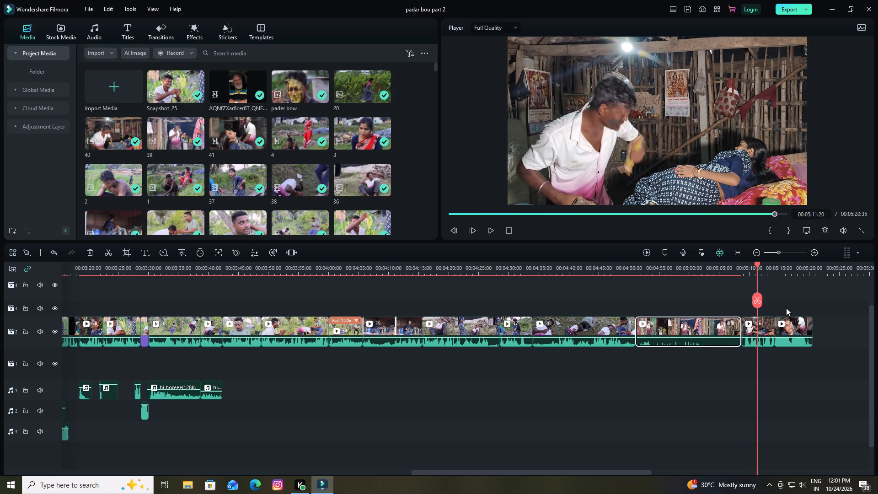
double_click(766, 327)
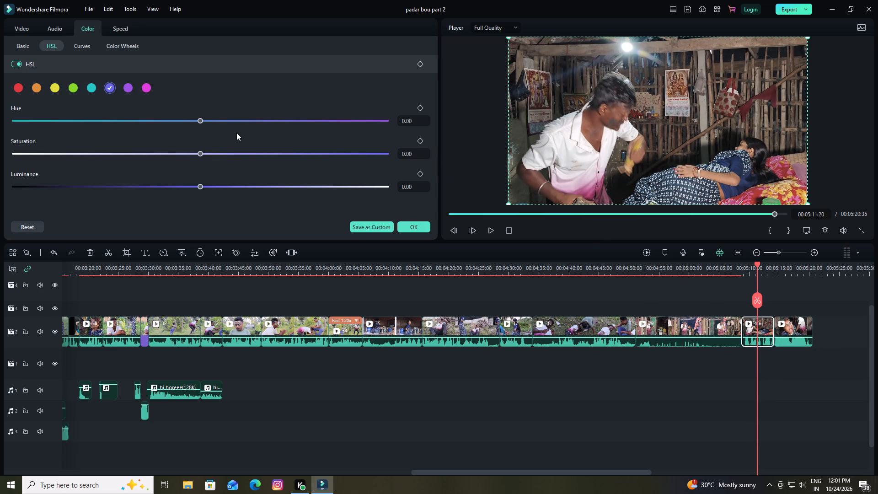
left_click_drag(200, 120, 406, 116)
left_click_drag(406, 116, 490, 123)
left_click_drag(203, 152, 288, 160)
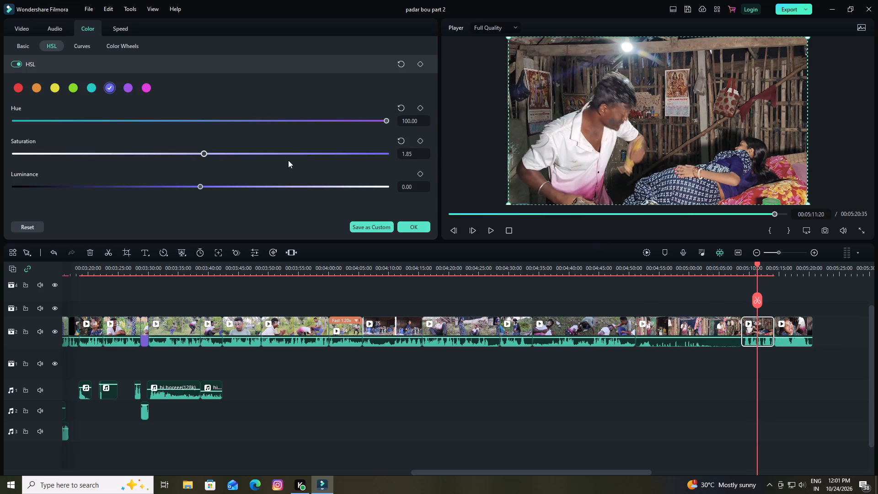
left_click_drag(288, 160, 659, 157)
left_click_drag(199, 185, 623, 205)
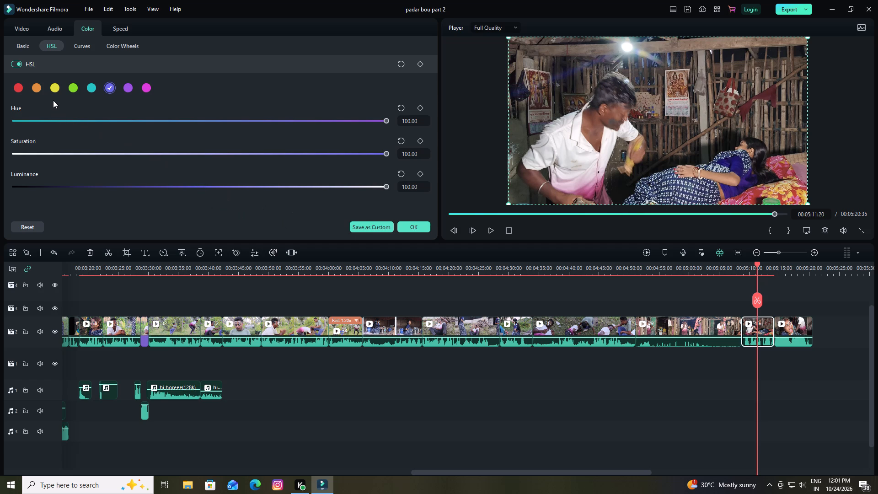
Set the same clip's red HSL hue to about -10.70, saturation to about 17.10 and luminance to about 16.36.
left_click(18, 89)
left_click_drag(199, 119, 151, 116)
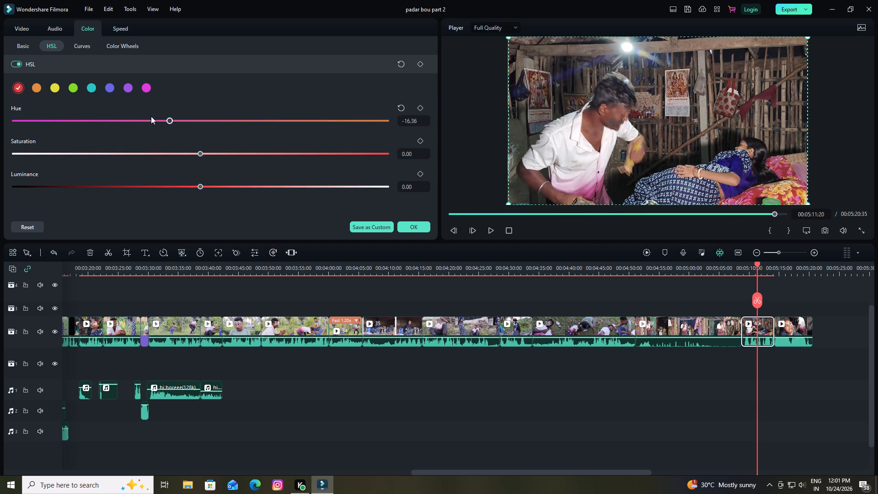
left_click_drag(151, 116, 176, 132)
left_click_drag(176, 132, 181, 139)
left_click_drag(198, 156, 262, 155)
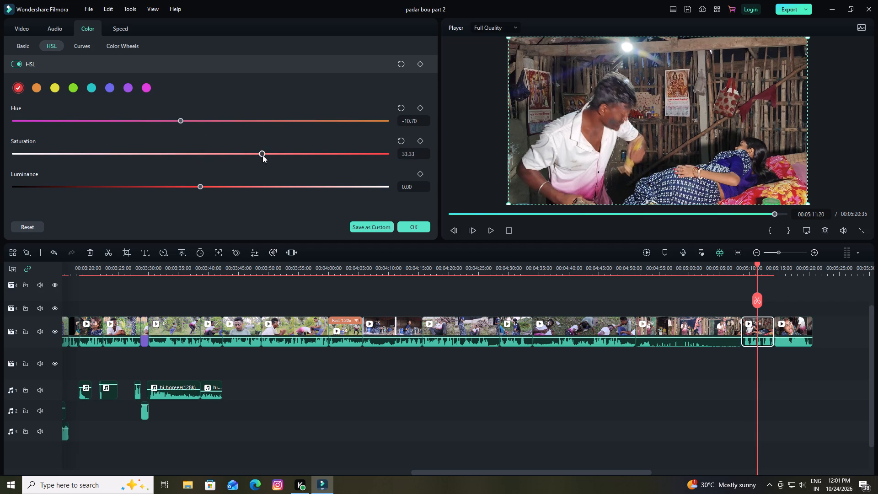
left_click_drag(262, 155, 232, 159)
left_click_drag(198, 187, 186, 196)
left_click_drag(186, 196, 231, 197)
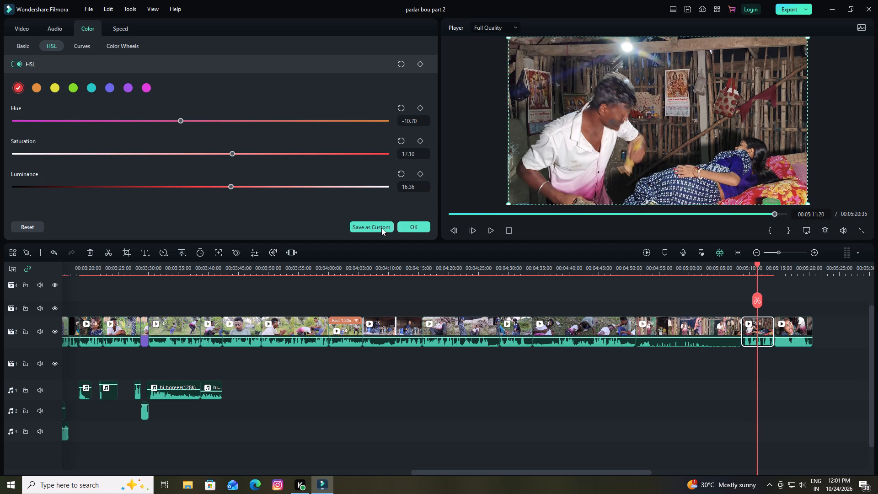
Slightly raise the middle of the same clip's white colour curve and accept the colour settings.
left_click(90, 46)
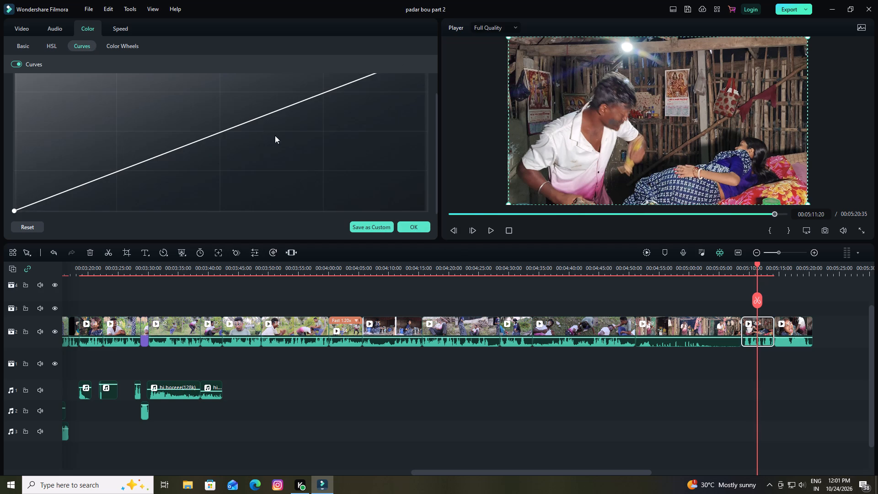
left_click_drag(218, 132, 216, 128)
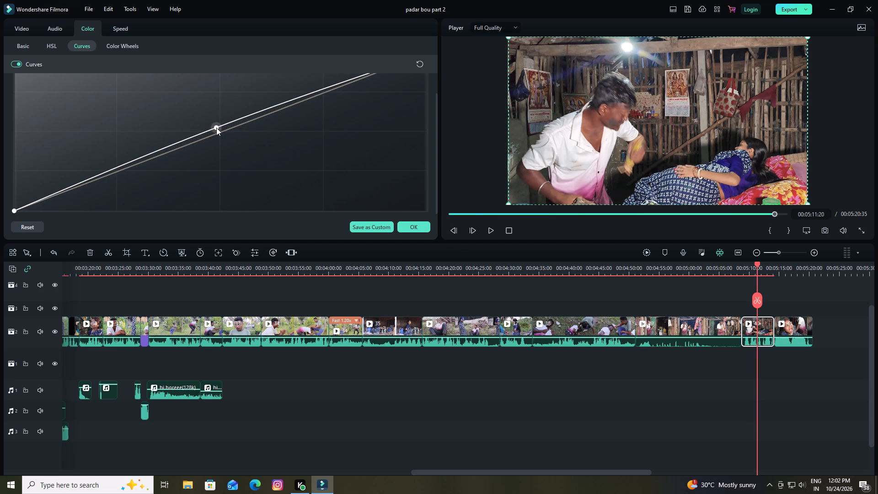
left_click_drag(216, 128, 215, 126)
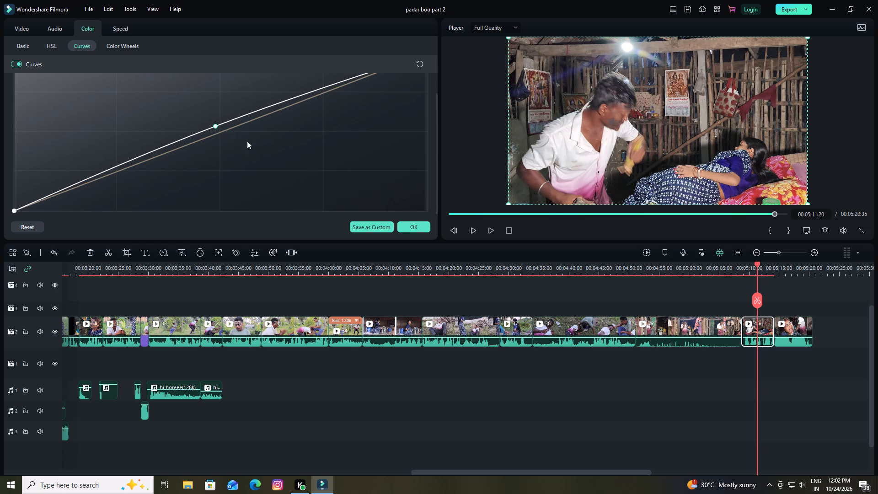
left_click(412, 226)
Play on to about 00:05:15 and slightly raise the middle of the last clip's white colour curve.
key("space")
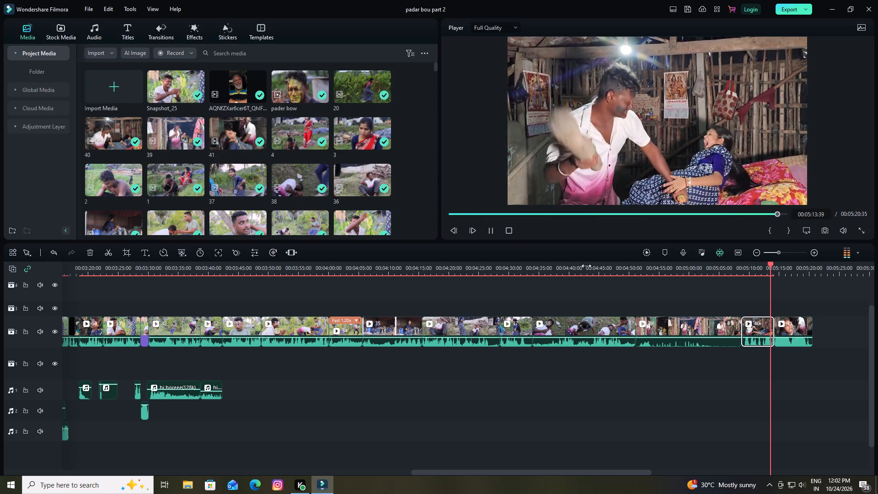
key("space")
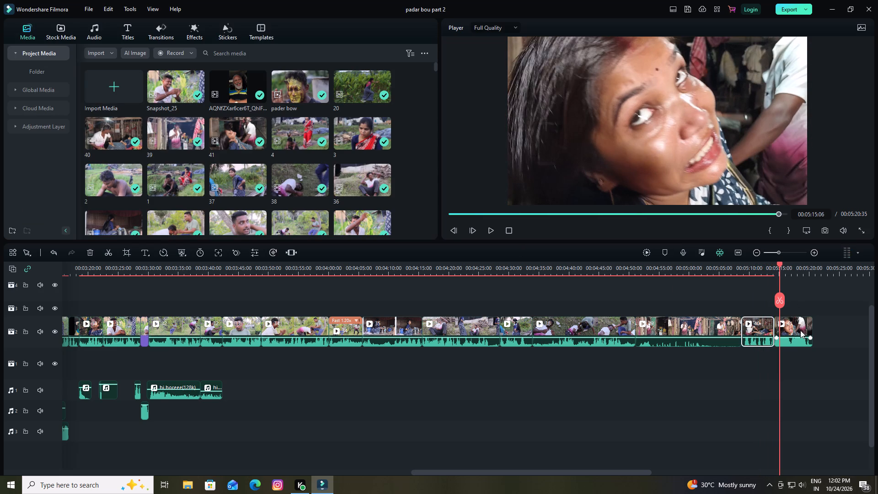
double_click(800, 330)
left_click(219, 129)
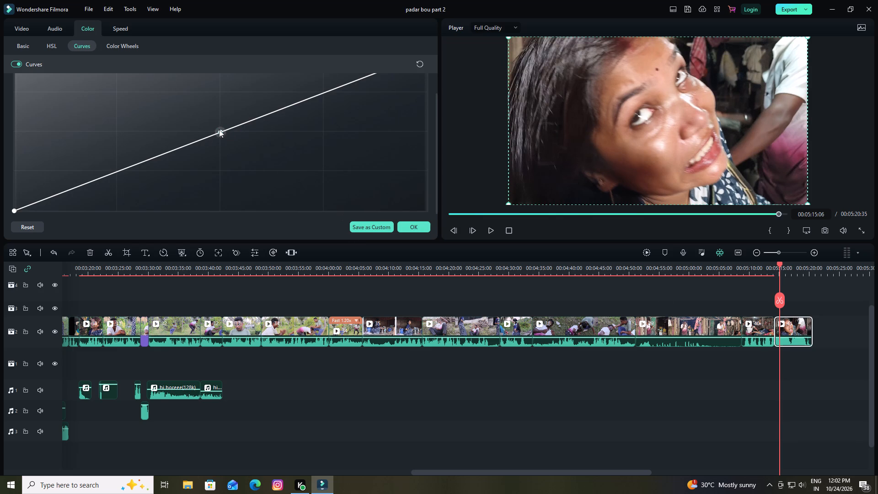
Set the last clip's red HSL hue to about -7.01, saturation to about 9.96 and luminance to about -13.41.
left_click(48, 44)
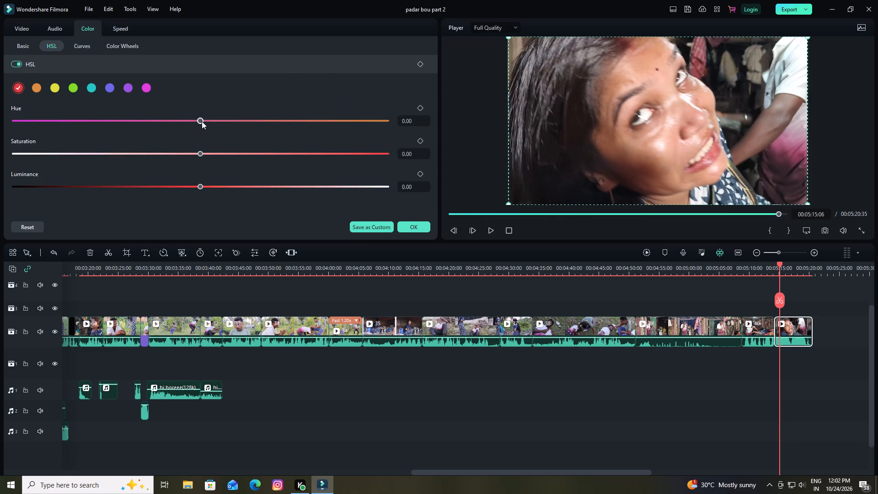
left_click_drag(200, 120, 218, 124)
left_click_drag(199, 151, 213, 156)
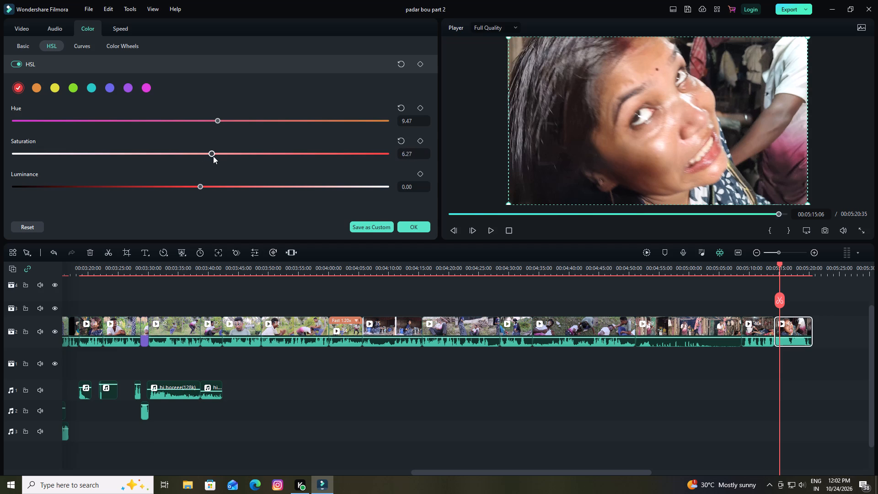
left_click_drag(213, 156, 219, 157)
left_click_drag(200, 186, 176, 187)
left_click_drag(217, 118, 187, 122)
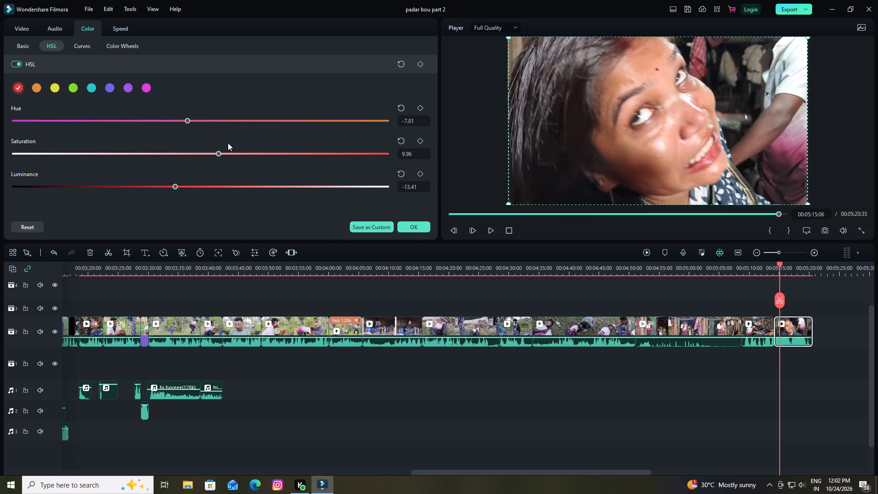
Set the last clip's blue HSL hue, saturation and luminance to 100.
left_click(107, 93)
left_click_drag(198, 122, 309, 122)
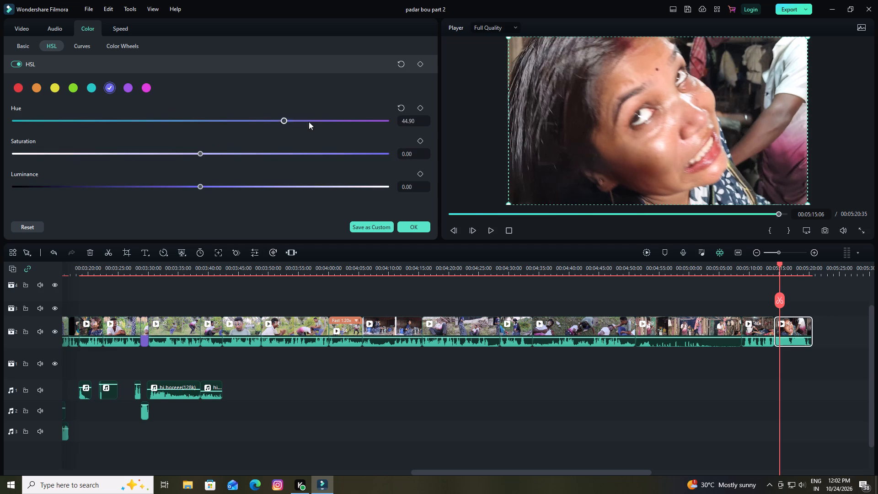
left_click_drag(309, 122, 348, 114)
left_click_drag(356, 115, 377, 115)
left_click_drag(200, 153, 632, 194)
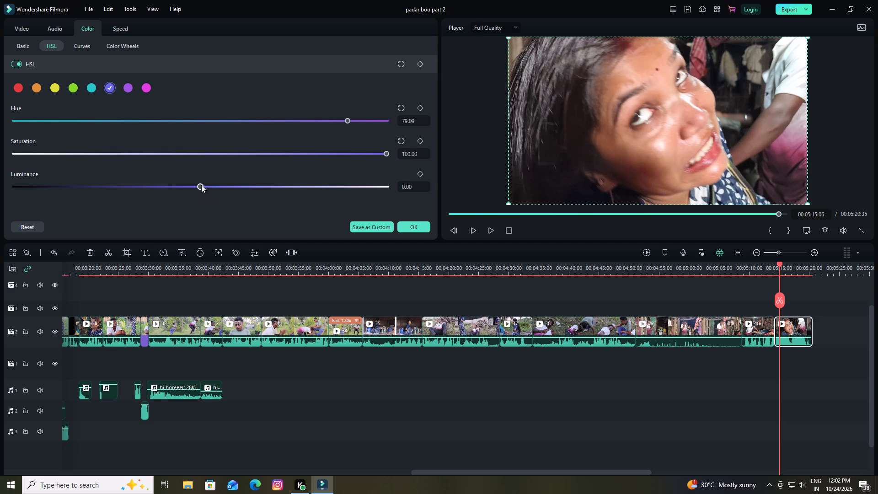
left_click_drag(201, 185, 585, 194)
left_click_drag(346, 121, 469, 133)
Replay the final clips from about 00:05:07 to the end and accept the last clip's colour settings.
left_click_drag(780, 263, 770, 270)
key("space")
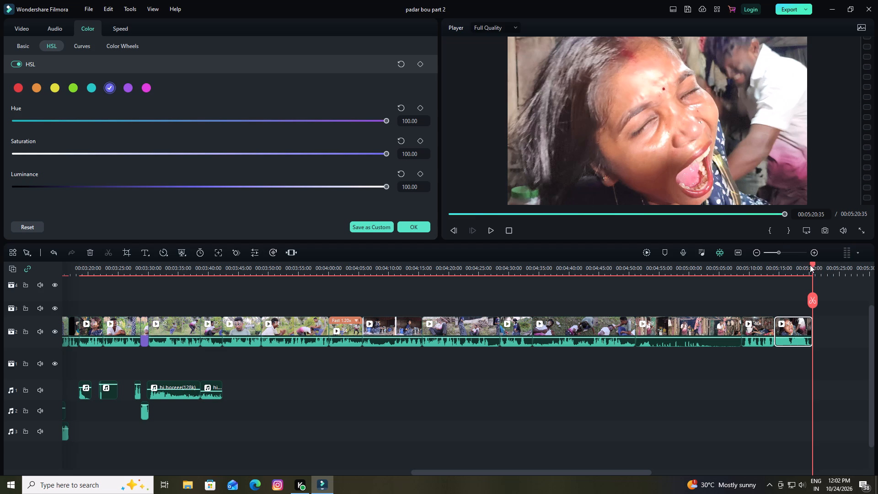
left_click_drag(812, 263, 733, 308)
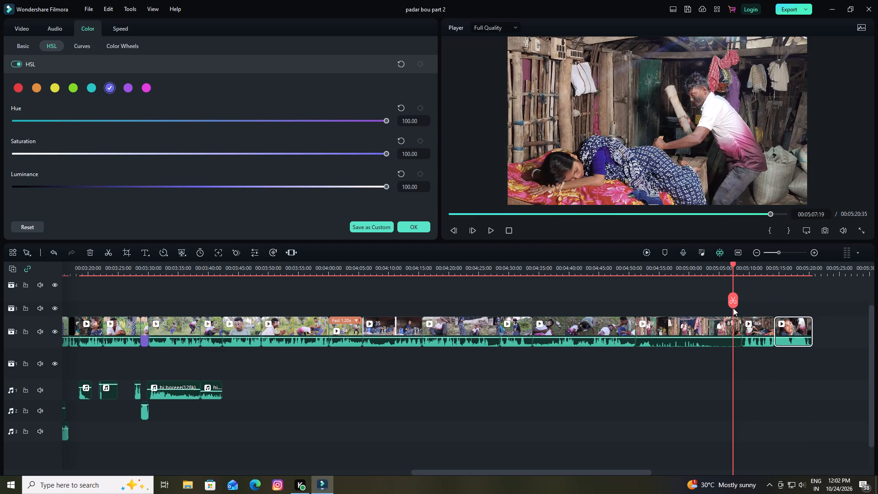
key("space")
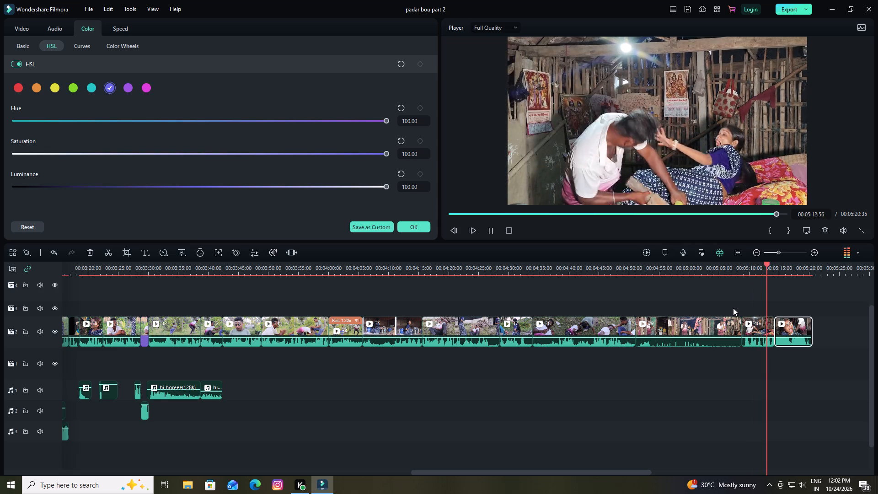
key("space")
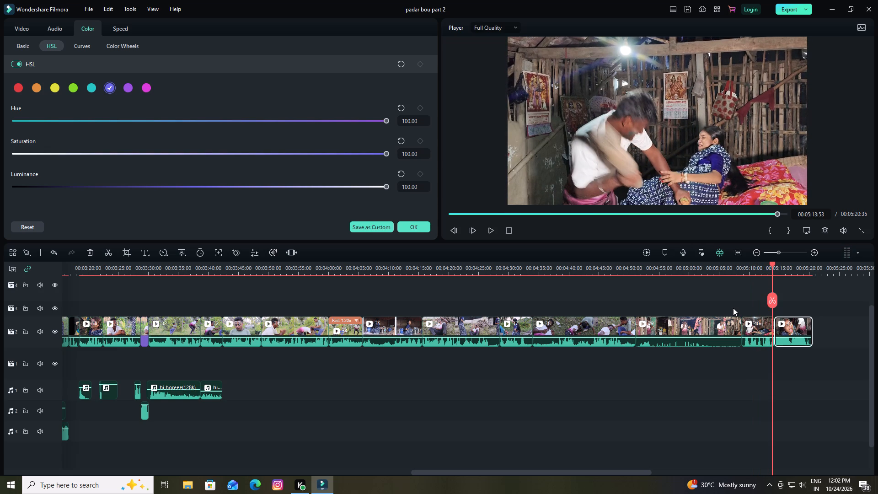
key("space")
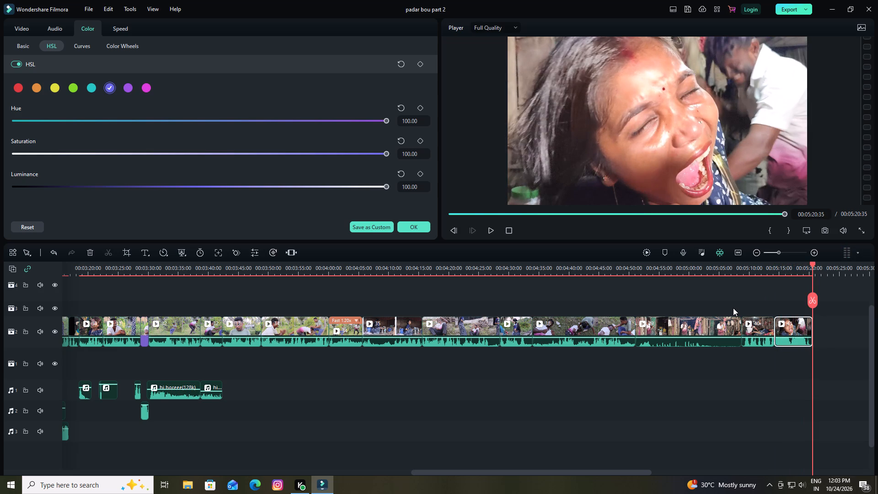
left_click(419, 229)
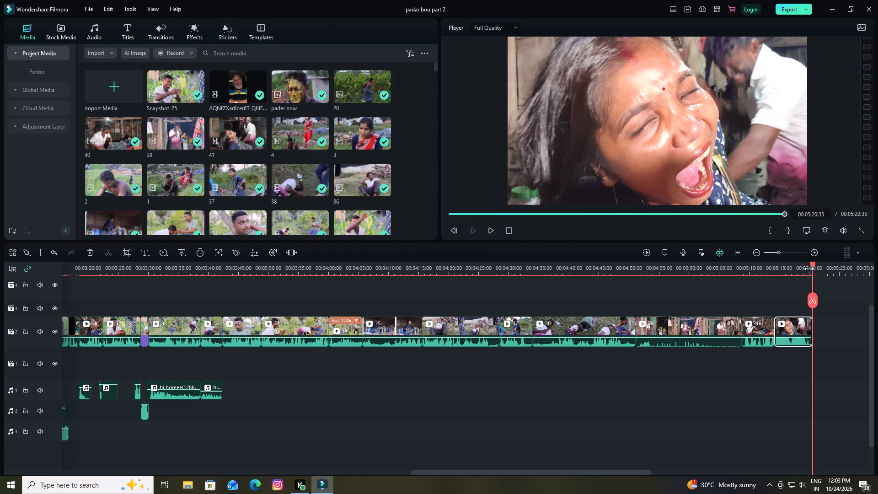
Review the cut between the clips at about 00:03:42 and save the project.
left_click_drag(812, 264, 223, 287)
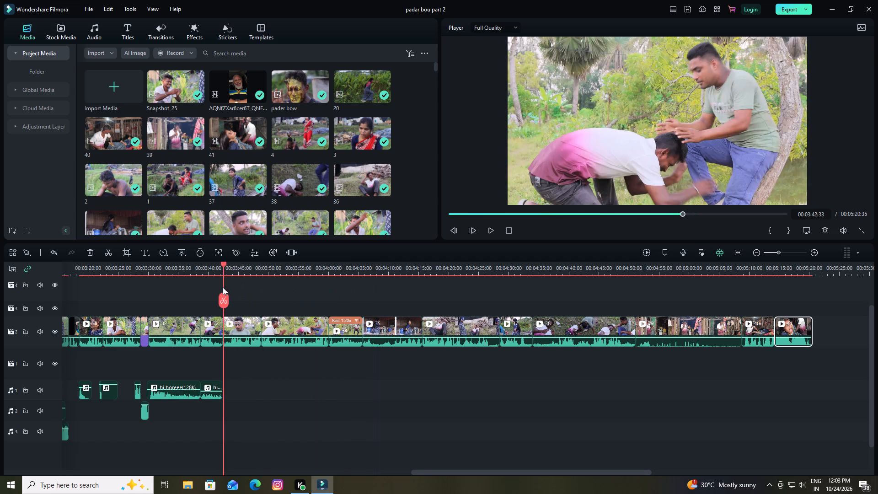
left_click_drag(223, 287, 214, 291)
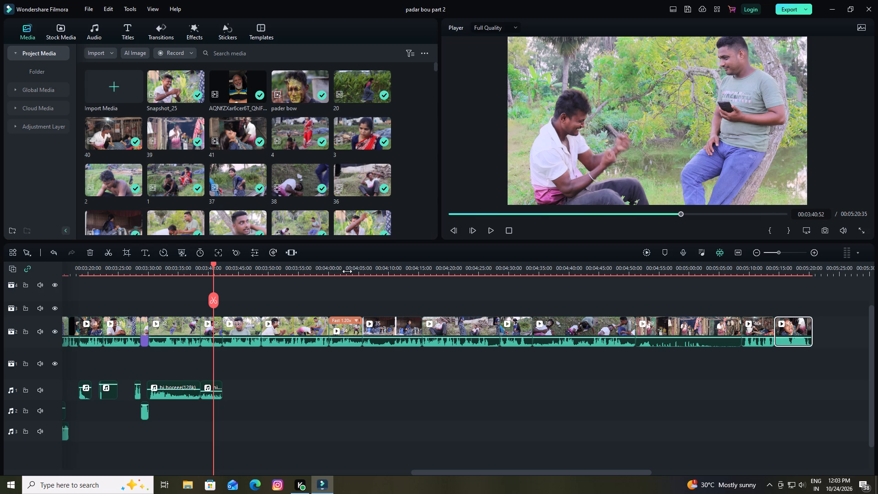
key("space")
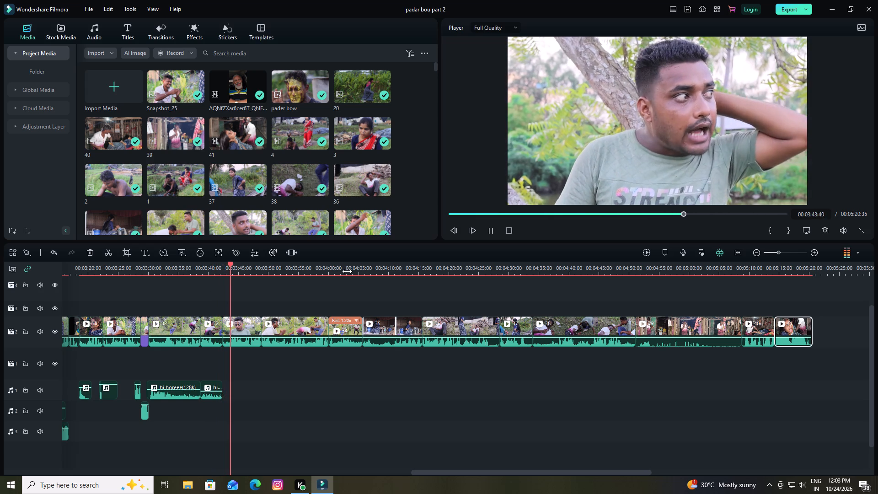
key("space")
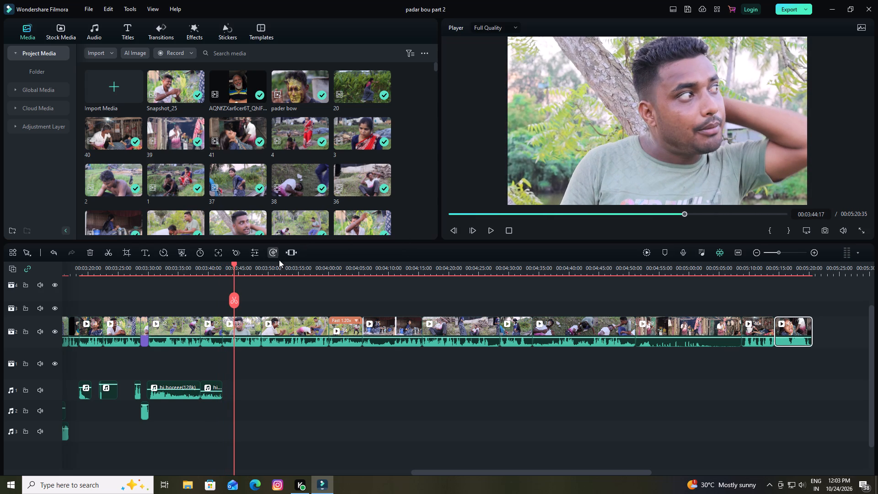
left_click_drag(233, 264, 216, 276)
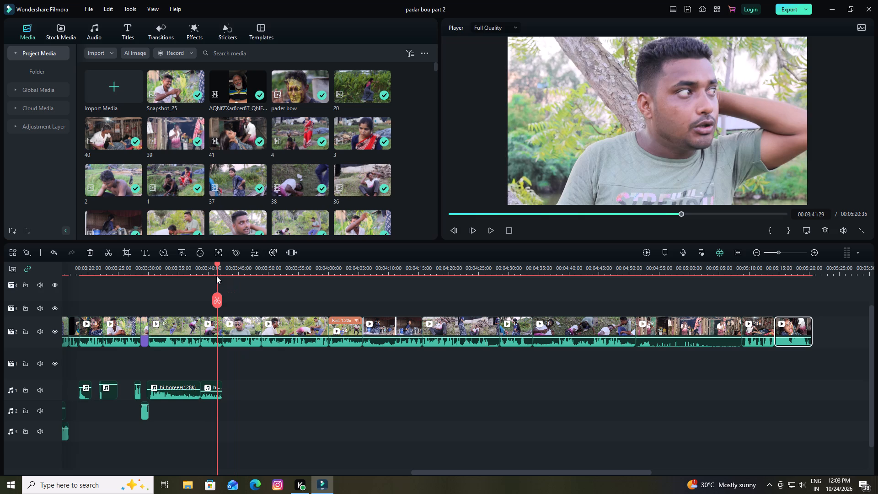
left_click_drag(216, 276, 223, 276)
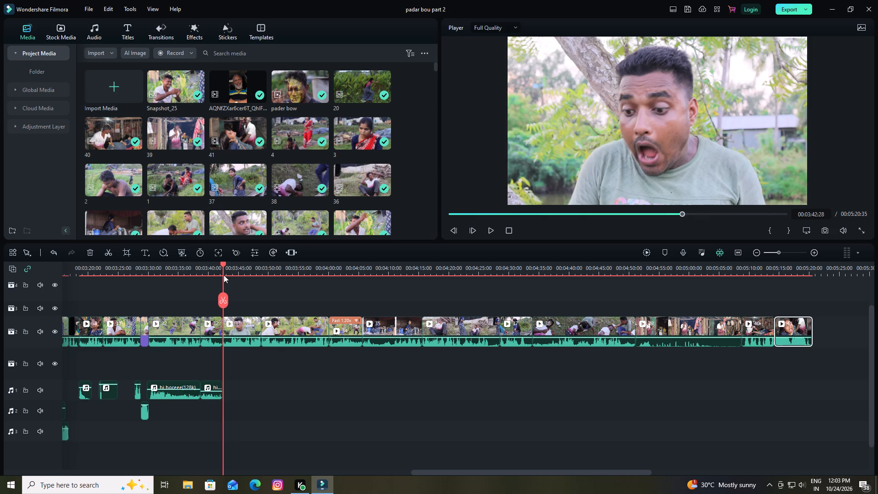
key("ctrl+s")
key("ctrl+a")
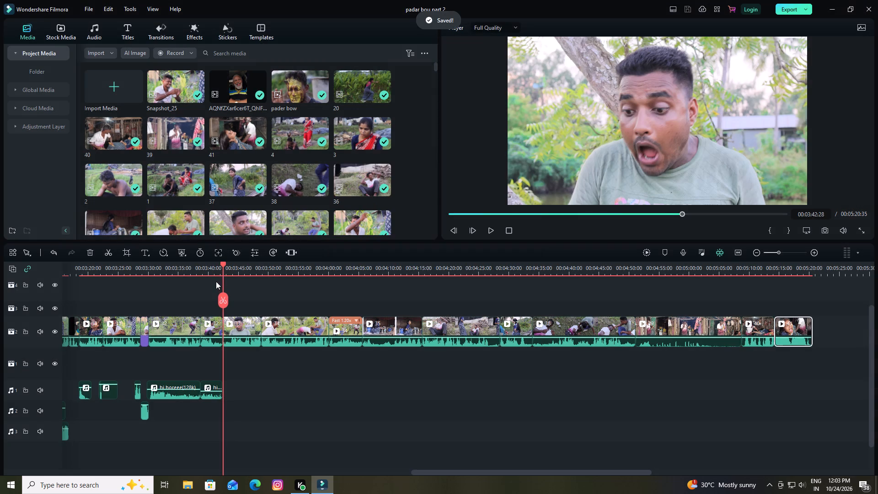
Search the project media for "aa" and place the "aa" sound on audio track 1 at the cut at 00:03:42:22.
left_click(222, 265)
key("space")
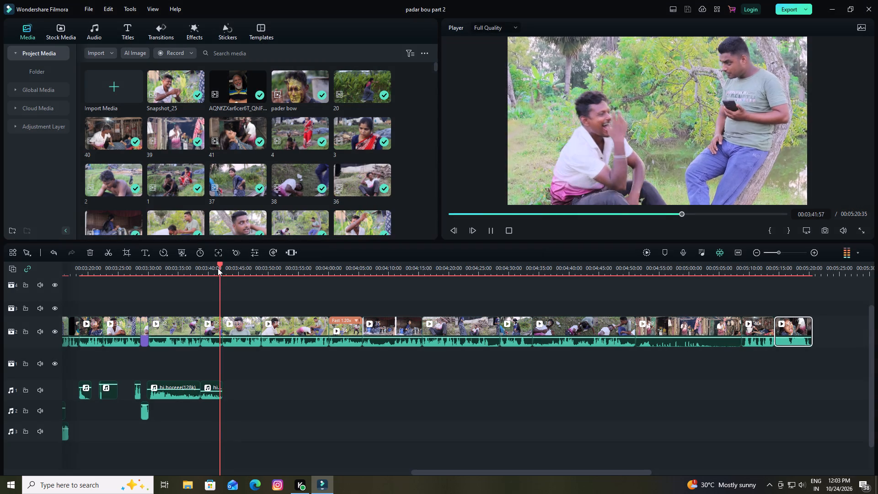
key("space")
key("Right")
key("Right")
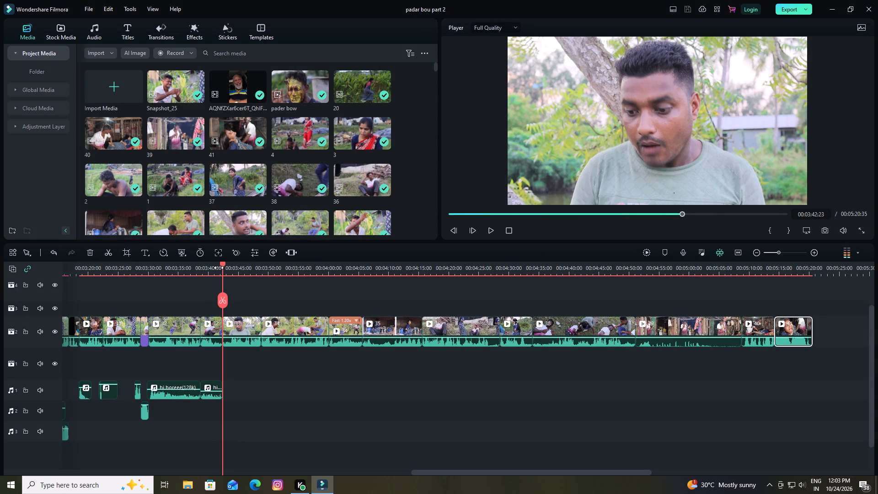
key("Left")
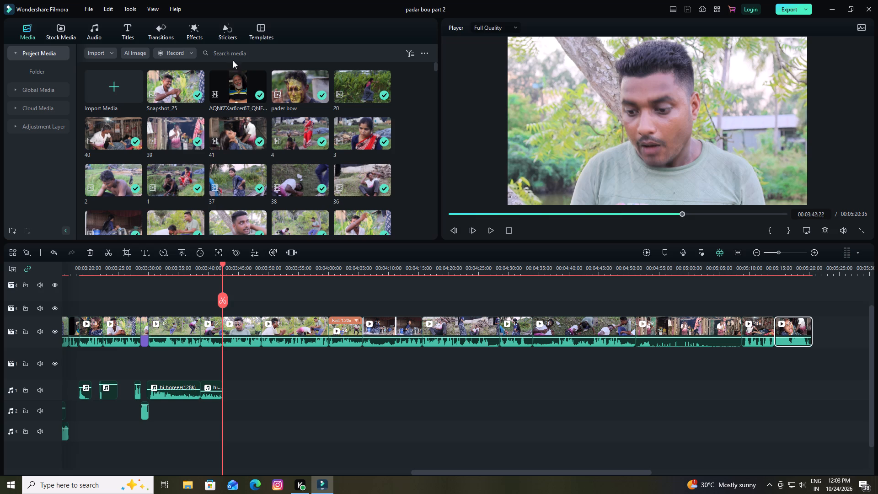
left_click(233, 57)
key("a")
key("a")
key("Return")
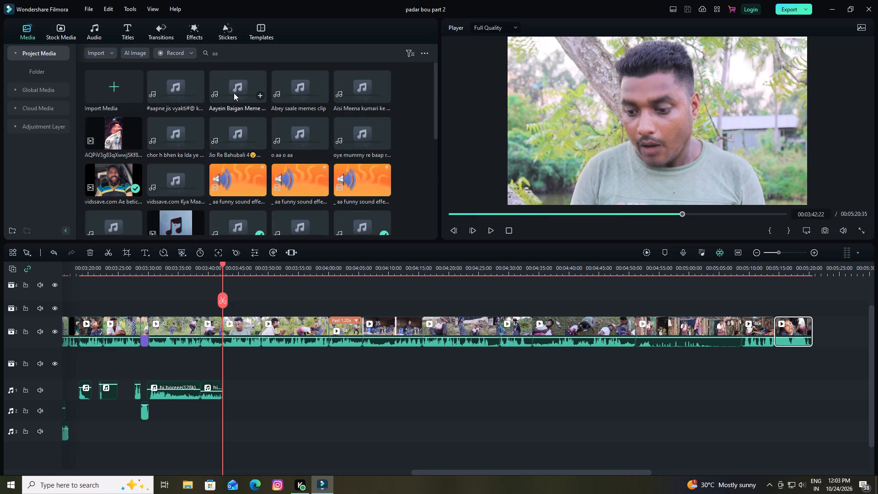
left_click(300, 145)
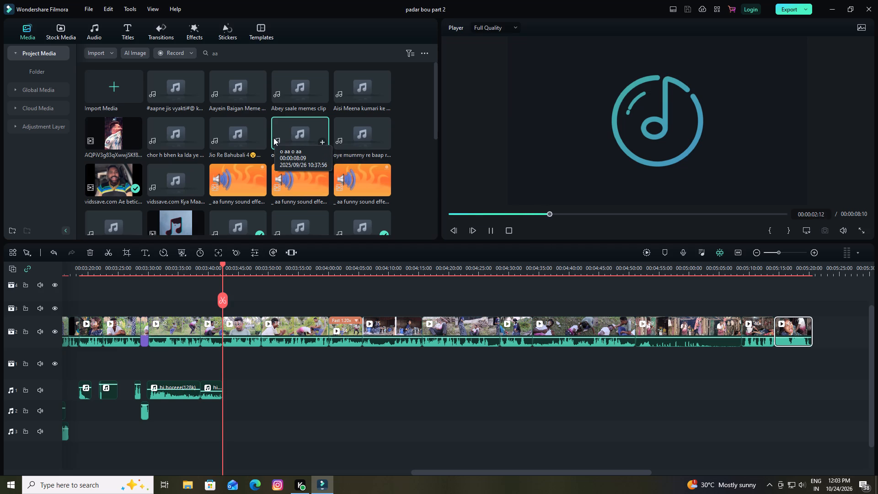
scroll(342, 120, "down", 1)
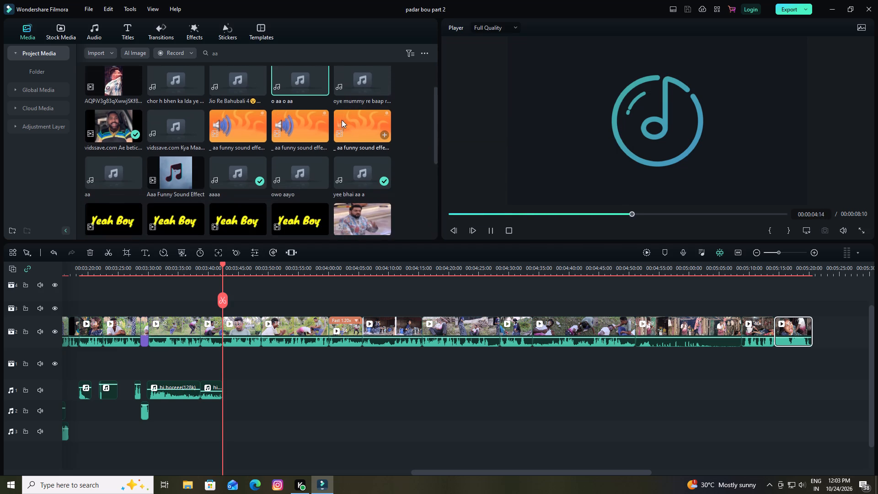
left_click(113, 170)
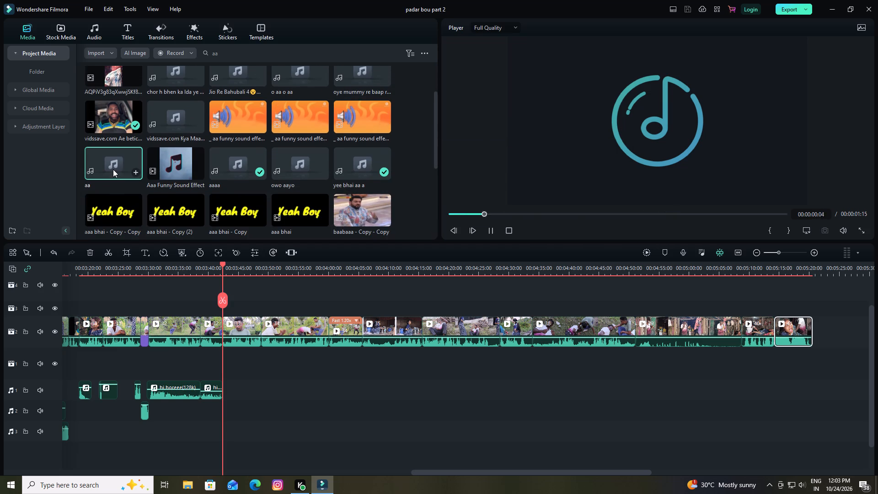
left_click_drag(115, 165, 222, 372)
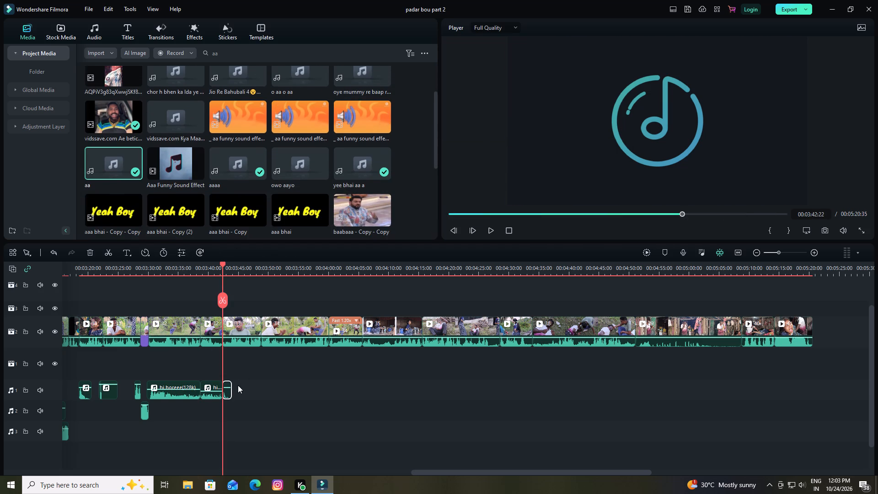
Raise the volume of the "aa" sound clip and play the passage from just before the cut.
left_click_drag(227, 389, 232, 363)
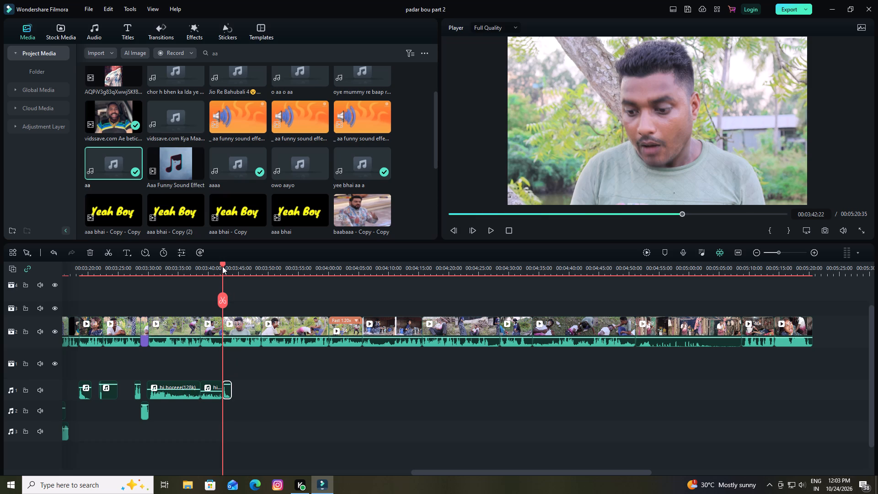
left_click_drag(222, 264, 212, 268)
key("space")
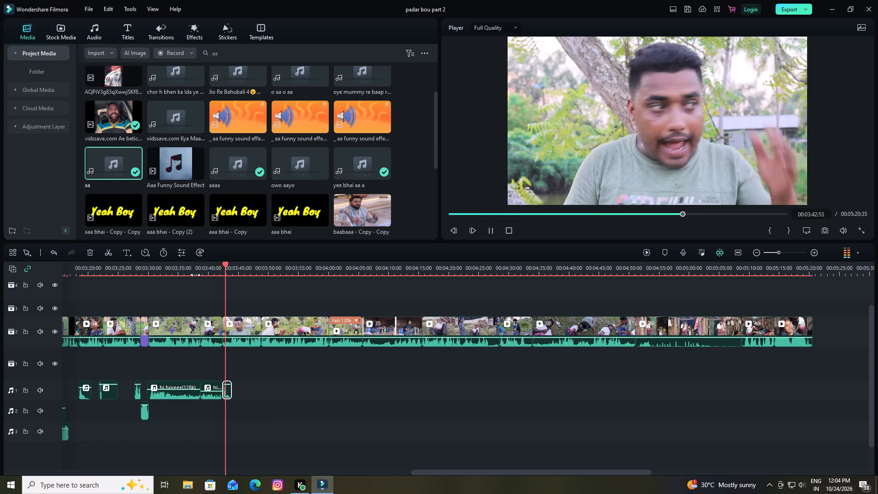
key("space")
Place the "aaaa" sound on audio track 2 at the same cut, raise its volume and play the passage back.
left_click(223, 170)
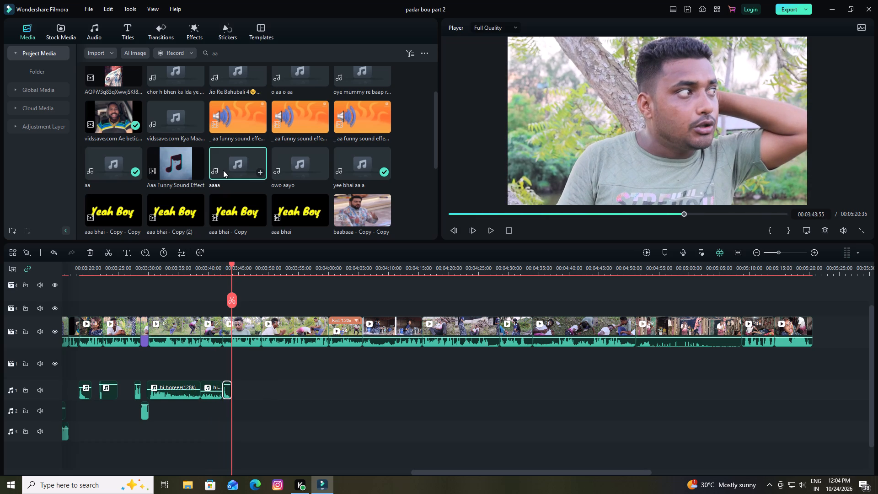
key("space")
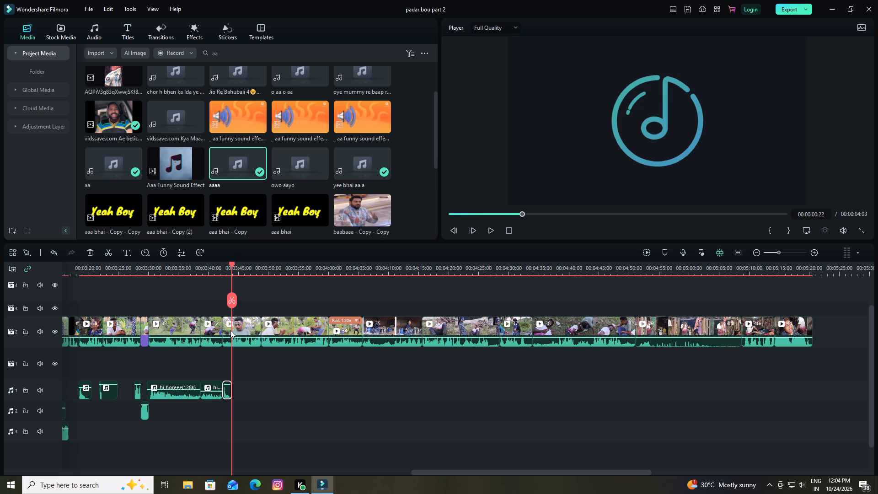
left_click_drag(229, 171, 225, 413)
left_click_drag(236, 407, 252, 344)
left_click_drag(231, 263, 219, 273)
key("space")
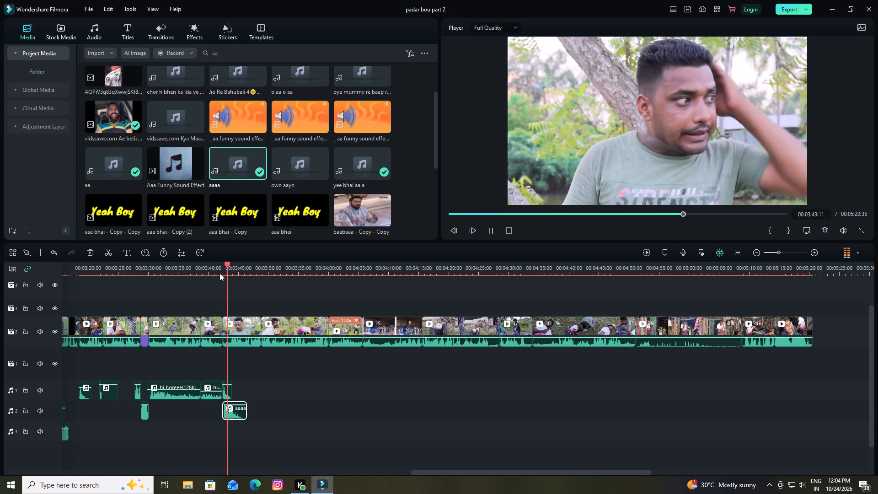
key("space")
Delete the "aa" sound from audio track 1 and play from just before the cut through to about 00:03:56.
left_click(225, 396)
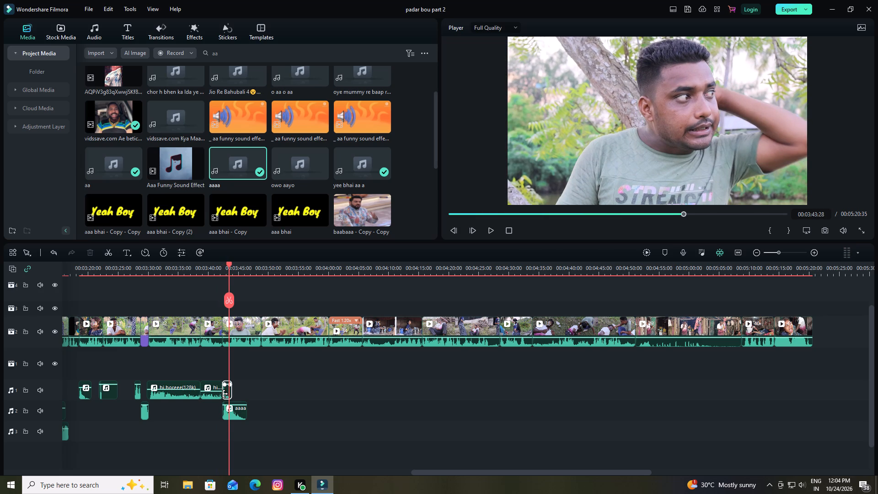
key("Delete")
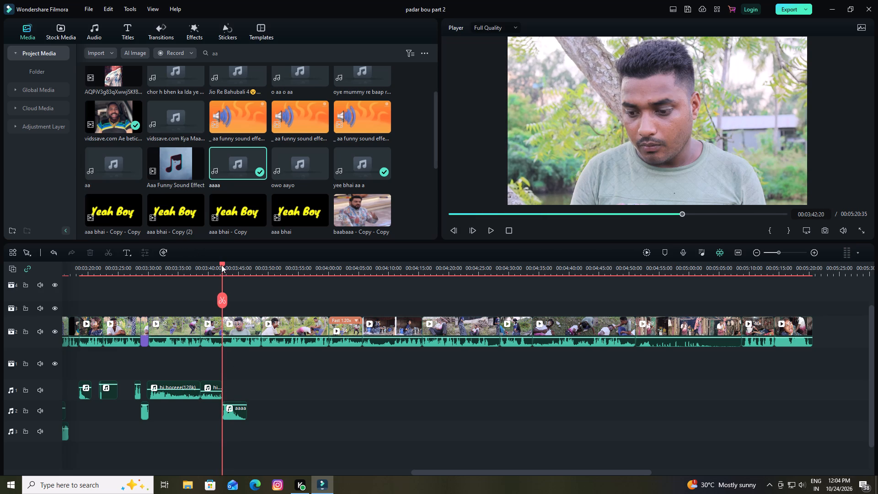
left_click_drag(221, 265, 214, 271)
key("space")
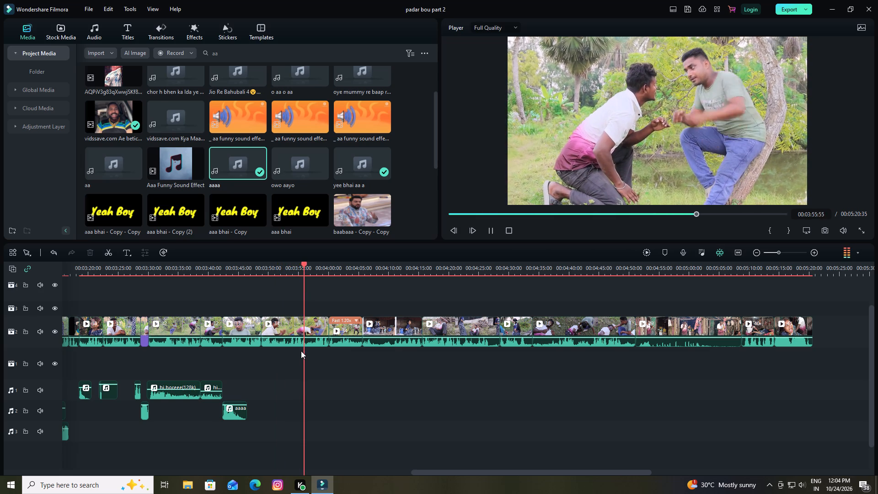
key("space")
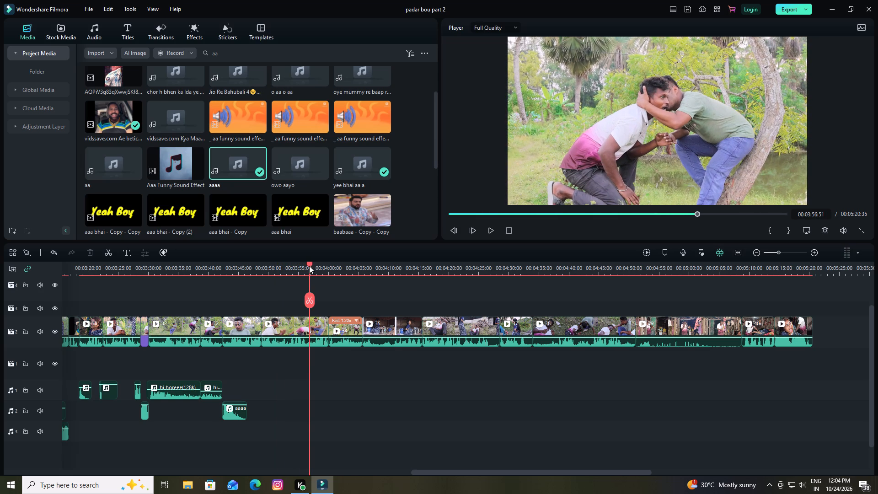
Place the "Jio Re Bahubali 4" sound on audio track 1 at 00:03:56:09, where the man's hand reaches the other's head.
left_click_drag(310, 265, 305, 274)
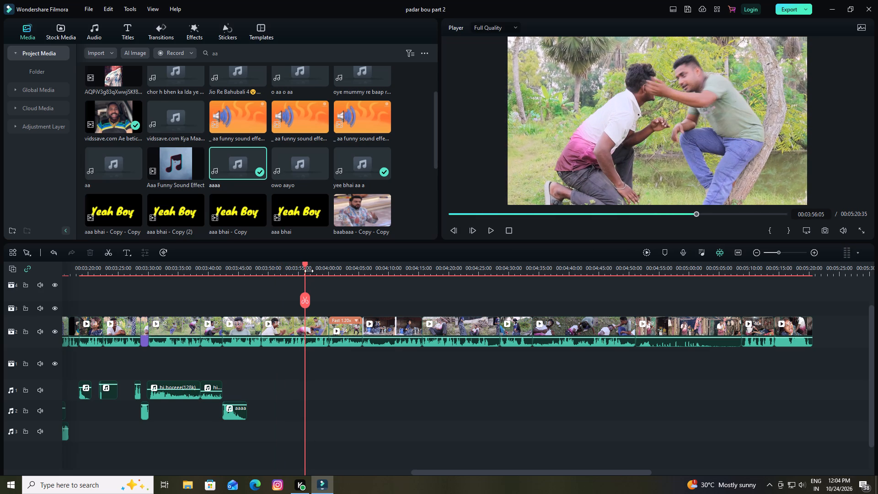
key("Right")
key("Right")
key("Right")
key("Right")
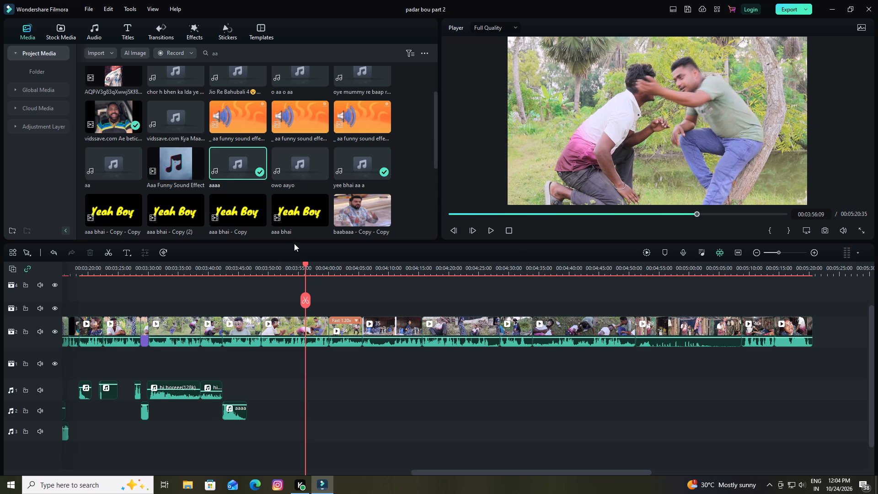
scroll(247, 182, "up", 1)
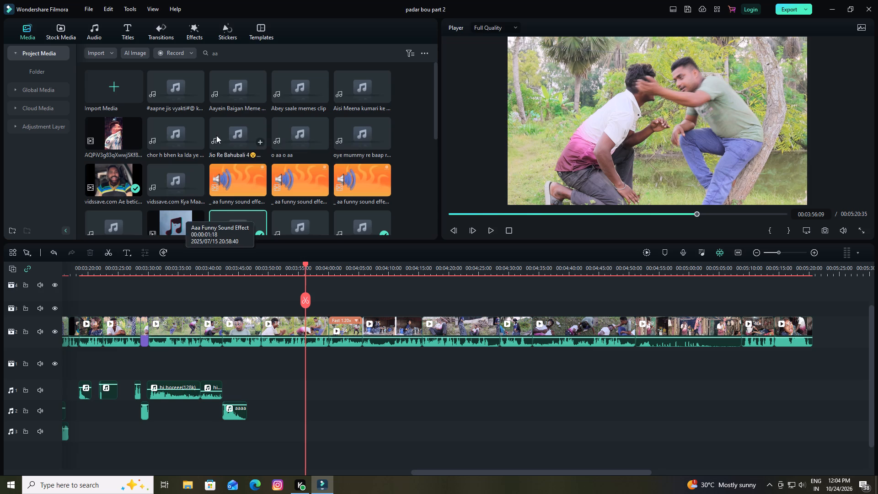
left_click_drag(220, 134, 299, 353)
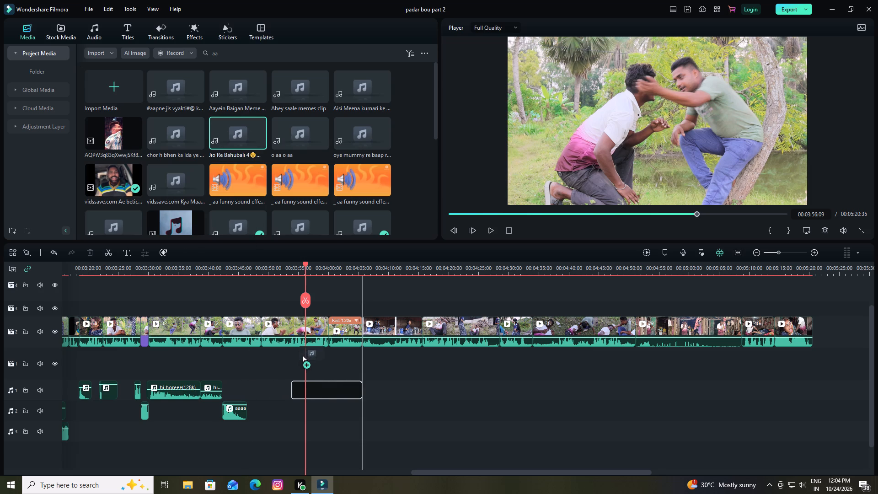
left_click_drag(299, 353, 306, 357)
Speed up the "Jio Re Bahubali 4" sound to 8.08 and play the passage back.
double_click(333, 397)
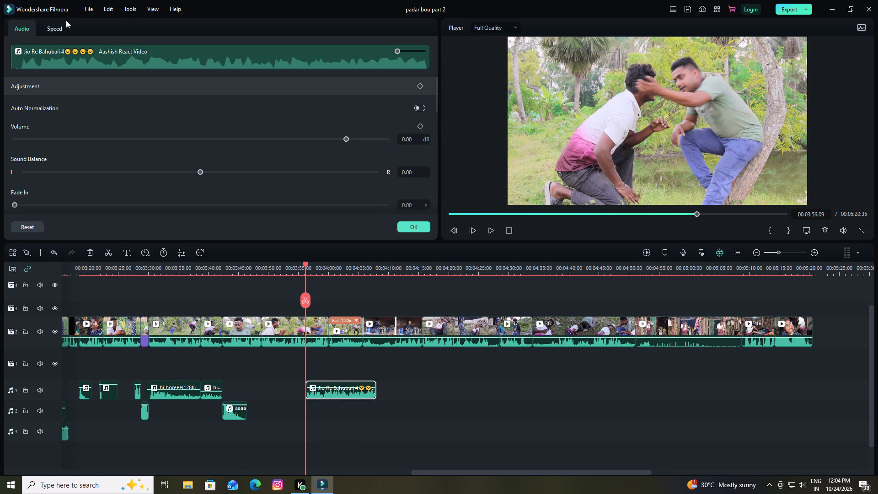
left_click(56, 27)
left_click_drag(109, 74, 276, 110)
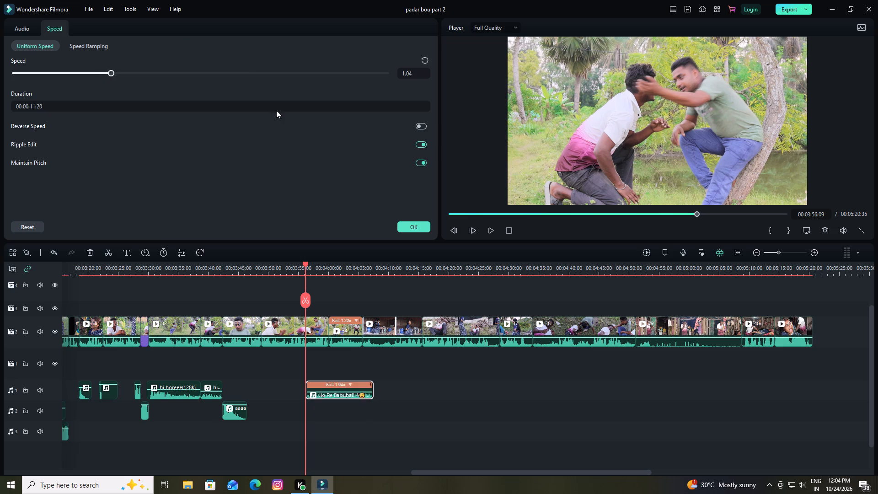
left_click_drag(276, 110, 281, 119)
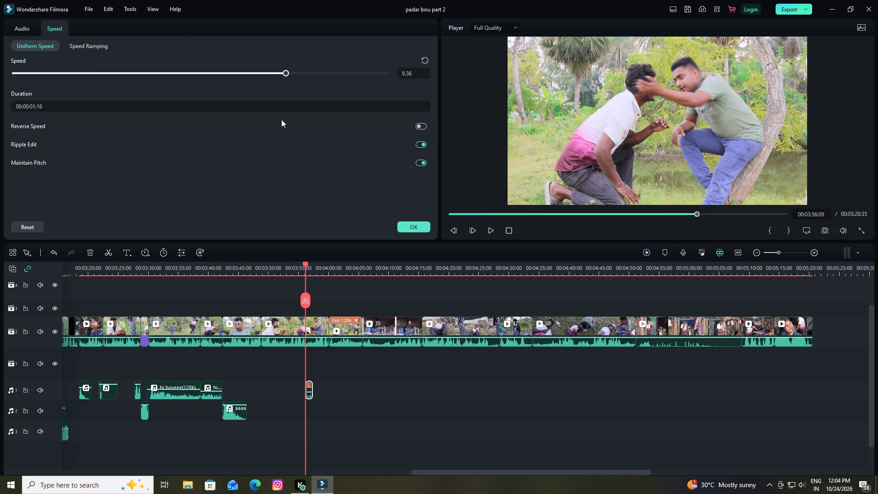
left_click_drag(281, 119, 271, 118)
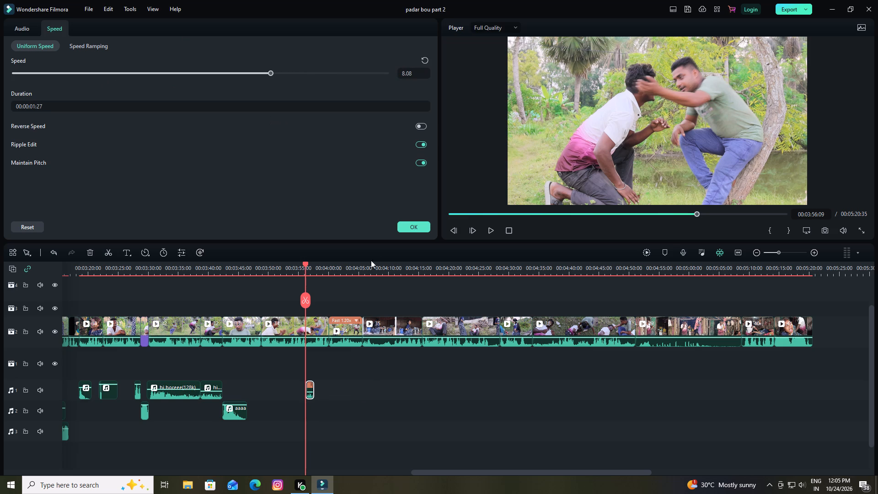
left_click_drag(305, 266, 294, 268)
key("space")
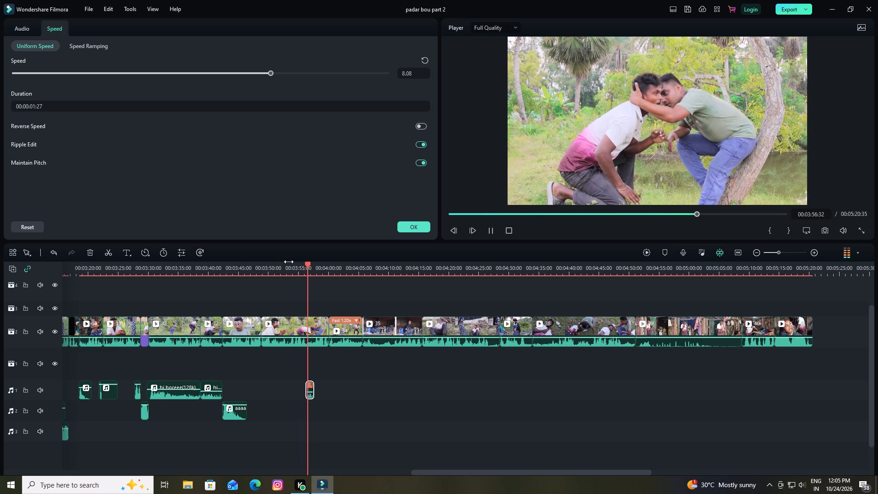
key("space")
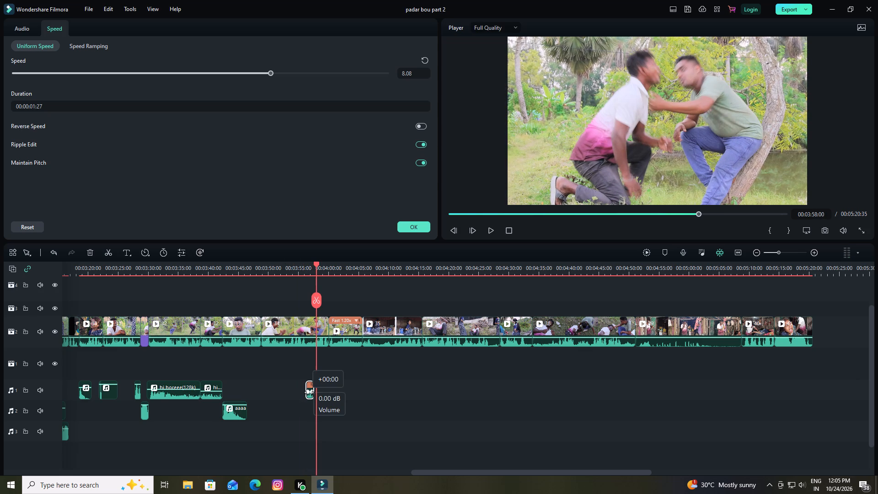
Raise the volume of the "Jio Re Bahubali 4" clip to 12 dB and play the passage back.
left_click_drag(311, 392, 311, 358)
left_click_drag(310, 392, 311, 353)
left_click_drag(309, 394, 312, 381)
left_click_drag(312, 381, 313, 373)
left_click_drag(316, 265, 305, 271)
key("space")
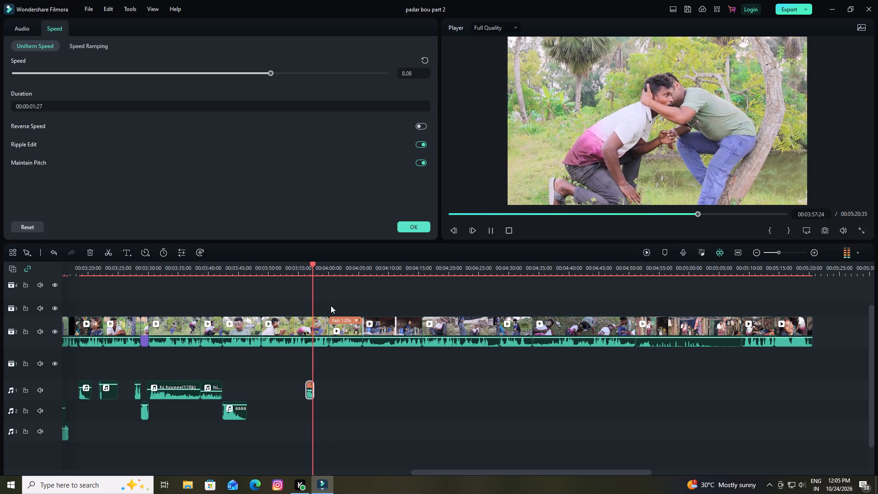
key("space")
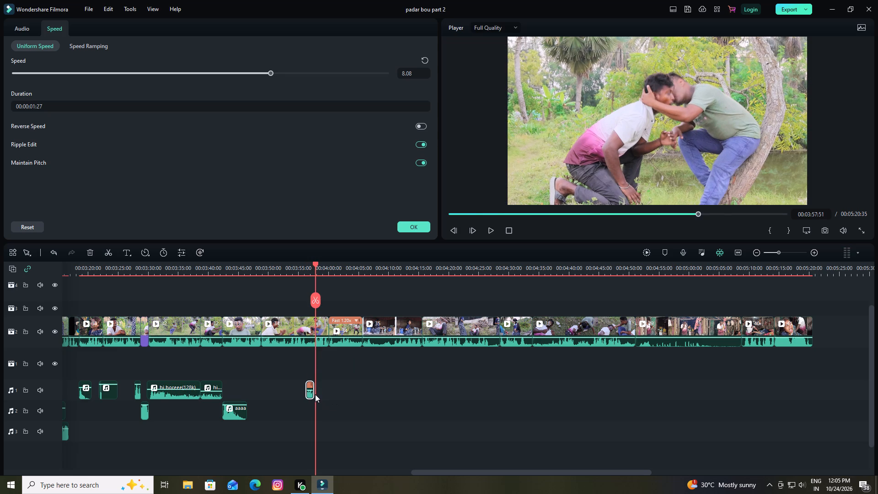
Set the speed of the "Jio Re Bahubali 4" clip to 6.48 and play the passage back.
left_click_drag(314, 393, 319, 394)
left_click_drag(269, 75, 264, 75)
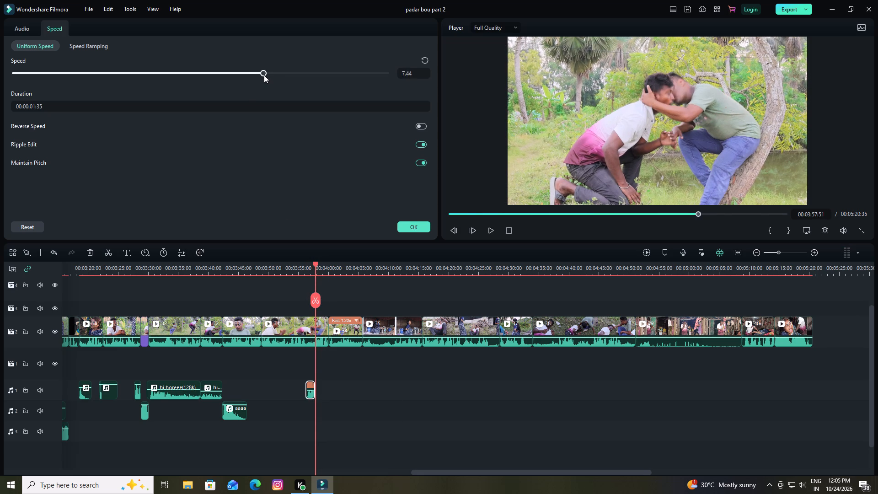
left_click_drag(264, 75, 253, 77)
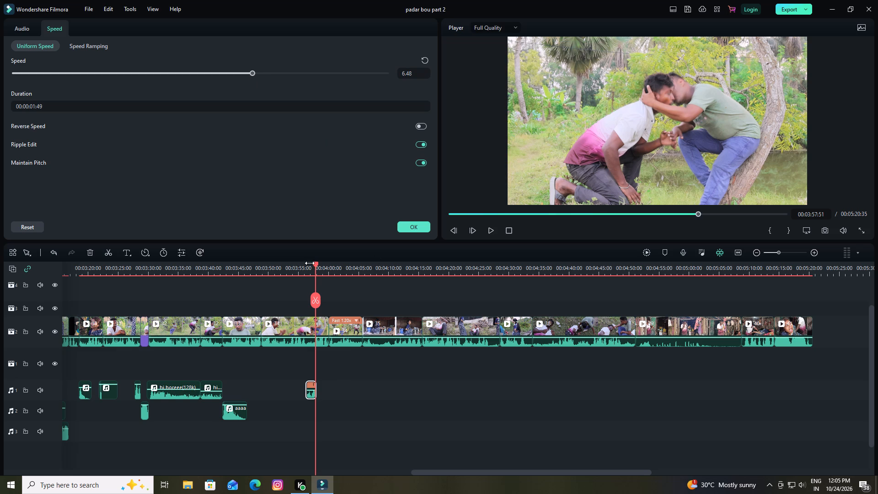
left_click_drag(315, 265, 298, 274)
key("space")
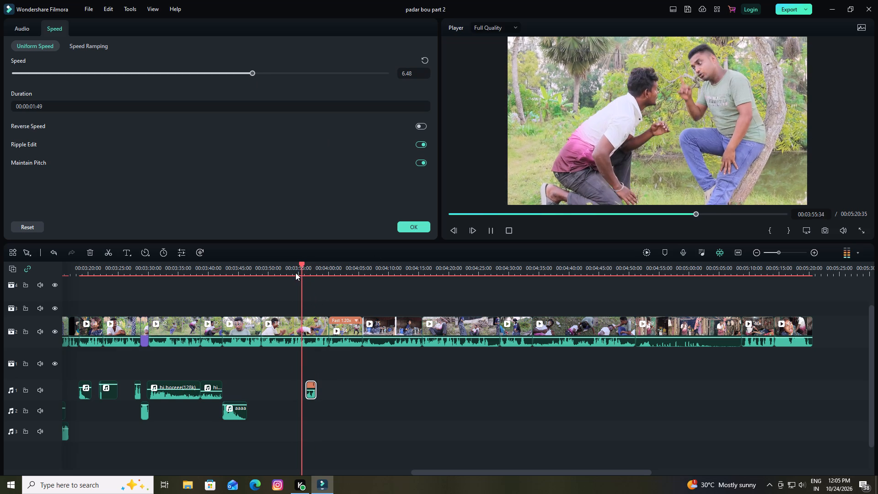
key("space")
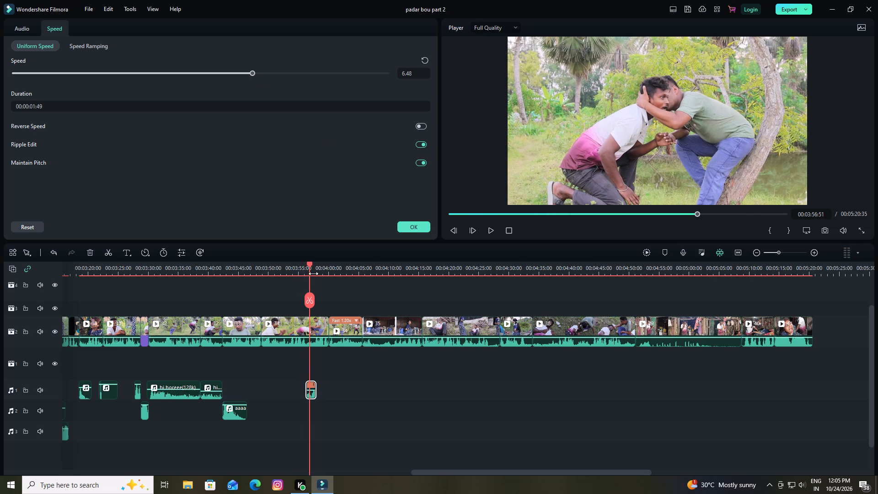
Move the "Jio Re Bahubali 4" clip on audio track 1 to start at 00:03:56:45.
left_click_drag(309, 265, 310, 270)
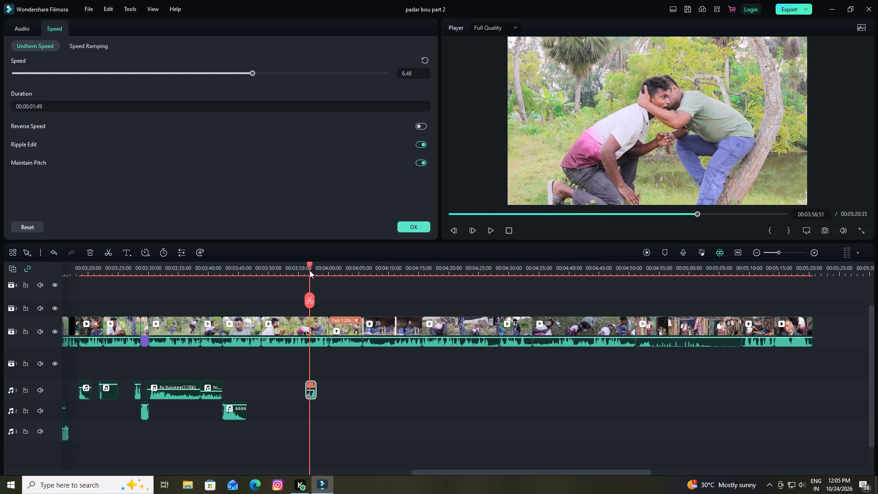
left_click_drag(310, 270, 309, 270)
key("Left")
key("Left")
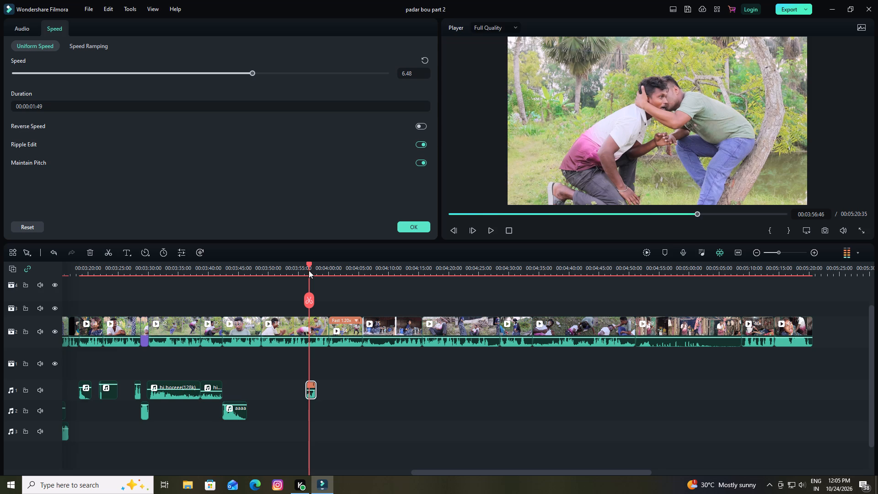
key("Left")
key("Left")
key("Right")
key("Right")
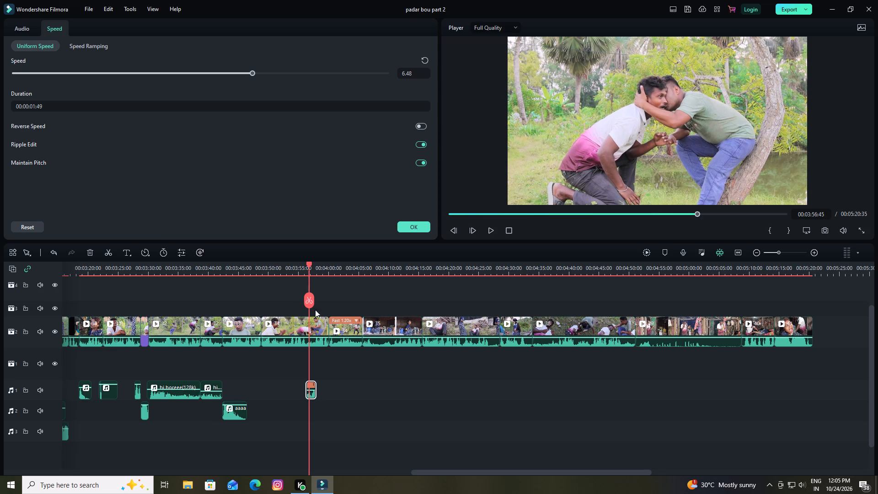
left_click_drag(312, 395, 317, 395)
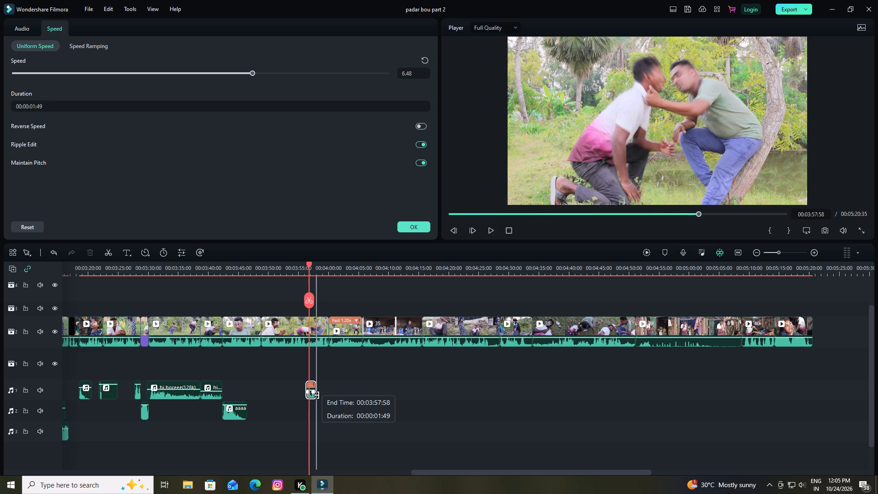
left_click_drag(317, 395, 336, 397)
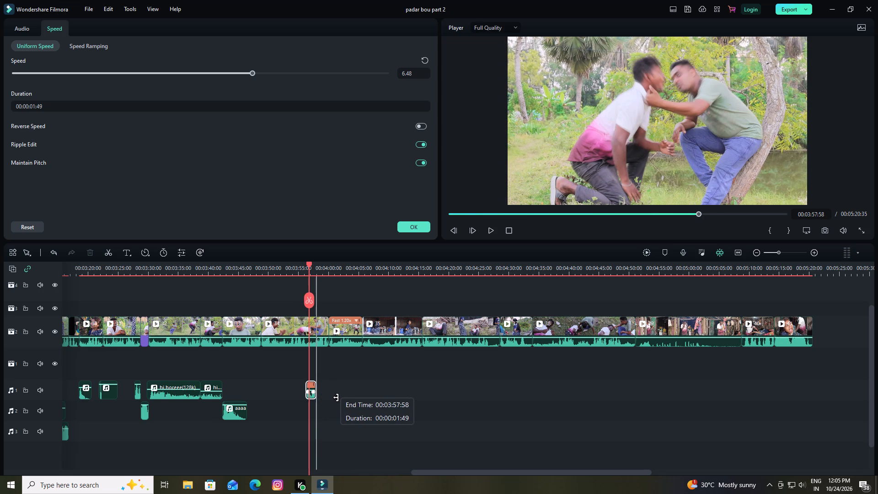
left_click_drag(336, 397, 348, 393)
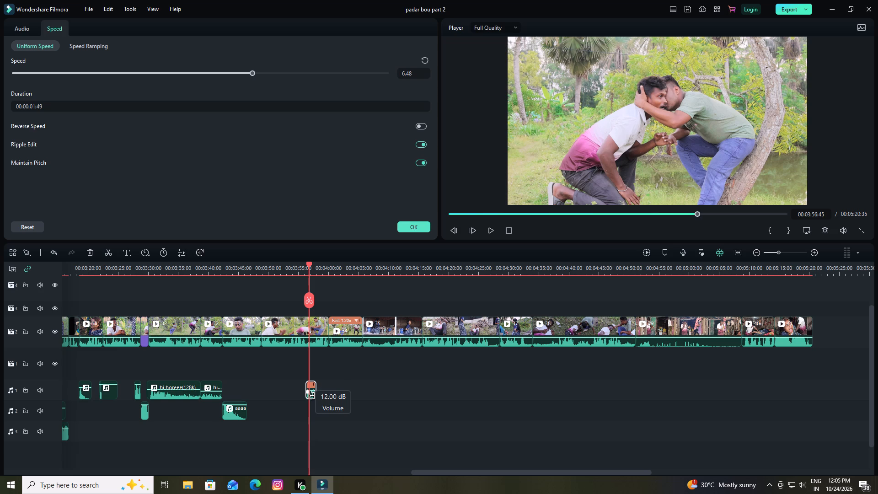
left_click_drag(312, 396, 324, 396)
left_click_drag(310, 386, 327, 384)
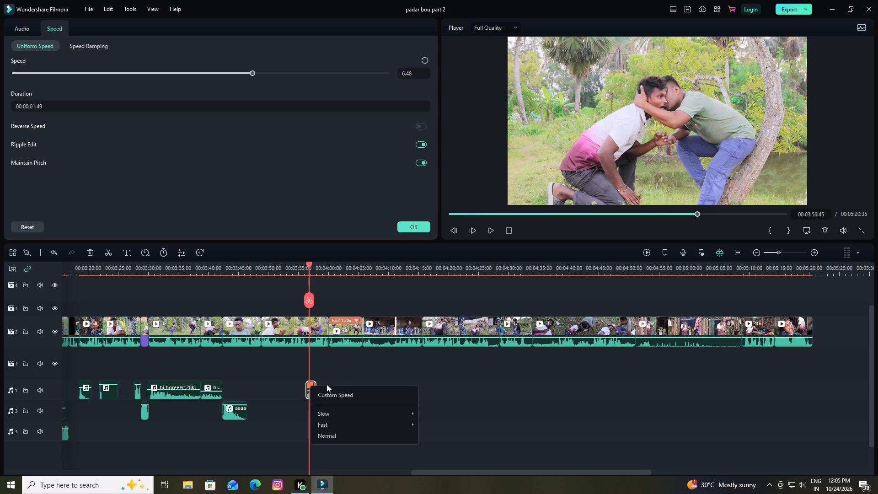
left_click_drag(327, 384, 326, 381)
left_click(324, 366)
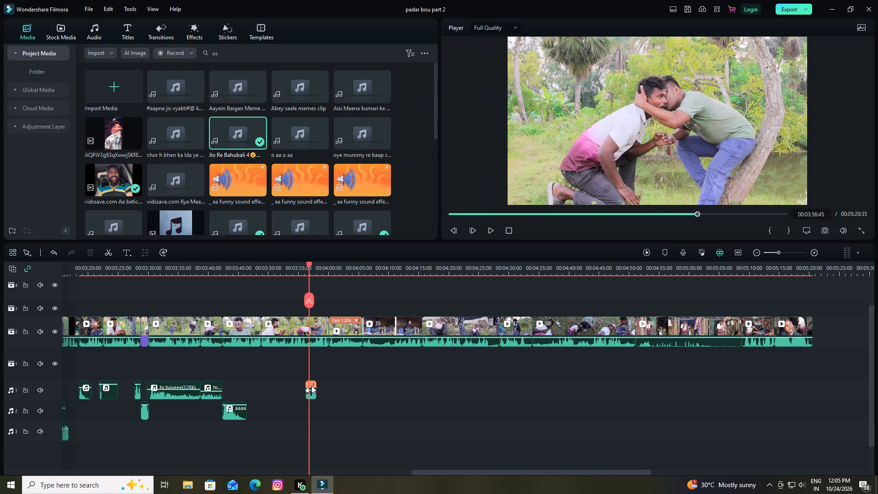
left_click_drag(311, 384, 323, 387)
left_click(322, 374)
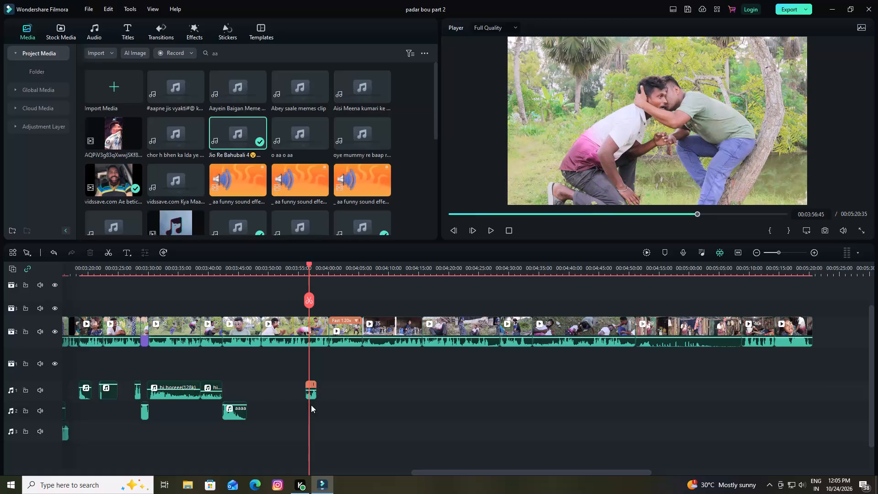
left_click_drag(311, 397, 335, 400)
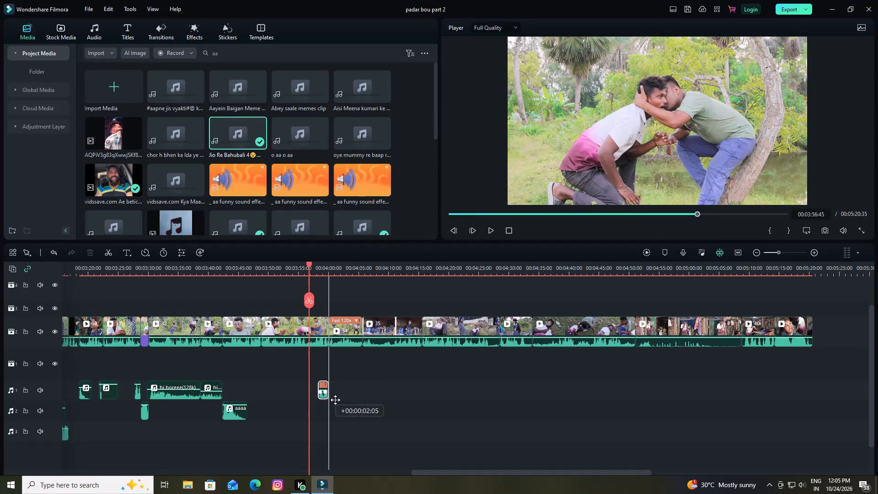
left_click_drag(335, 400, 321, 396)
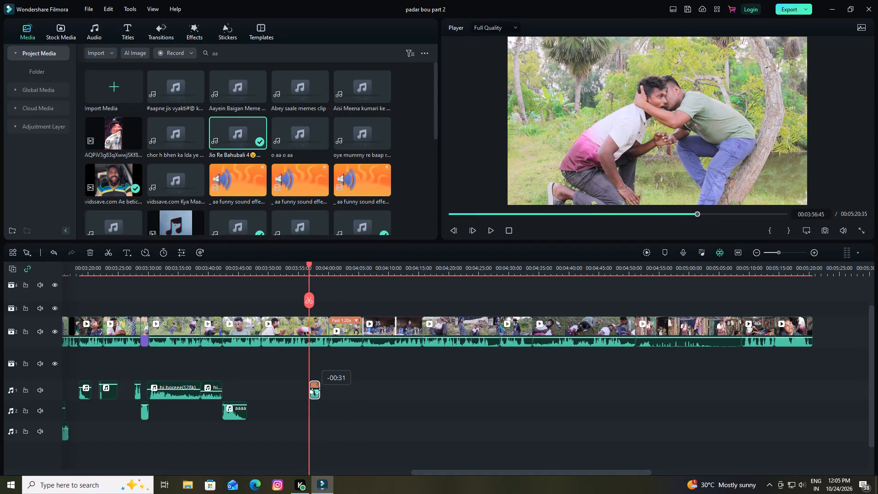
left_click_drag(314, 390, 316, 373)
Play back the passage from about 00:03:55 to 00:04:01 to check the sound's new timing.
key("space")
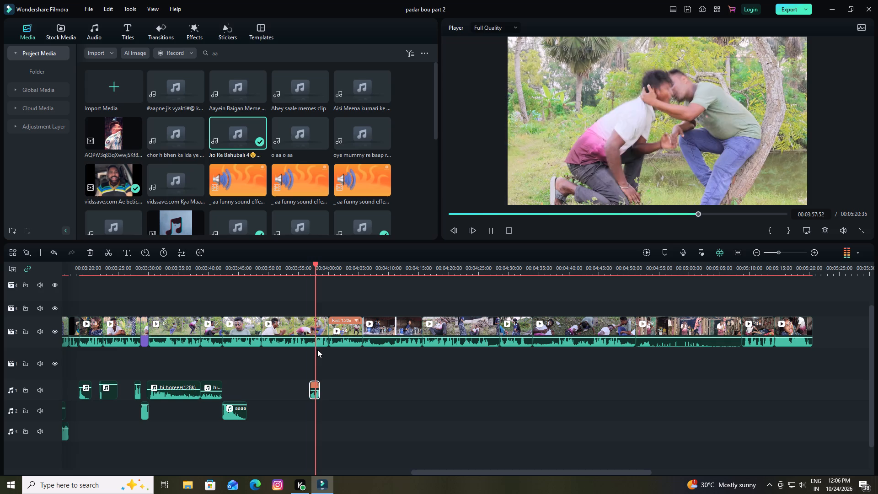
key("space")
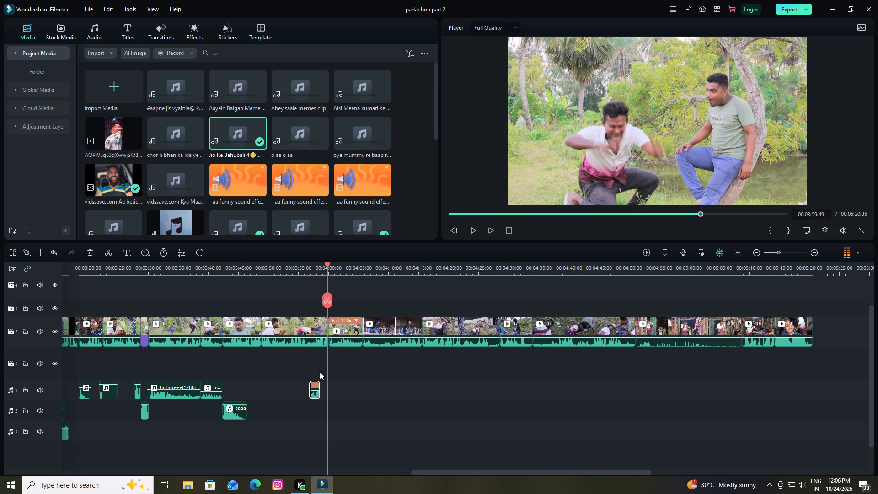
left_click_drag(327, 262, 302, 275)
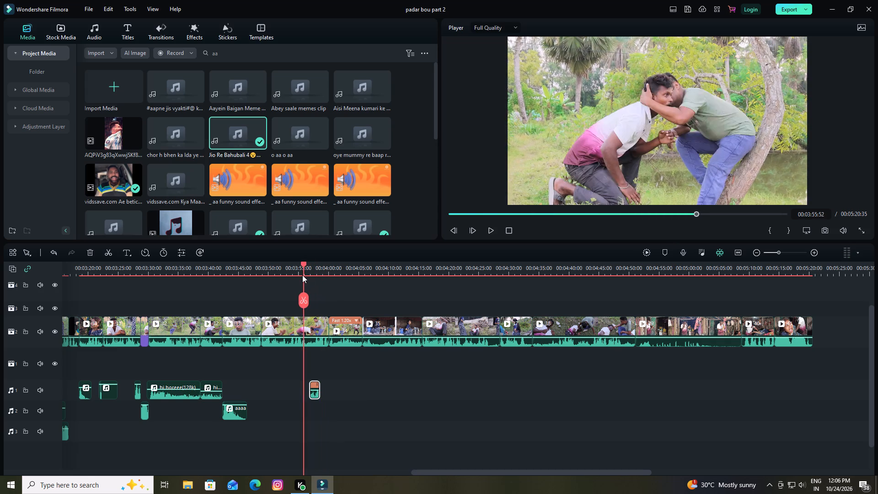
left_click_drag(302, 275, 300, 276)
key("space")
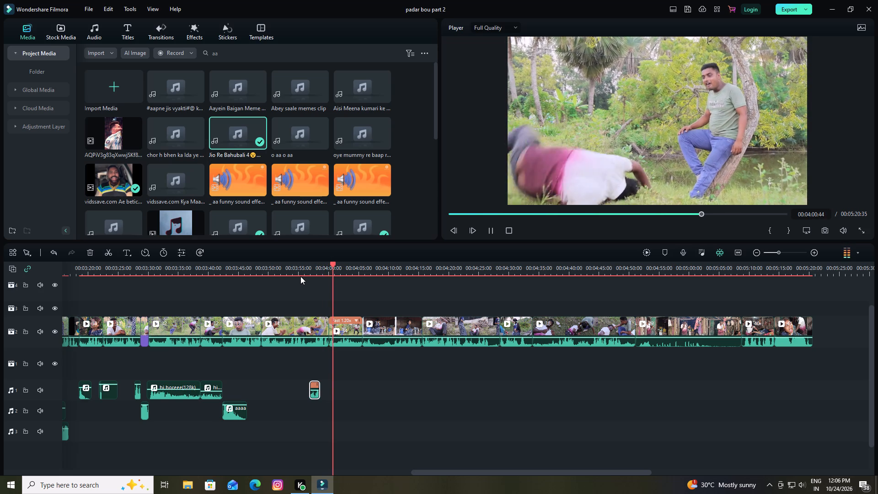
key("space")
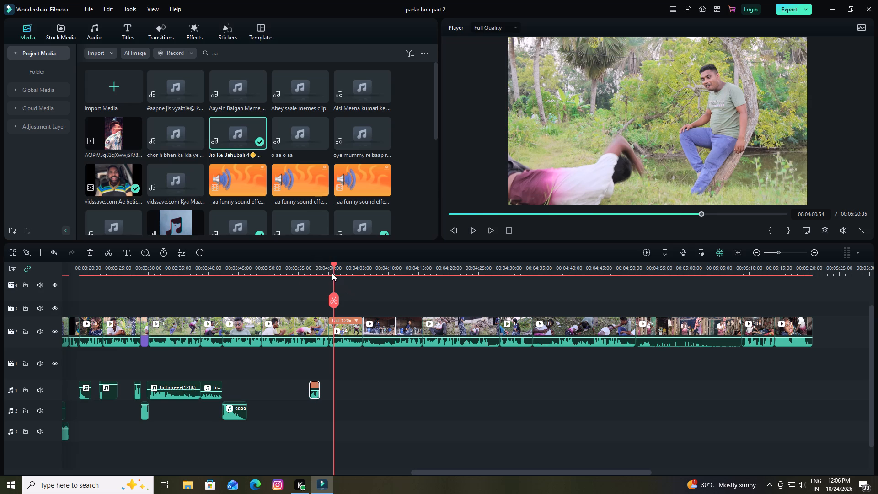
left_click_drag(333, 264, 316, 284)
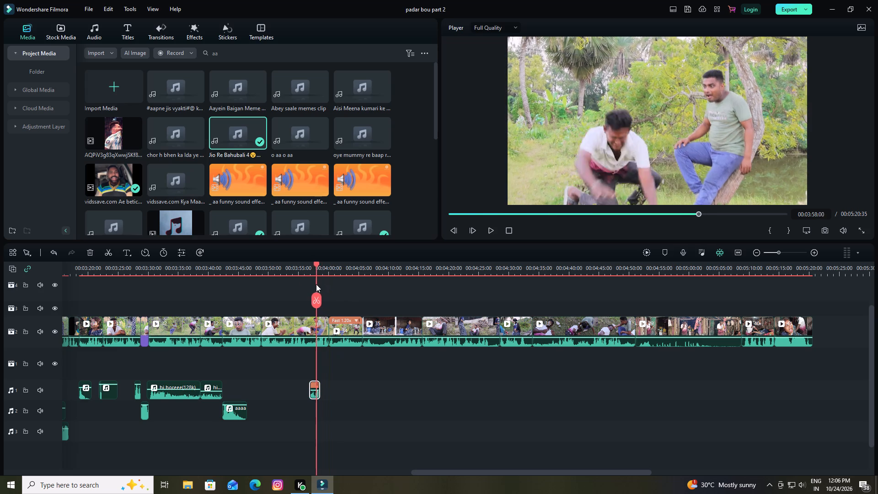
left_click_drag(316, 284, 301, 290)
key("space")
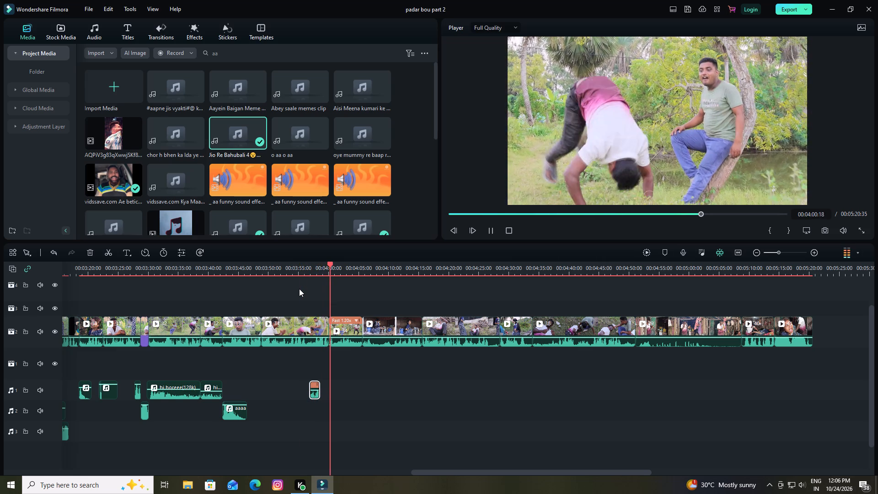
key("space")
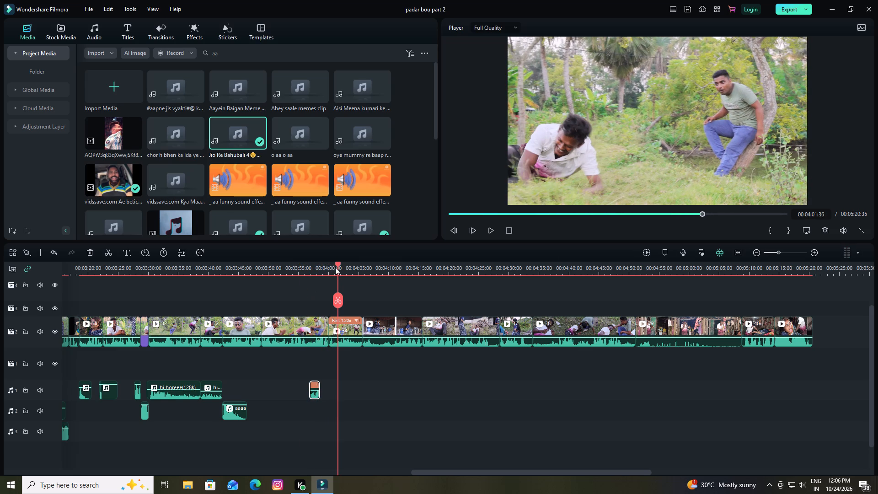
Set the playhead to 00:04:00:03 and clear the "aa" media search so the whole project library is listed.
left_click_drag(338, 263, 329, 278)
left_click(226, 54)
key("BackSpace")
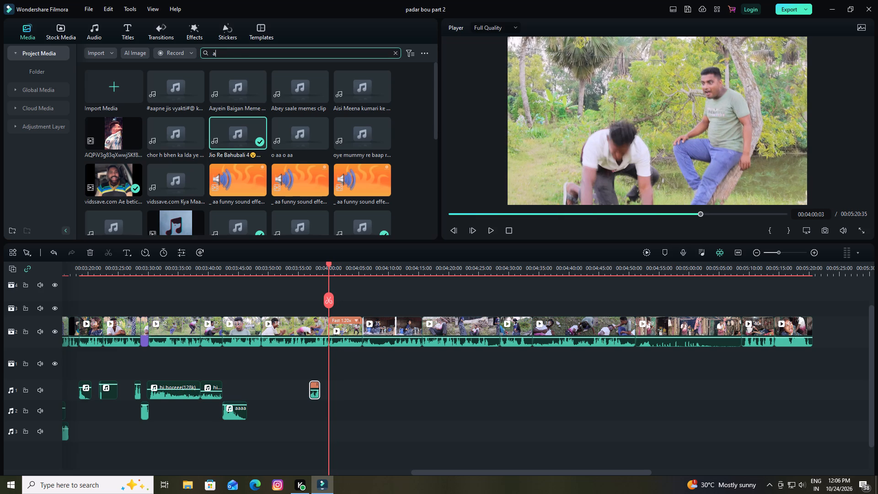
key("BackSpace")
key("BackSpace")
left_click_drag(434, 119, 423, 309)
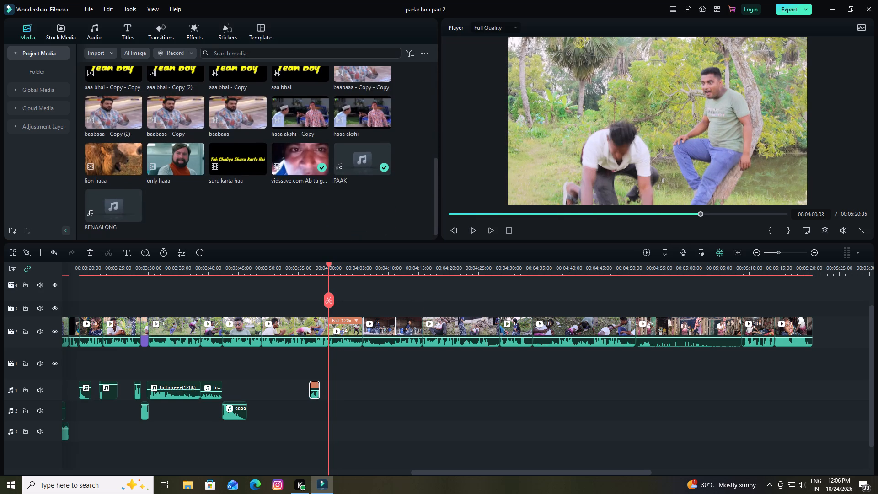
key("Return")
key("Return")
key("Return")
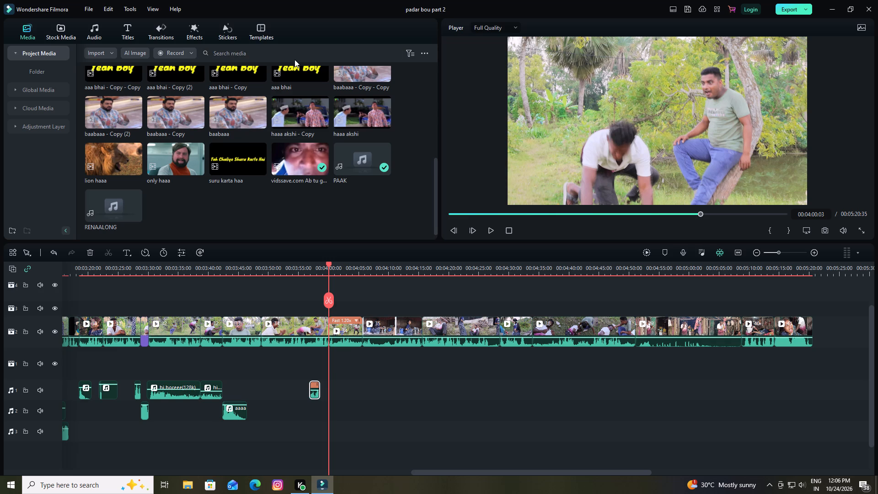
left_click(290, 53)
key("BackSpace")
key("BackSpace")
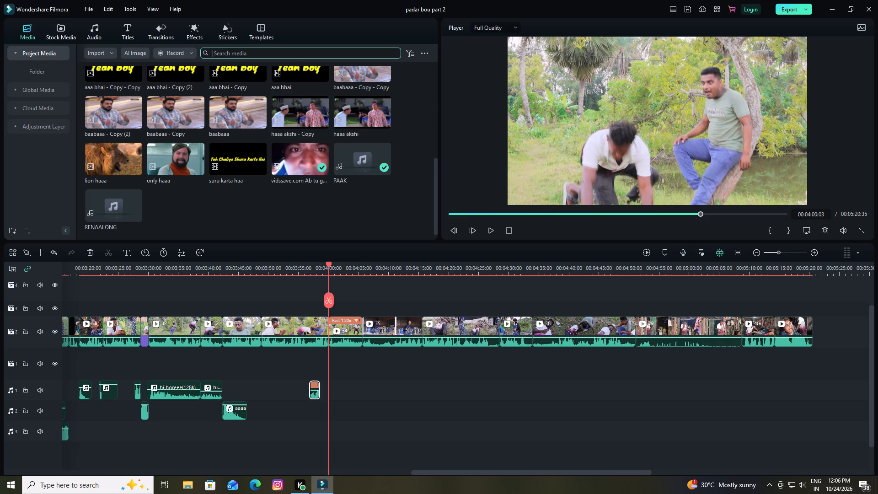
key("BackSpace")
key("Return")
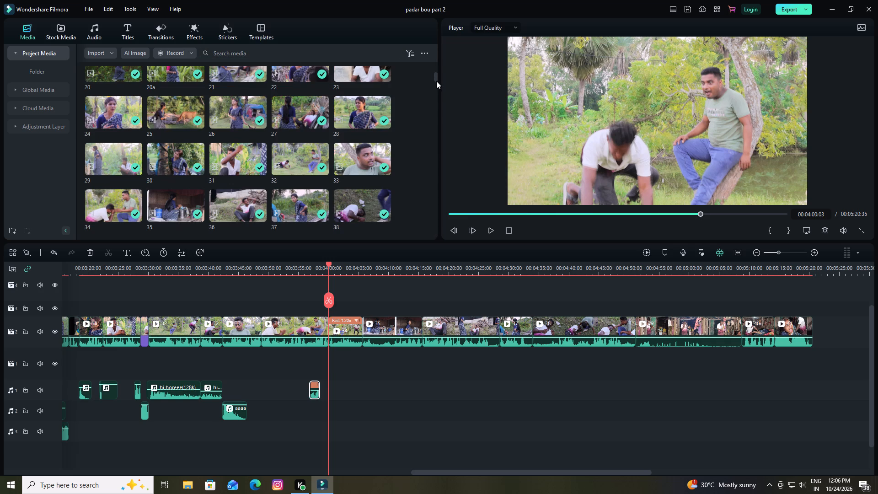
Browse the project media library for a funny sound that suits the moment at 00:04:00.
left_click_drag(436, 80, 430, 271)
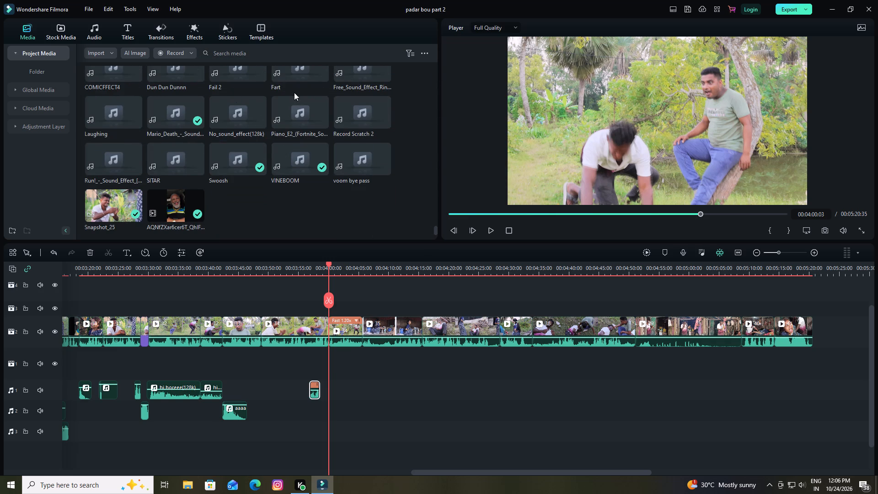
scroll(293, 198, "up", 1)
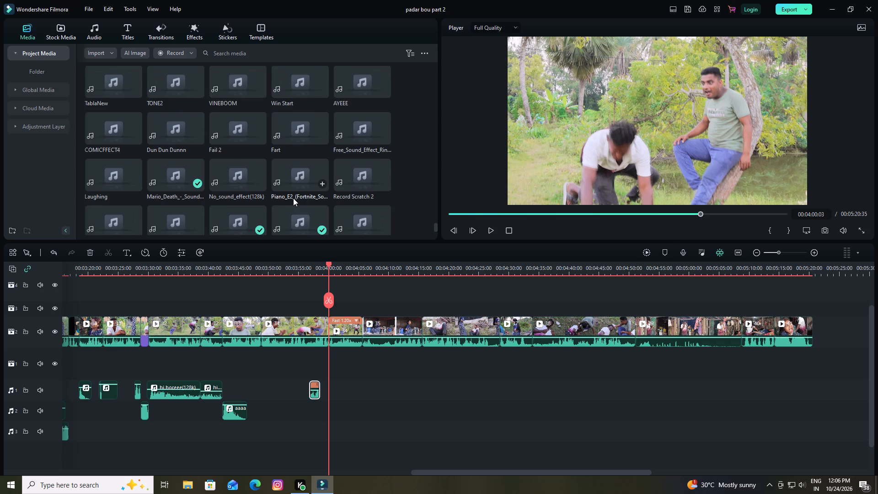
scroll(293, 198, "up", 4)
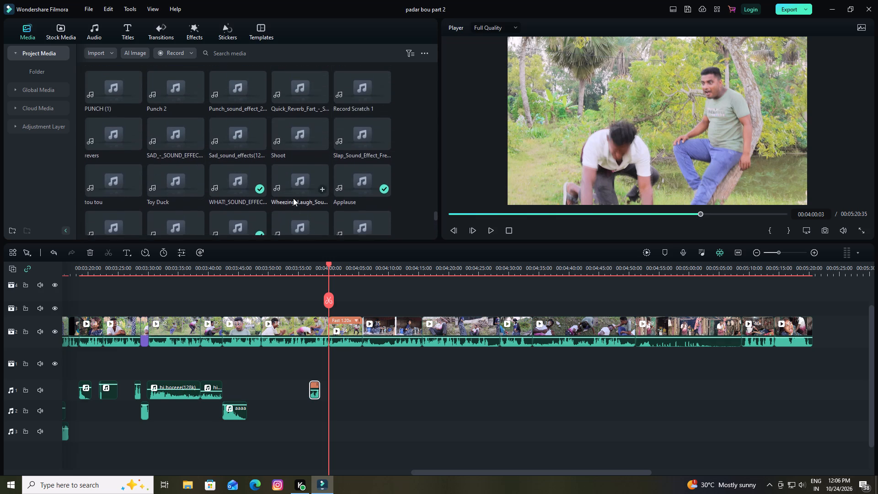
scroll(293, 198, "up", 5)
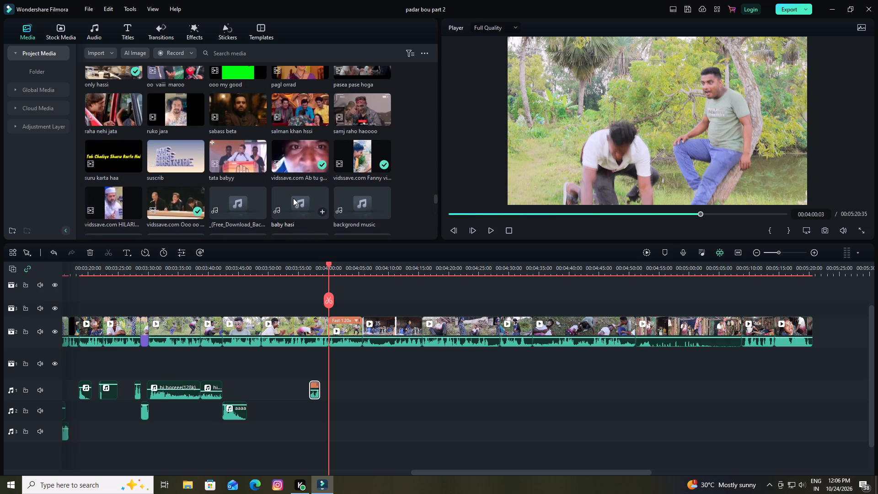
scroll(293, 198, "up", 5)
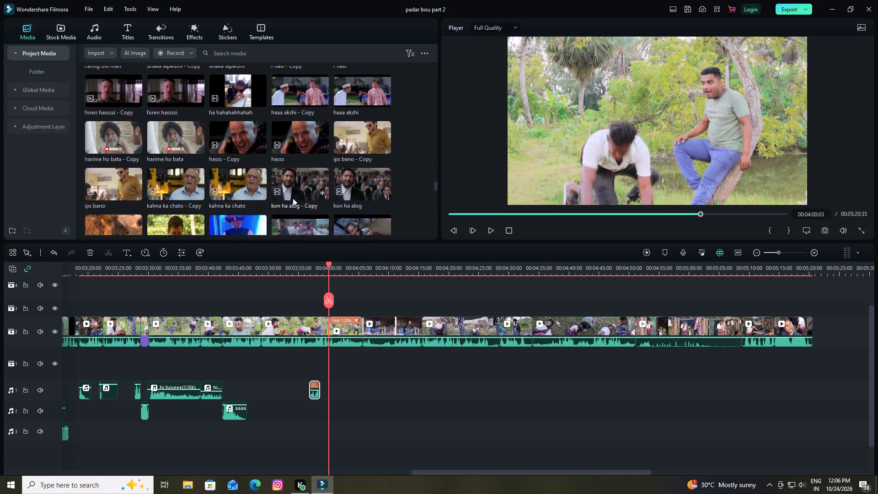
scroll(293, 198, "up", 7)
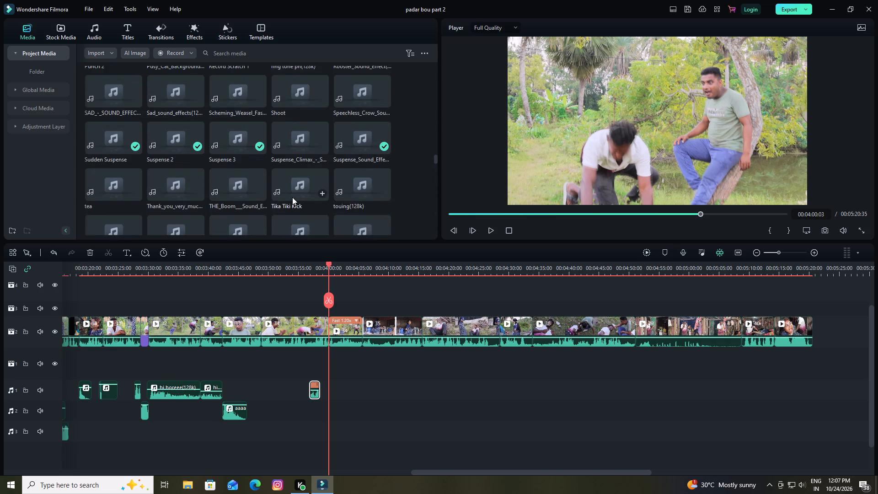
scroll(291, 192, "down", 20)
scroll(291, 192, "down", 5)
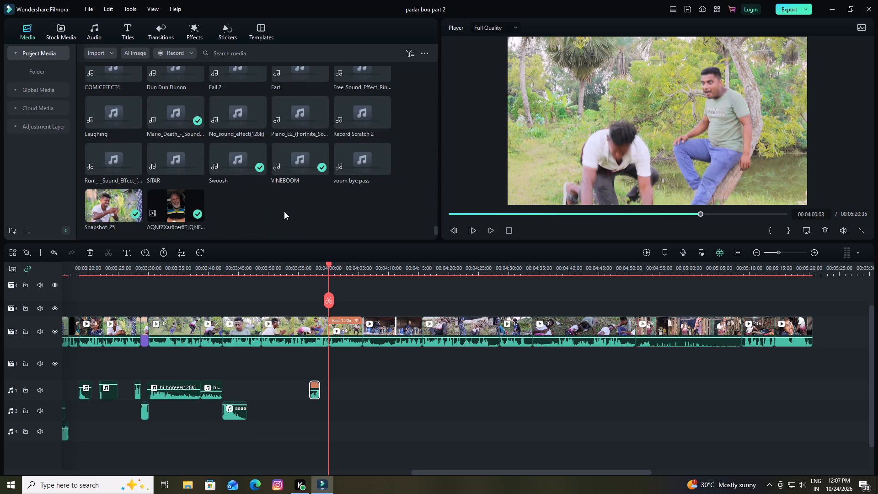
scroll(288, 203, "up", 13)
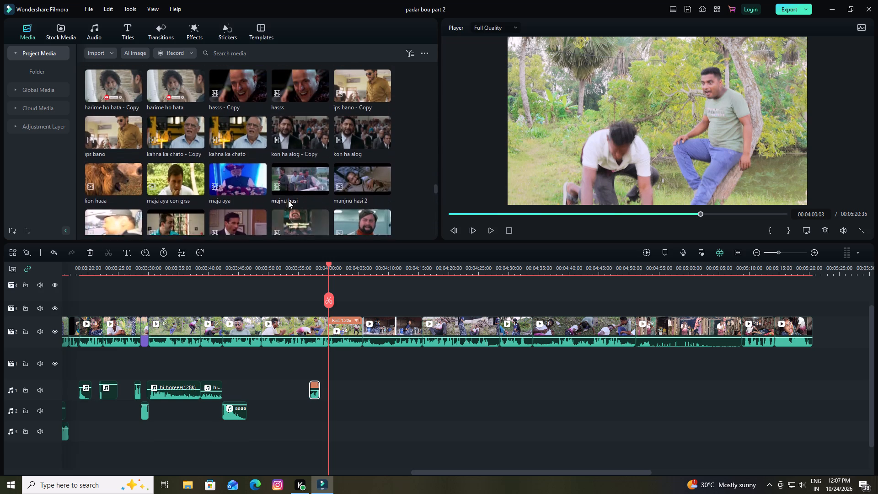
scroll(288, 200, "up", 5)
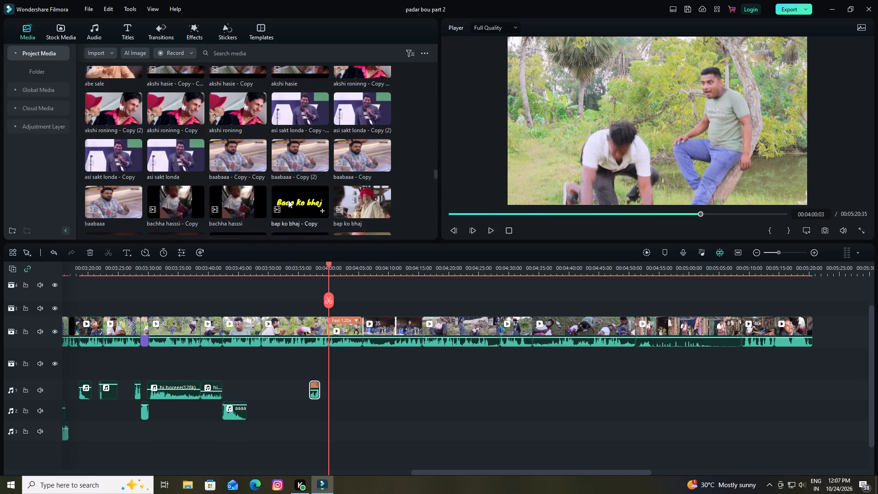
scroll(288, 200, "up", 3)
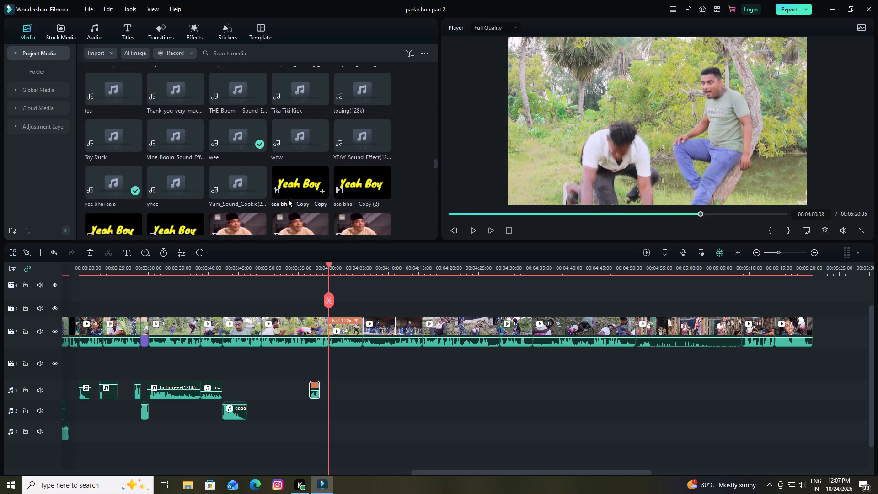
scroll(288, 199, "up", 5)
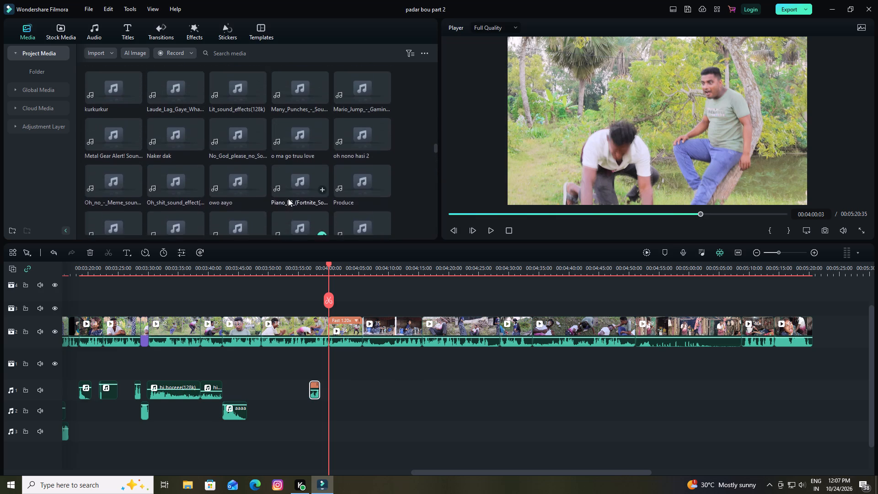
scroll(288, 199, "up", 4)
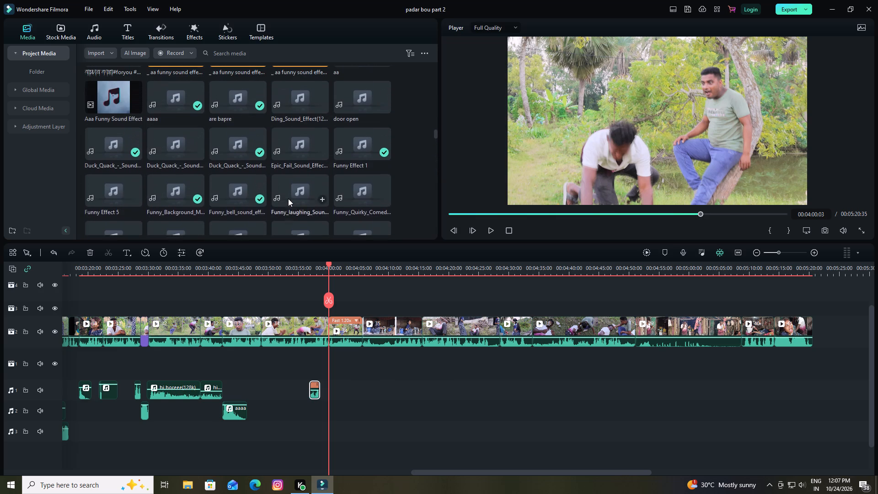
scroll(288, 199, "up", 2)
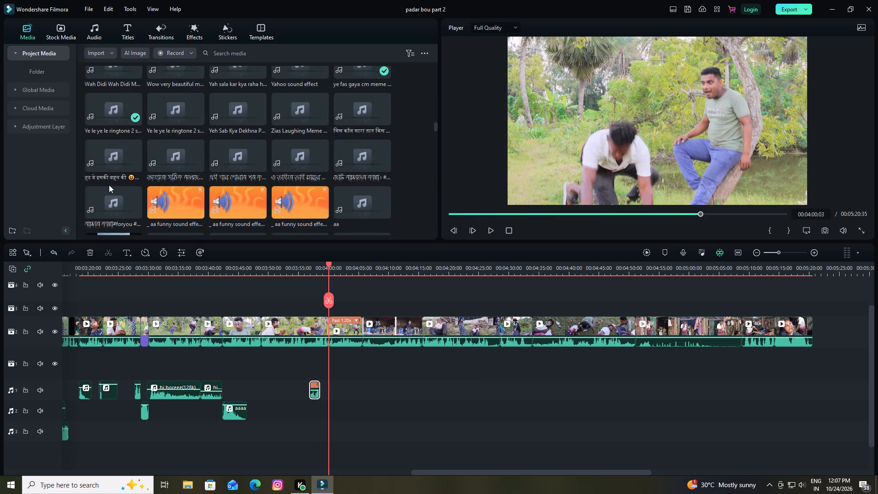
Preview the Bengali-titled "#foryou" sound and place it on audio track 1 starting at 00:04:00:03.
double_click(104, 207)
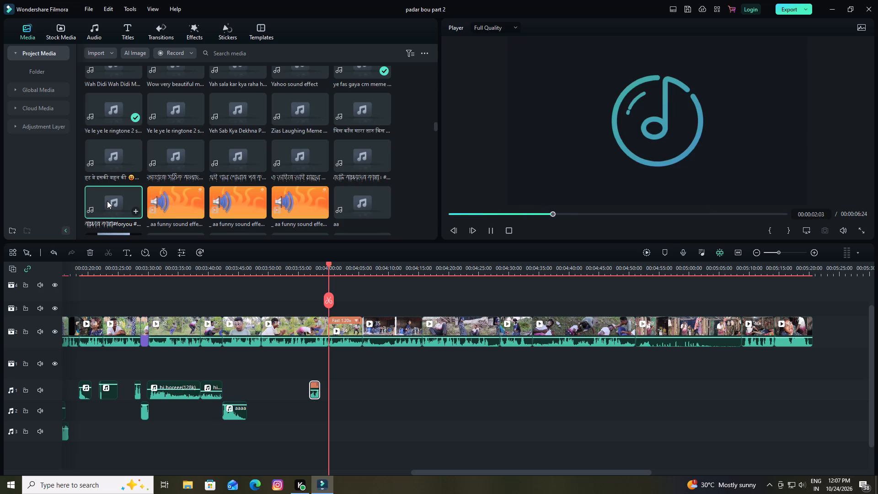
key("space")
left_click_drag(107, 201, 328, 354)
left_click_drag(342, 388, 347, 341)
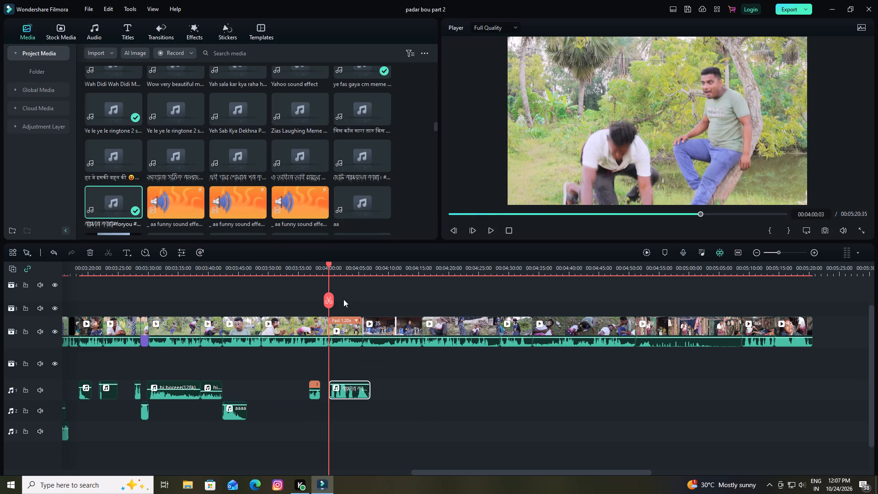
Play back the passage from about 00:03:58 to 00:04:07 to hear the "#foryou" sound against the video.
left_click_drag(328, 264, 317, 265)
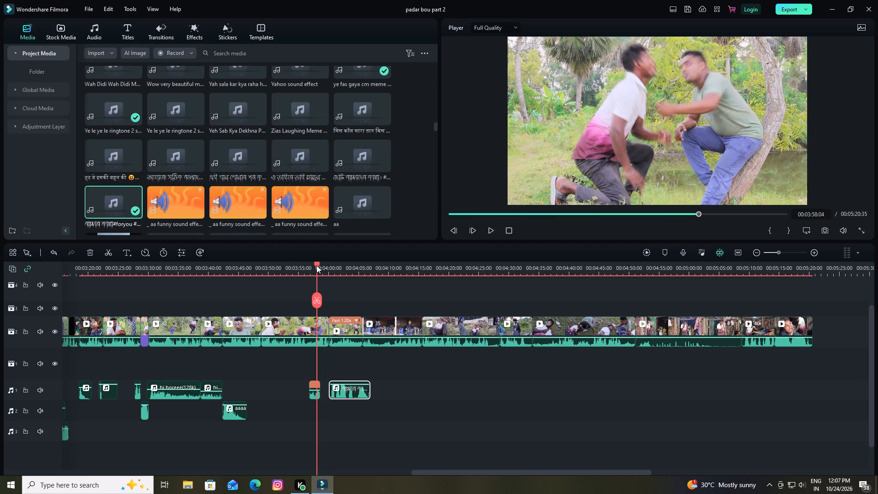
key("space")
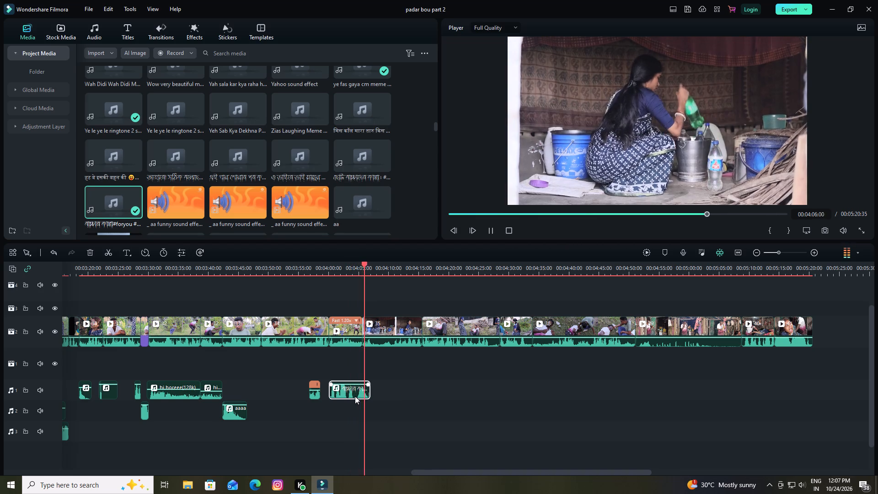
key("space")
Set the uniform speed of the "#foryou" sound clip on audio track 1 to 1.24.
double_click(358, 390)
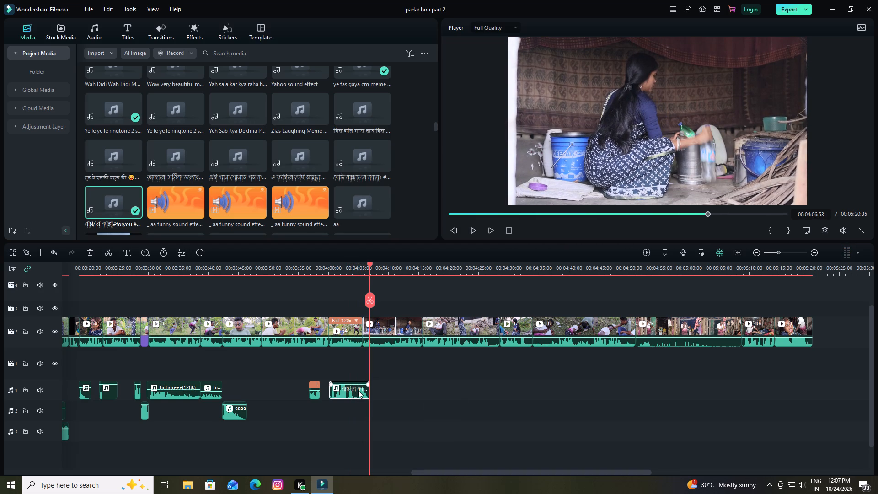
left_click(123, 73)
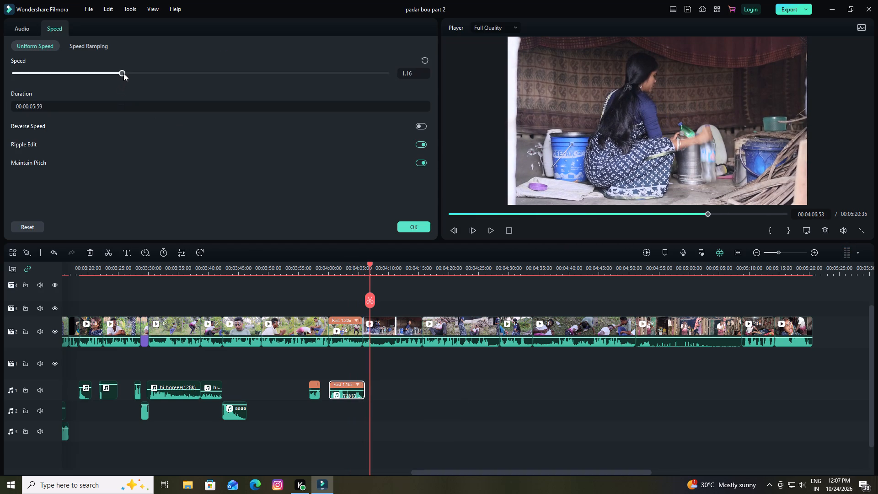
left_click_drag(122, 74, 126, 74)
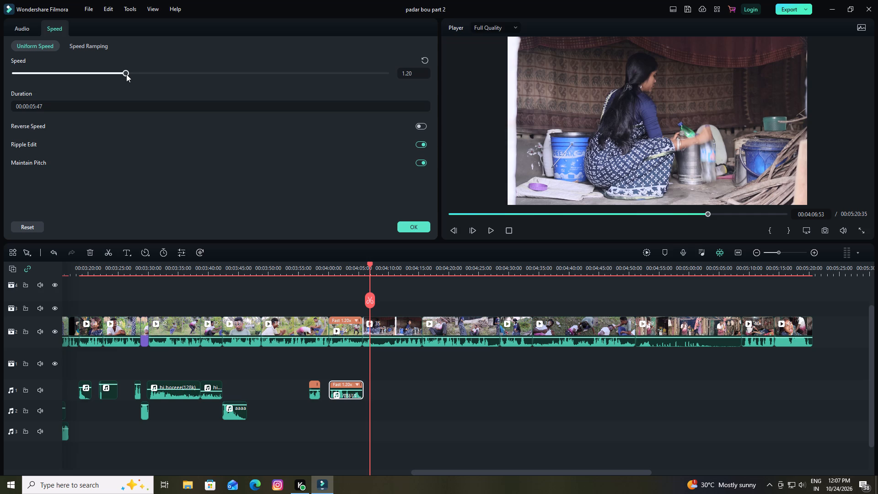
left_click_drag(126, 74, 133, 75)
left_click_drag(133, 75, 128, 75)
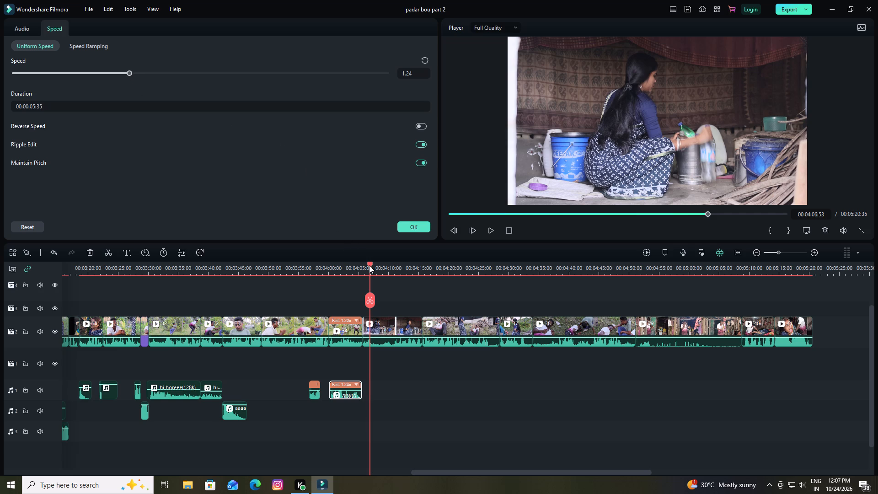
Replay the passage from about 00:03:59 to check the sped-up "#foryou" sound, and accept its speed settings.
left_click_drag(369, 265, 362, 270)
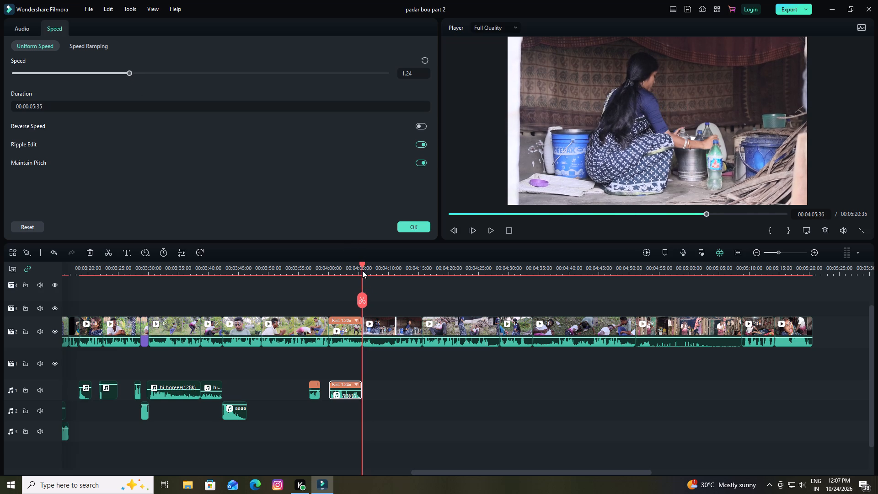
left_click_drag(362, 270, 324, 276)
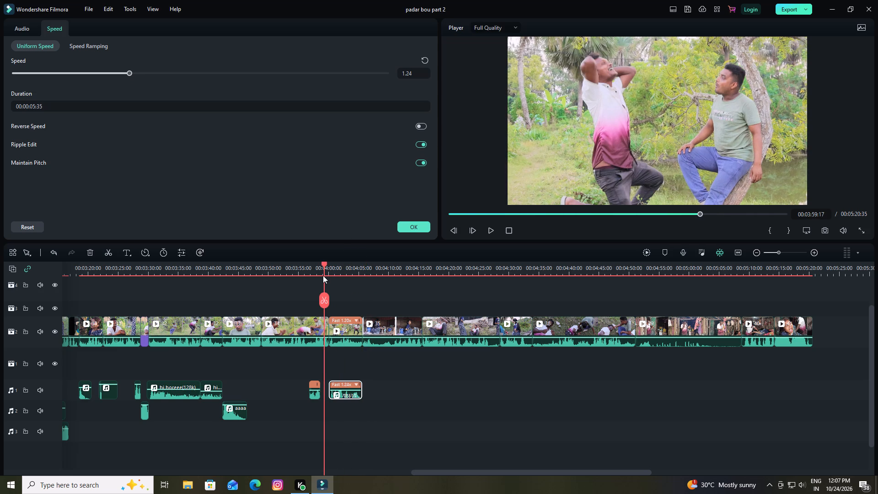
key("space")
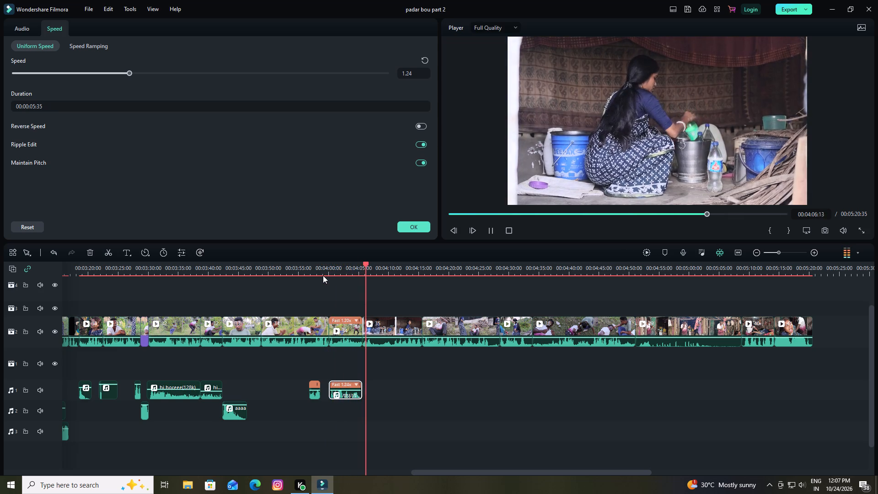
key("space")
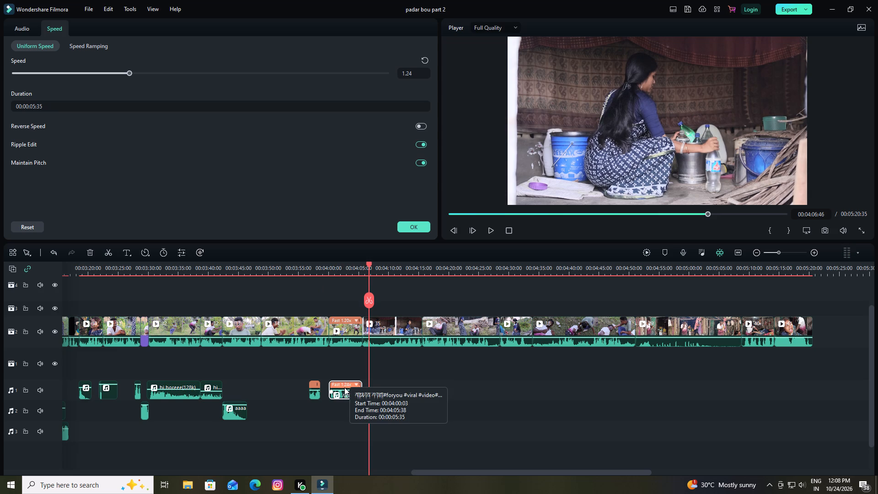
left_click_drag(343, 390, 343, 374)
left_click_drag(369, 264, 353, 274)
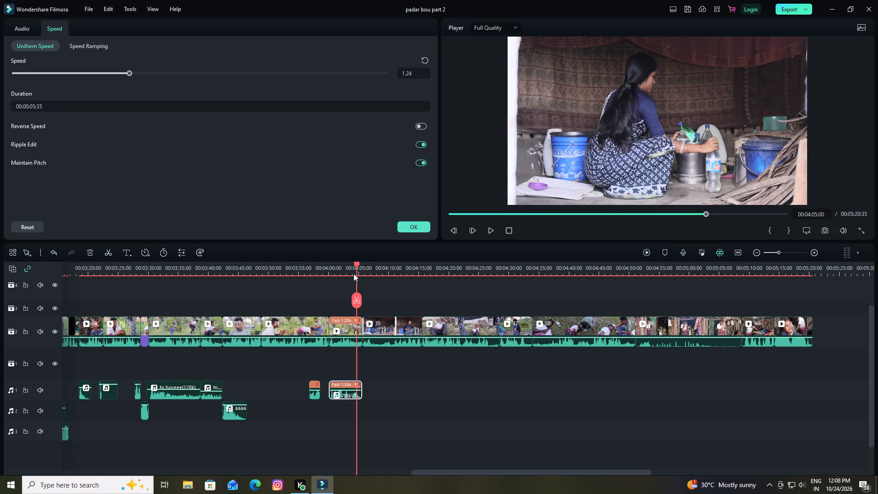
left_click_drag(353, 274, 327, 298)
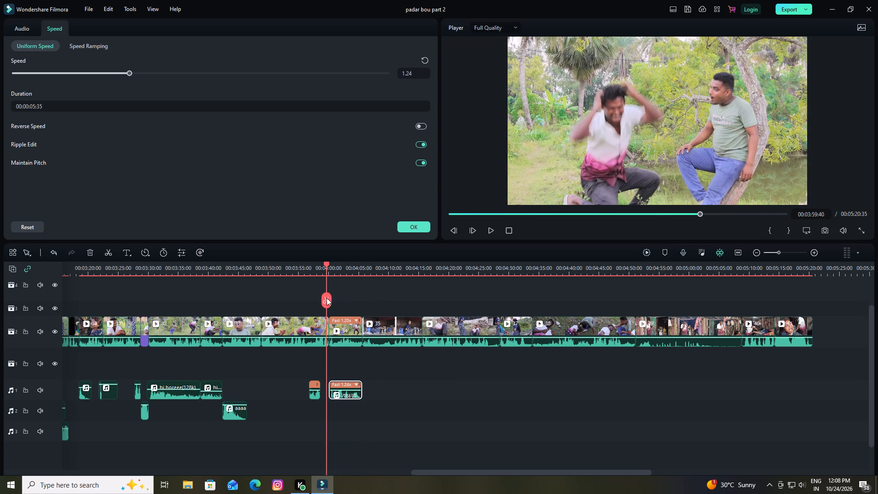
left_click_drag(327, 298, 326, 298)
key("space")
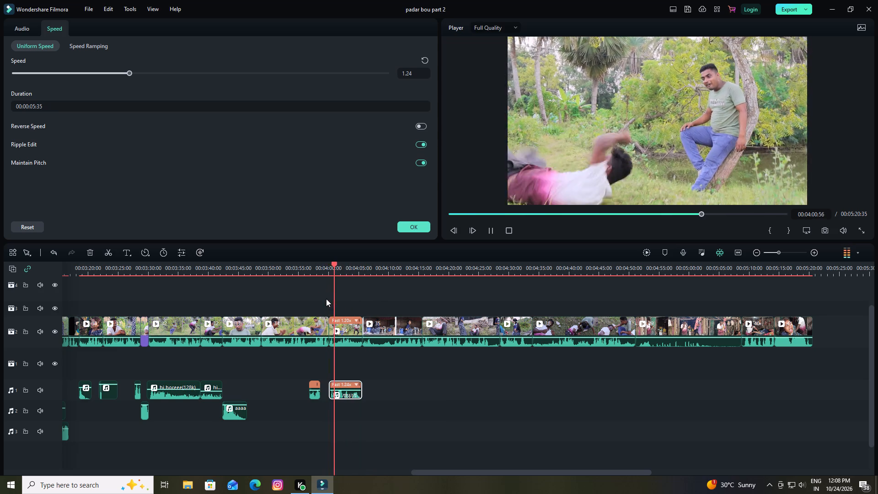
left_click(414, 228)
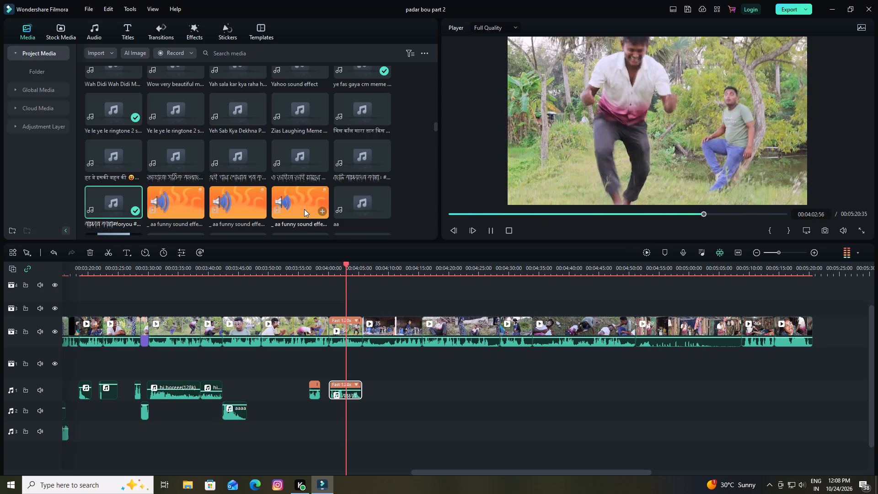
key("space")
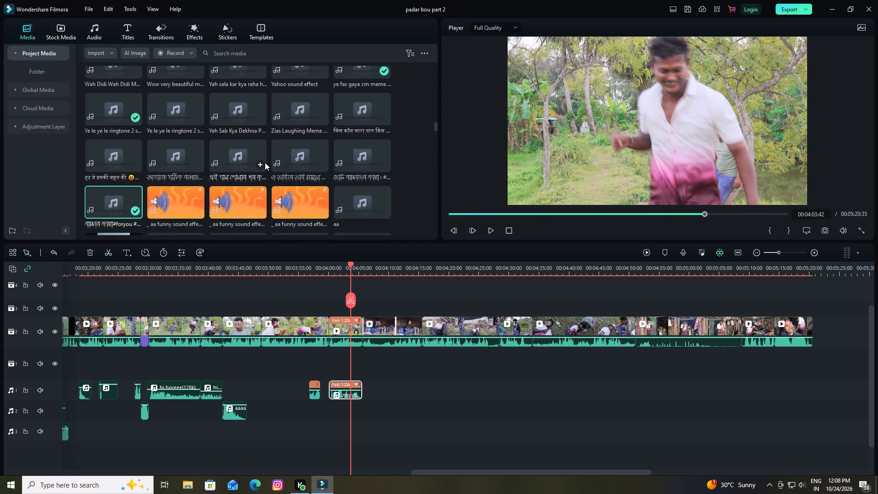
Search the project media library for "ooo".
scroll(264, 161, "down", 3)
scroll(264, 161, "up", 8)
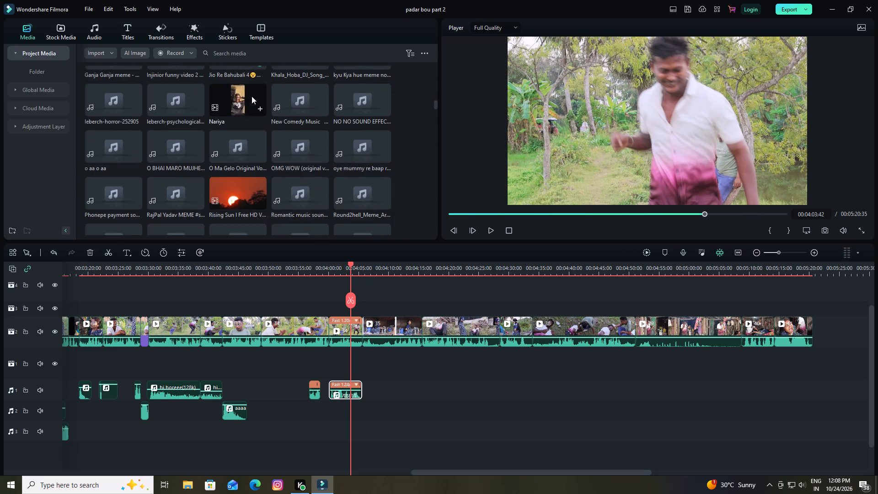
left_click(250, 56)
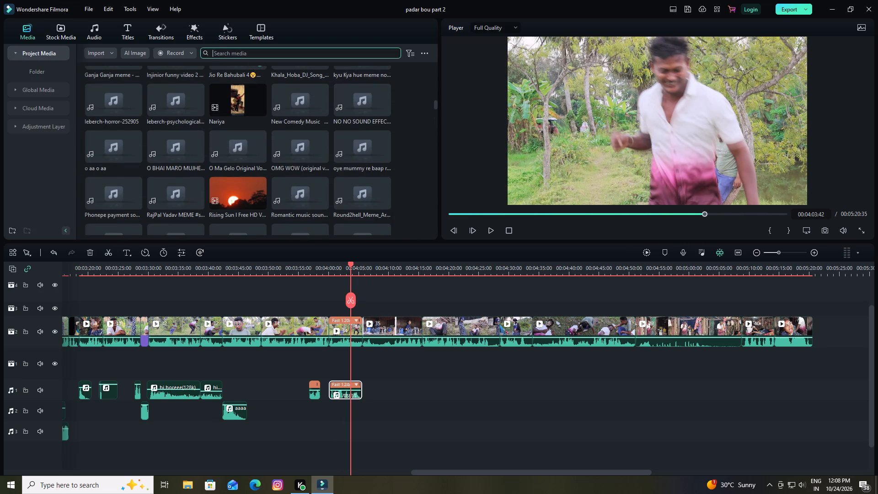
type("ooo")
key("Return")
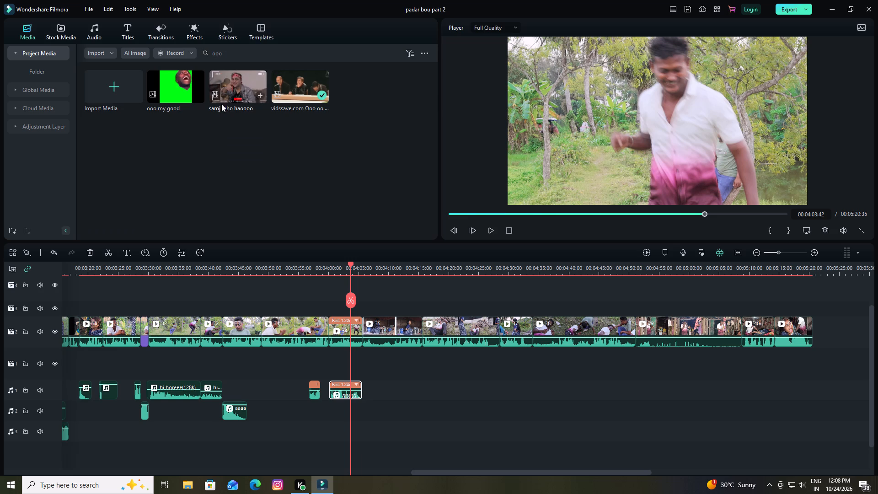
Search the project media library for "oo".
left_click(244, 56)
key("BackSpace")
key("BackSpace")
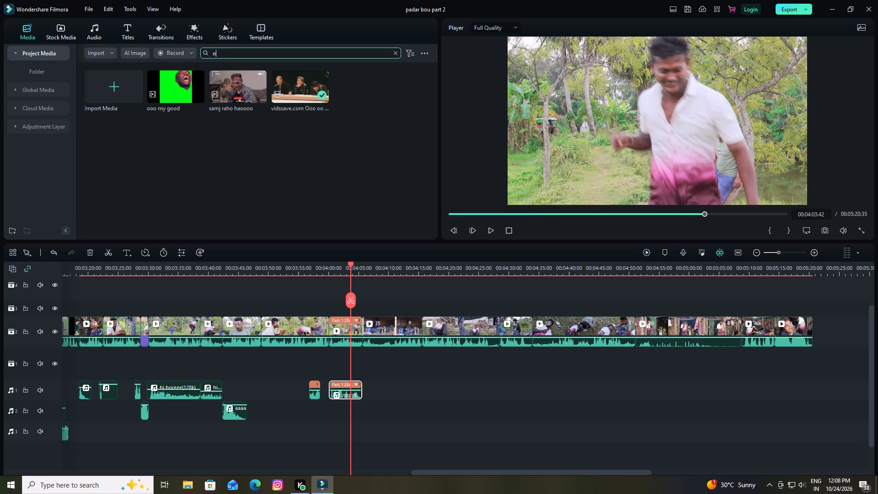
key("o")
key("Return")
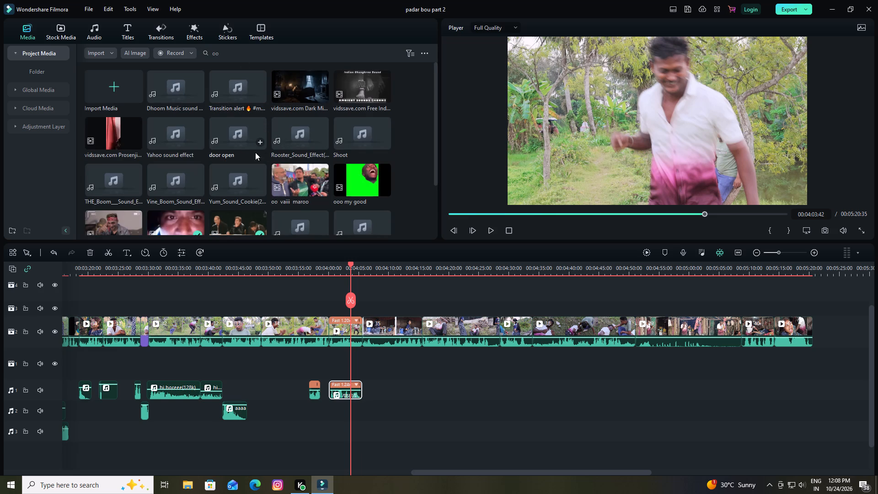
Find the "o aa o aa" sound by searching "aa", place it on audio track 2 from about 00:03:58, and raise its volume.
left_click(237, 56)
key("BackSpace")
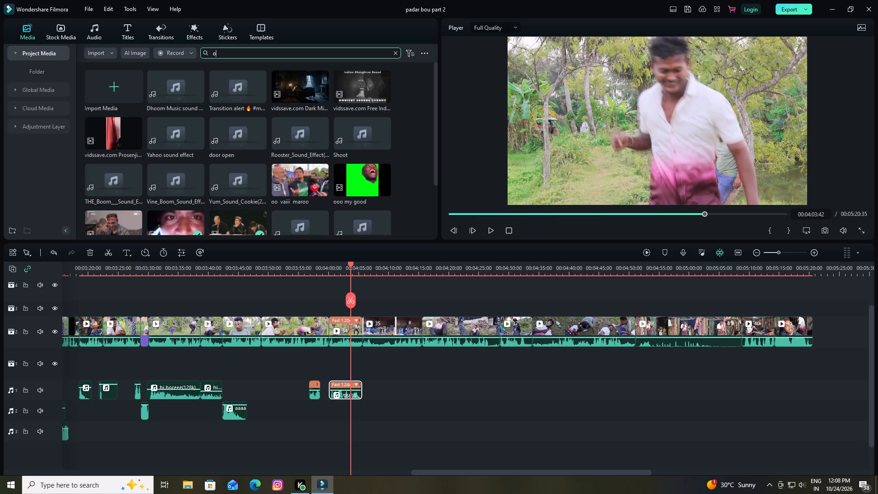
key("BackSpace")
key("BackSpace")
type("aa")
key("Return")
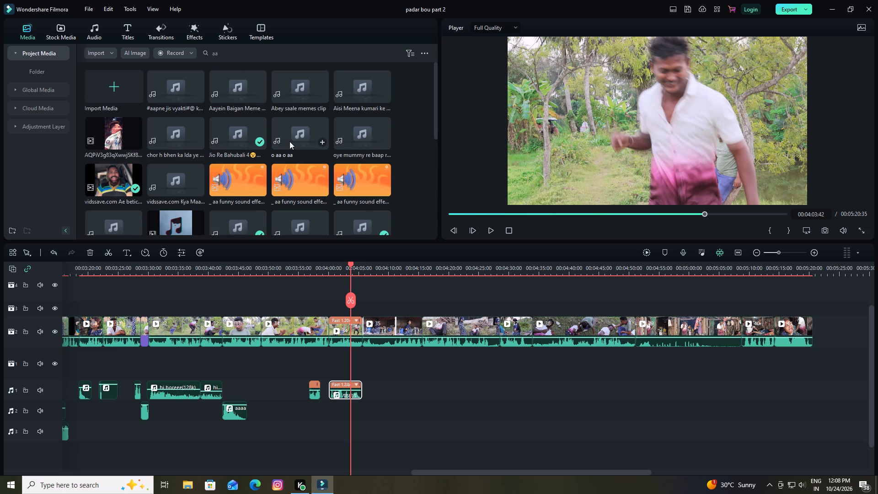
left_click_drag(289, 141, 323, 369)
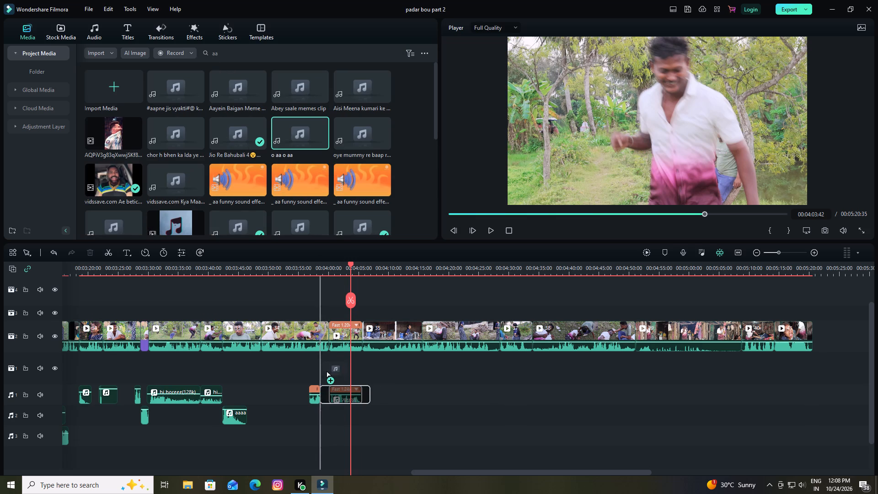
left_click_drag(323, 369, 320, 422)
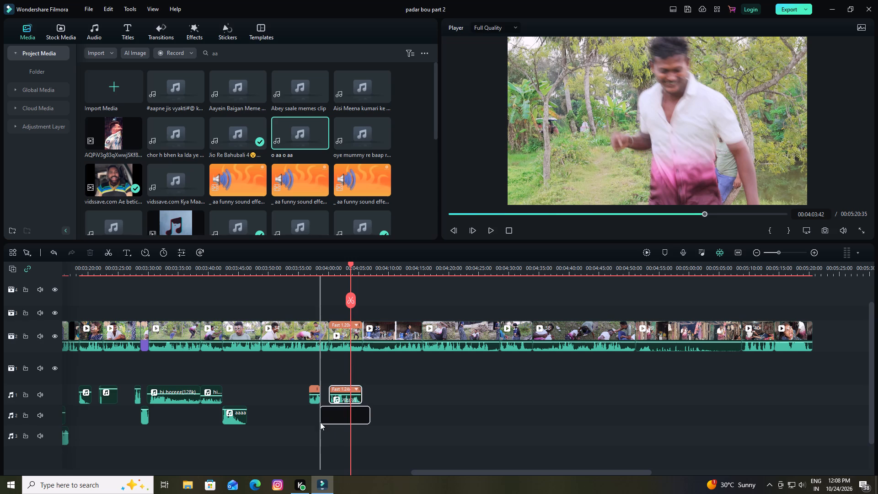
left_click_drag(344, 413, 347, 353)
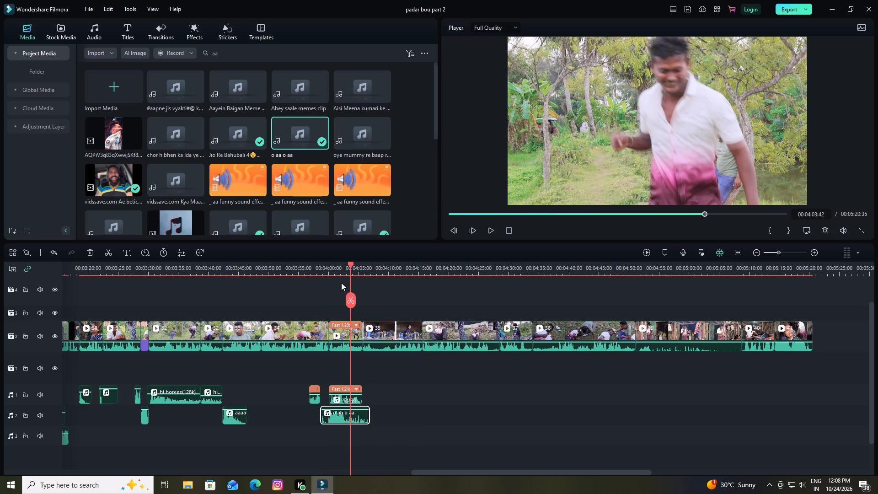
Split the "o aa o aa" clip on audio track 2 at 00:03:59:49 and delete the short piece before the cut.
left_click_drag(349, 264, 318, 288)
key("space")
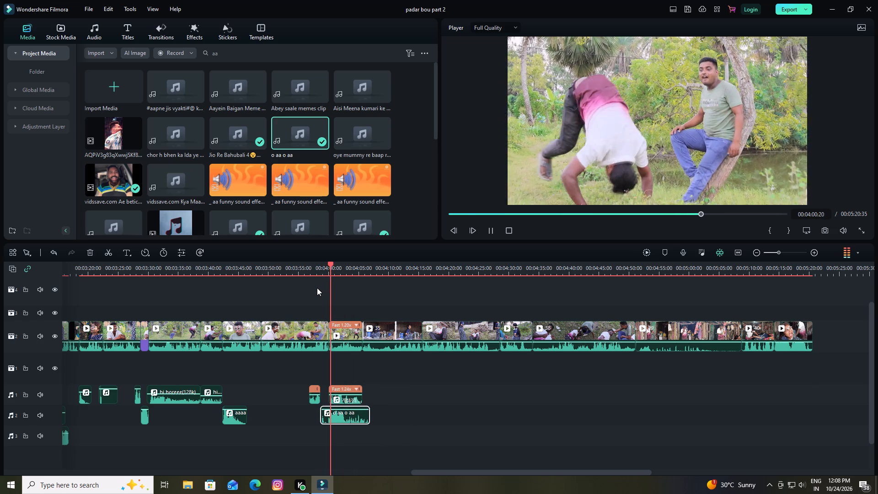
key("space")
left_click_drag(337, 266, 332, 270)
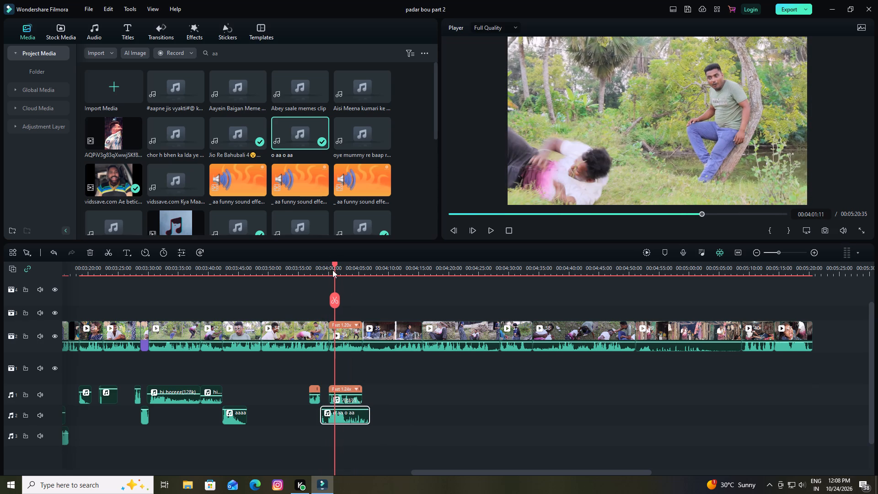
left_click_drag(332, 270, 327, 281)
left_click(337, 419)
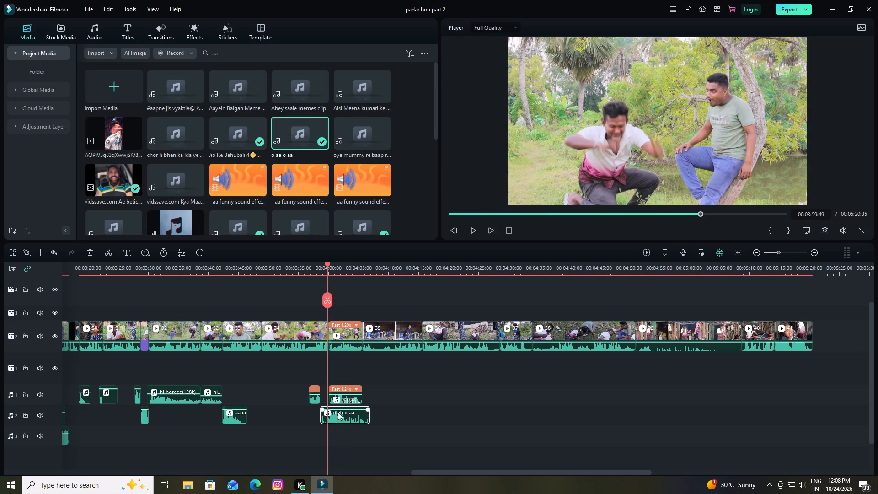
left_click(326, 305)
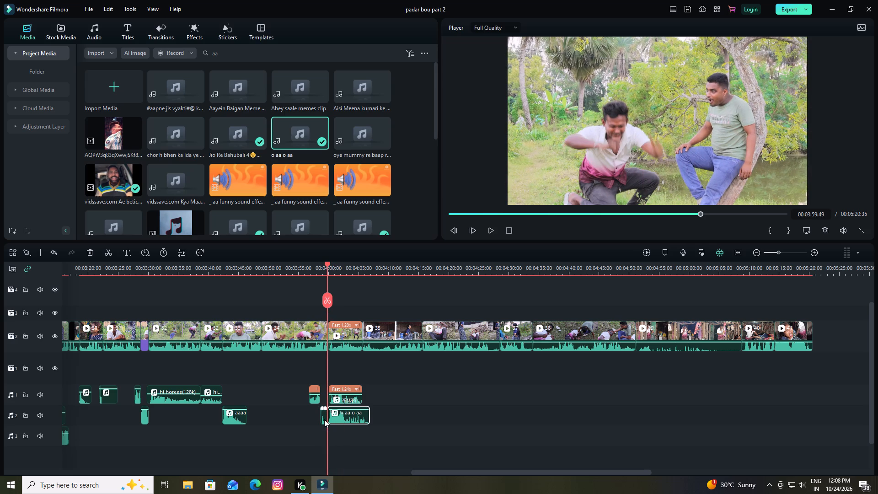
left_click(324, 419)
key("Delete")
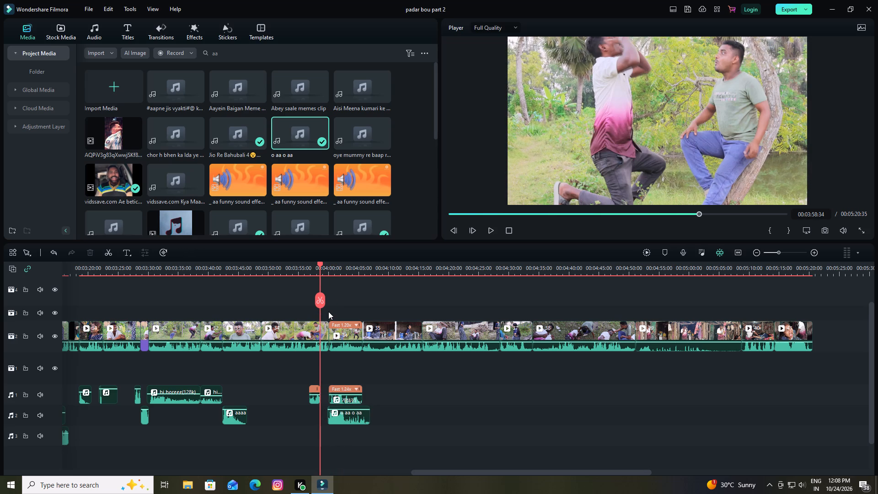
Play the video from about 00:03:58 to 00:04:25 to check the new sound, saving the project during playback.
key("space")
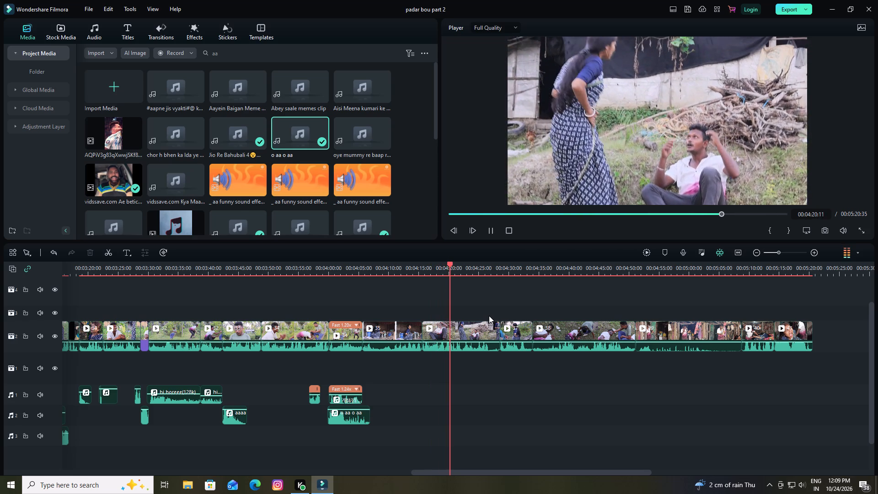
key("ctrl+s")
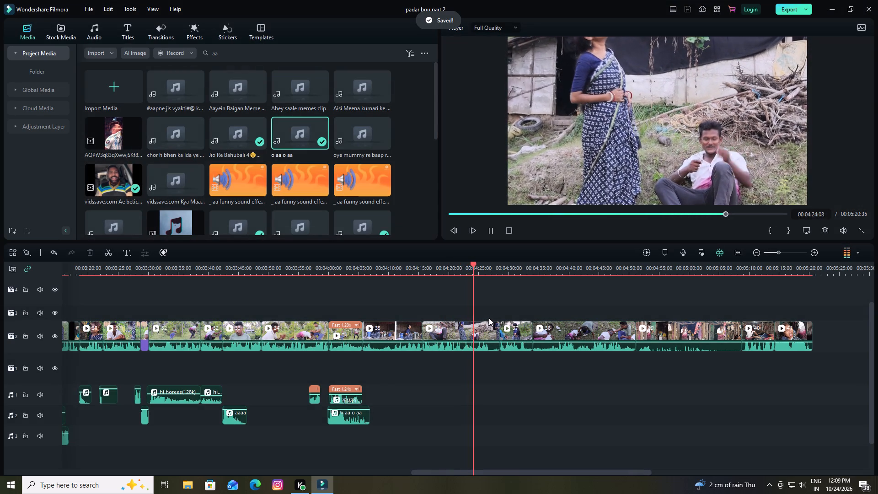
key("space")
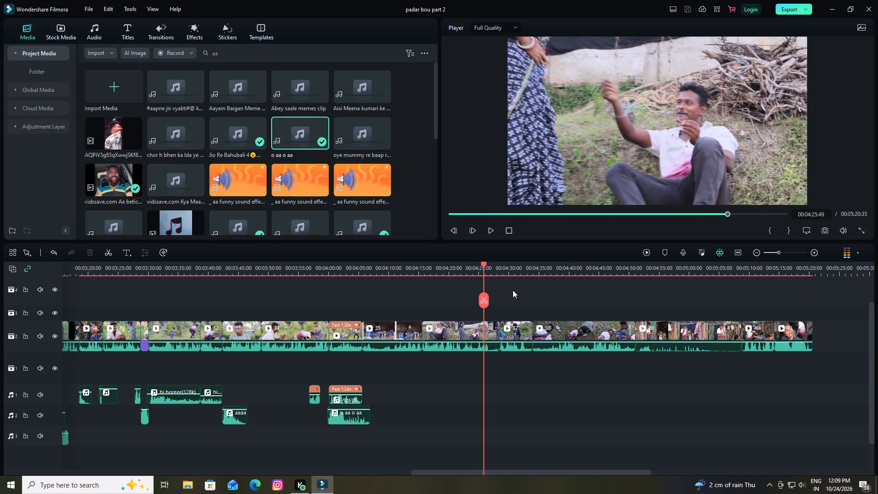
Place the "yee bhai aa a" sound from the "aa" results on audio track 1 at 00:04:24:10 and raise its volume.
left_click_drag(484, 265, 471, 279)
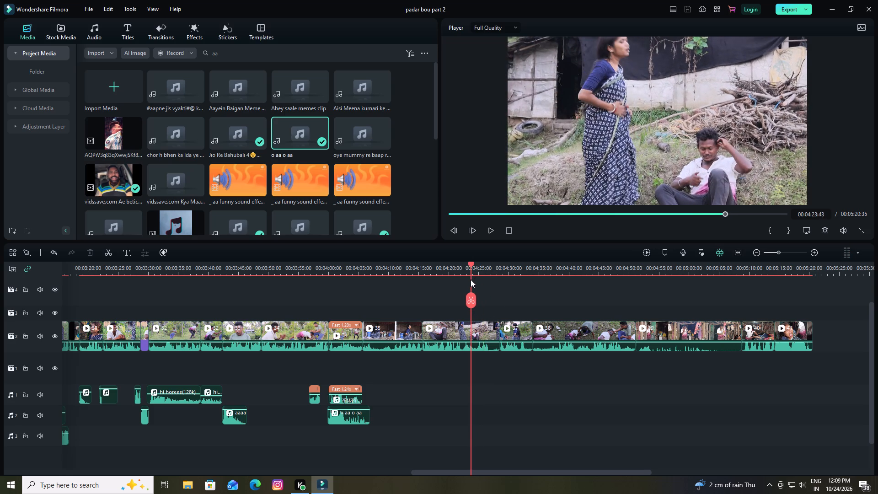
left_click_drag(471, 279, 472, 282)
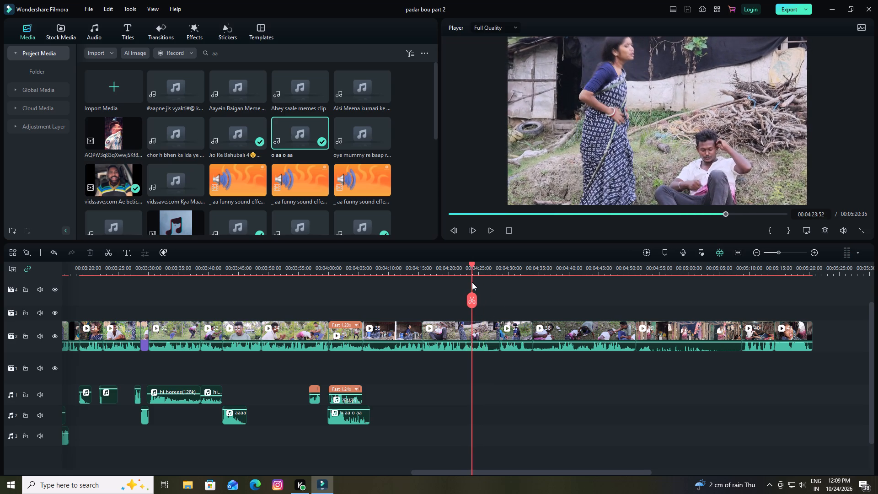
left_click_drag(472, 282, 474, 282)
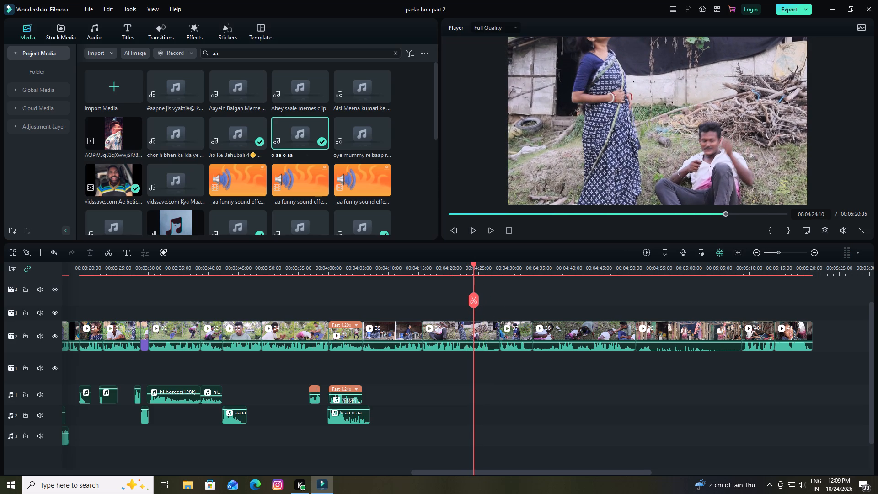
left_click(243, 53)
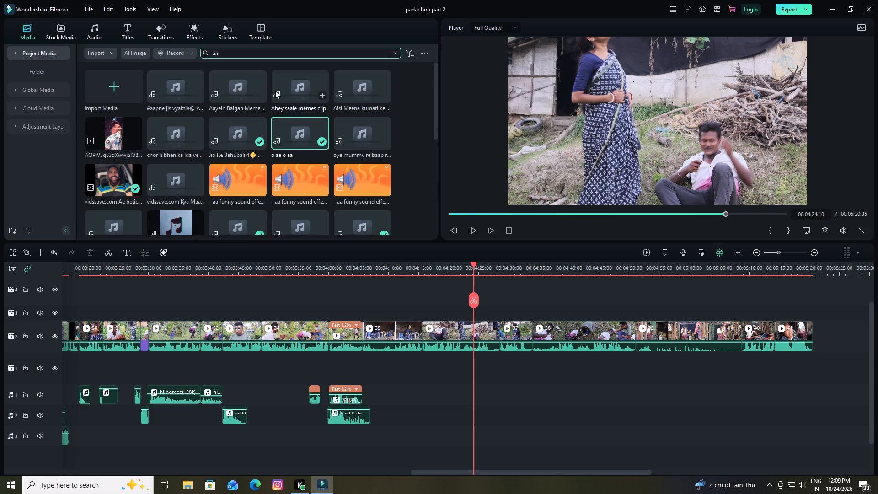
left_click(242, 88)
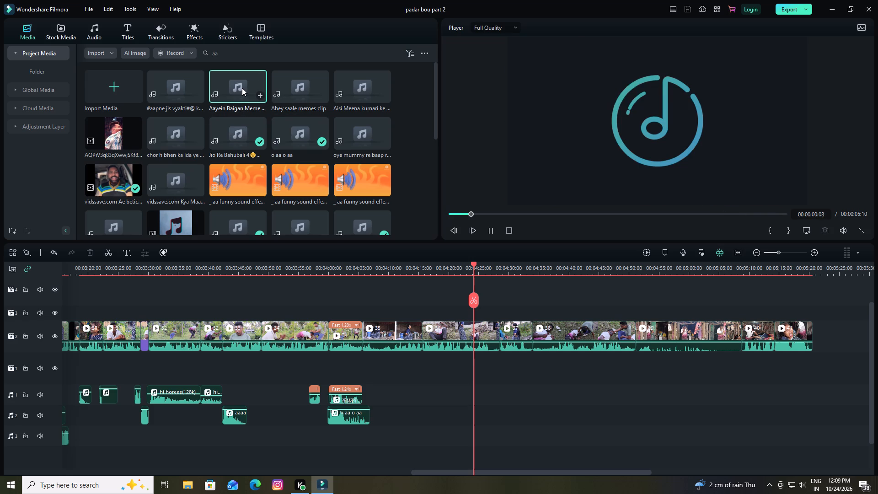
scroll(323, 100, "down", 1)
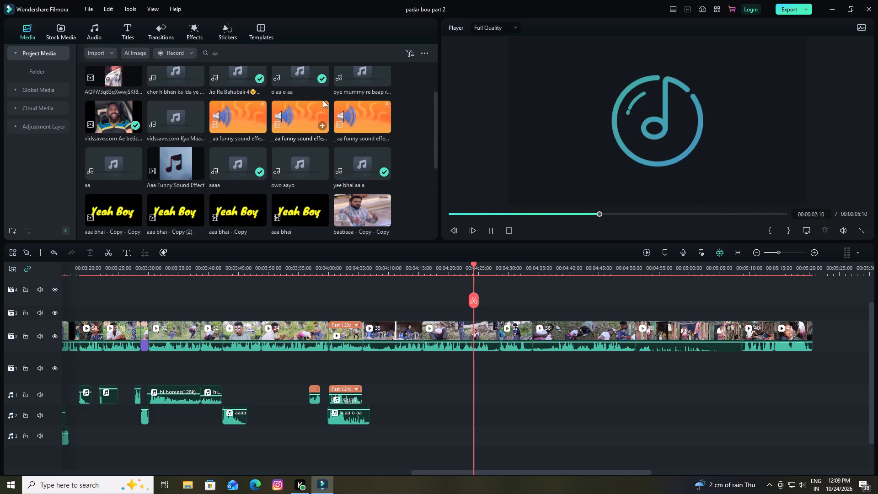
left_click_drag(360, 170, 471, 369)
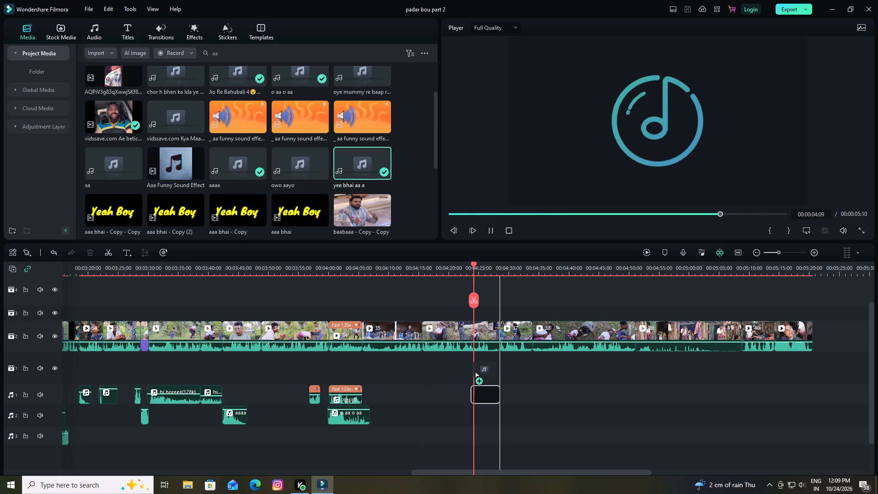
left_click_drag(471, 369, 475, 369)
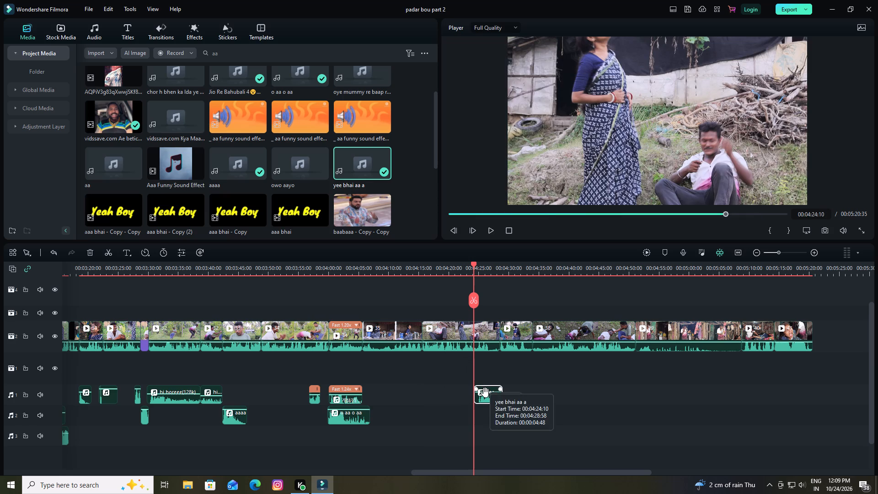
left_click_drag(485, 392, 485, 356)
Move the "yee bhai aa a" clip slightly earlier on audio track 1, to start at about 00:04:23:30.
key("Left")
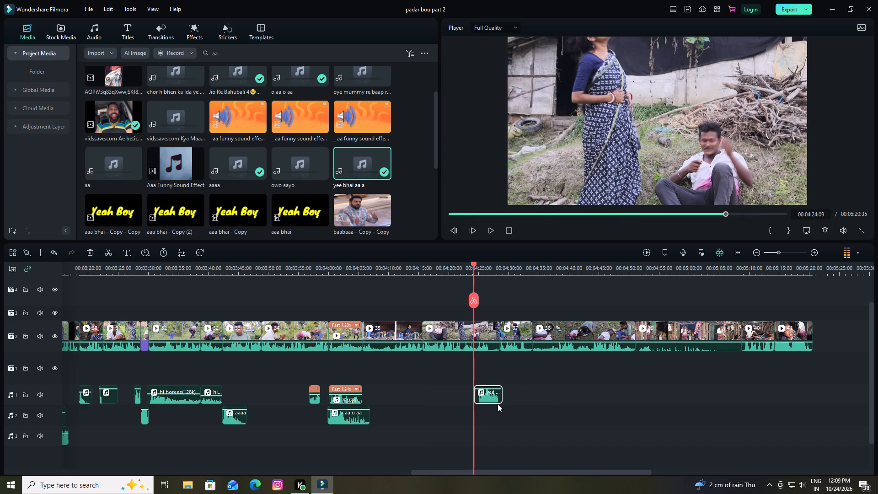
key("Left")
key("Left")
key("Left")
key("Left")
key("Left")
key("Left")
key("Left")
key("Left")
key("Left")
key("Left")
key("Left")
key("Left")
key("Left")
key("Left")
key("Left")
key("Left")
key("Left")
key("Left")
key("Left")
key("Left")
key("Left")
key("Left")
key("Left")
key("Left")
key("Left")
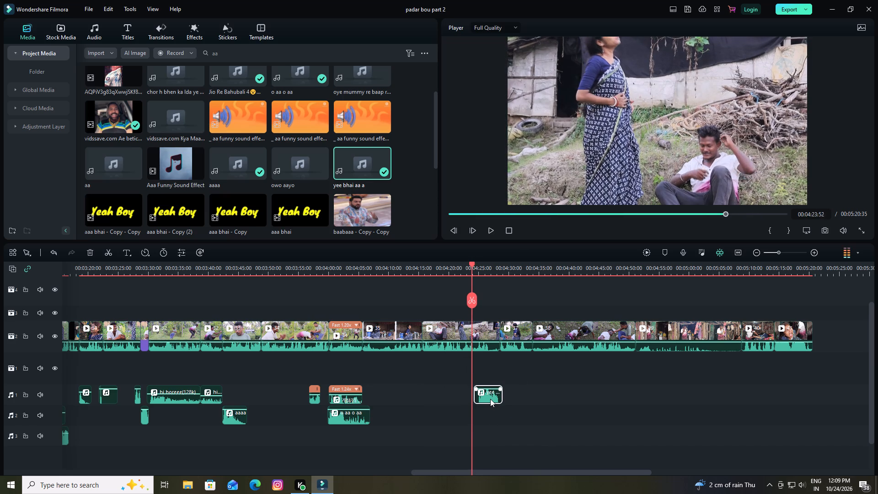
left_click_drag(490, 399, 480, 399)
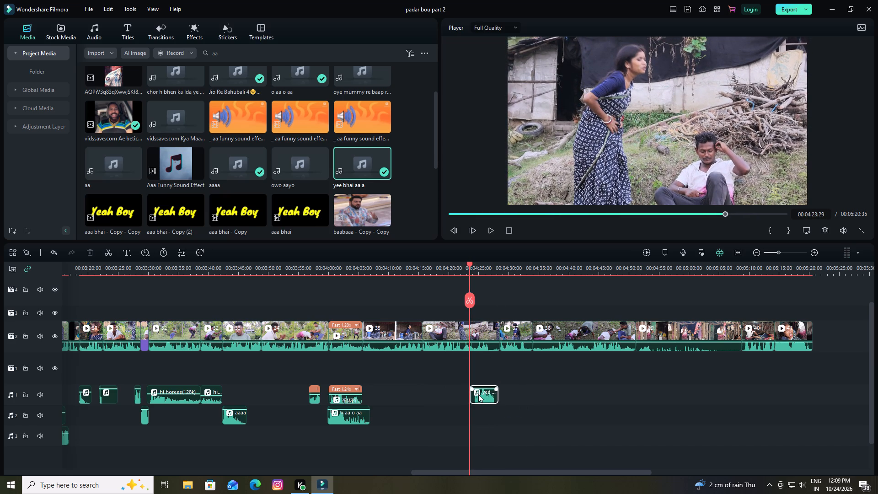
Play back the passage from about 00:04:23 to 00:04:30 to check the "yee bhai aa a" sound against the video.
left_click(470, 266)
key("space")
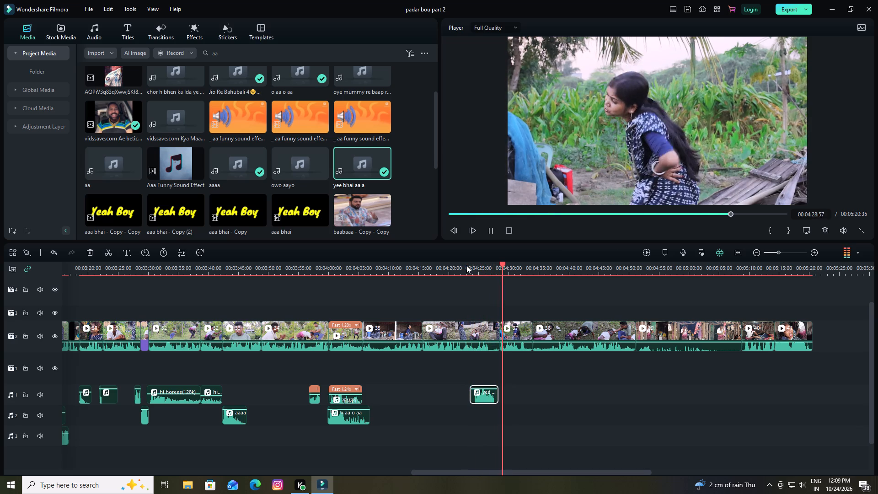
key("space")
key("space")
key("space")
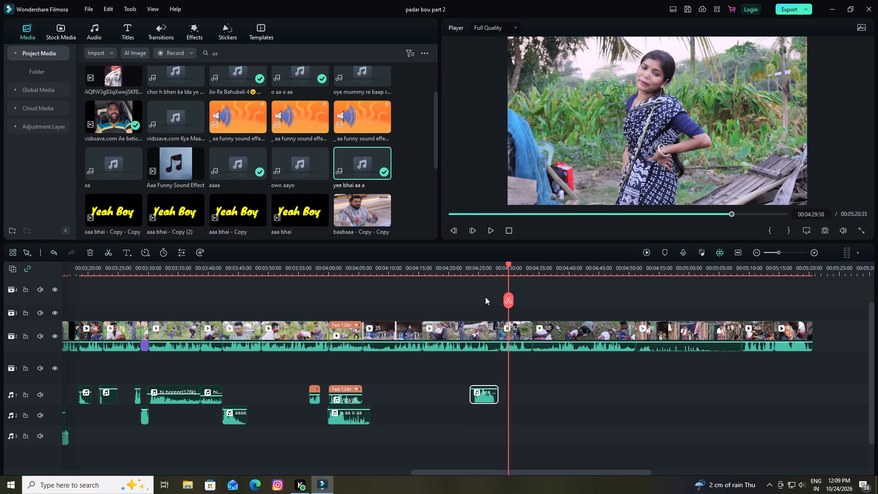
Save the project.
key("ctrl+s")
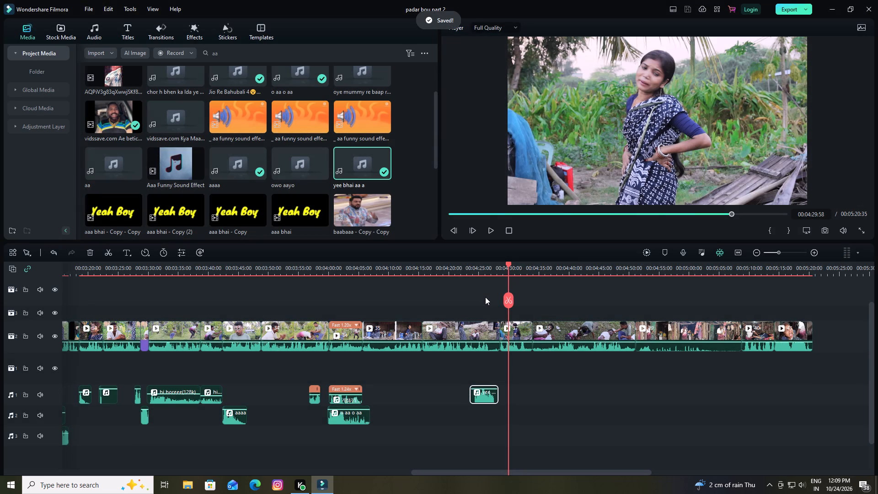
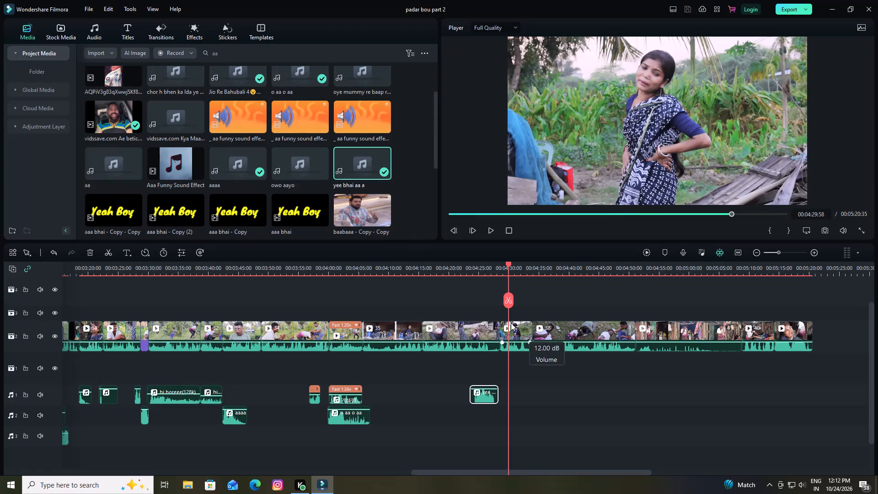
Play back the passage from about 00:03:56 to 00:04:13 to find the next spot for a sound effect.
left_click_drag(509, 263, 435, 295)
key("space")
key("space")
left_click_drag(436, 263, 404, 298)
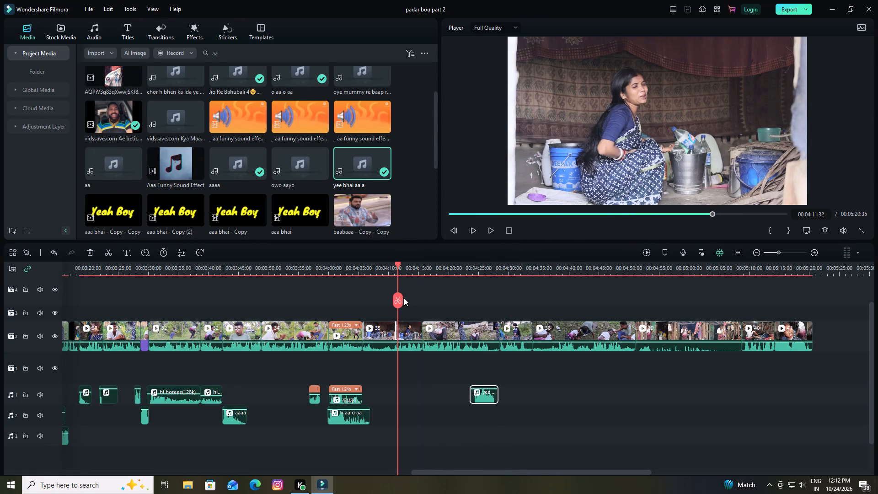
left_click_drag(404, 298, 398, 297)
left_click_drag(398, 264, 260, 306)
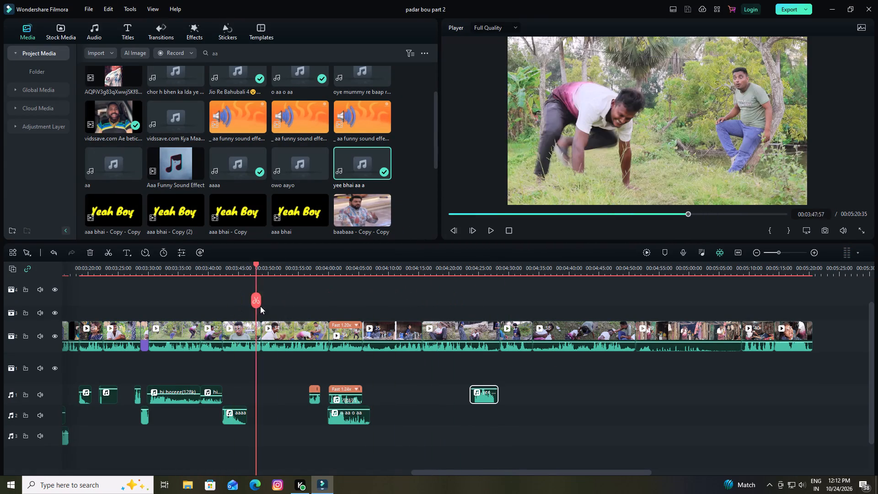
left_click_drag(260, 306, 305, 306)
key("space")
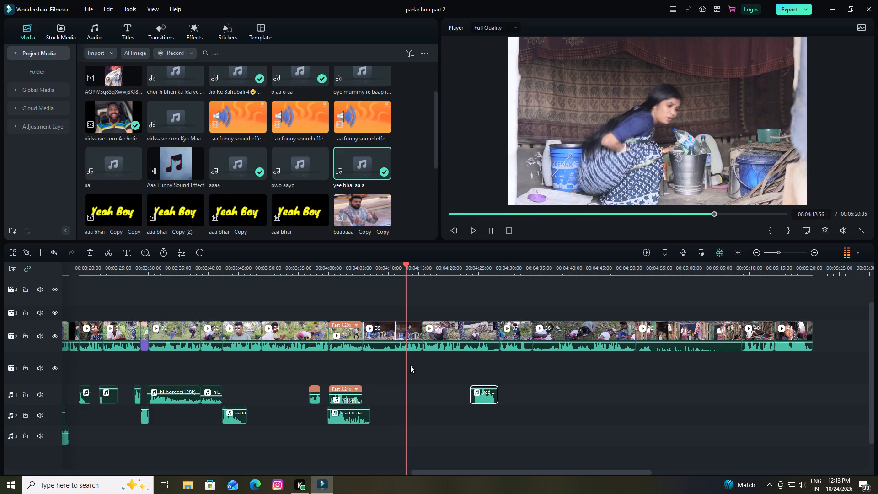
key("space")
Preview sounds in the "aa" results, place the "PAAK" sound on audio track 1 at 00:04:12:45 and raise its volume.
left_click(408, 265)
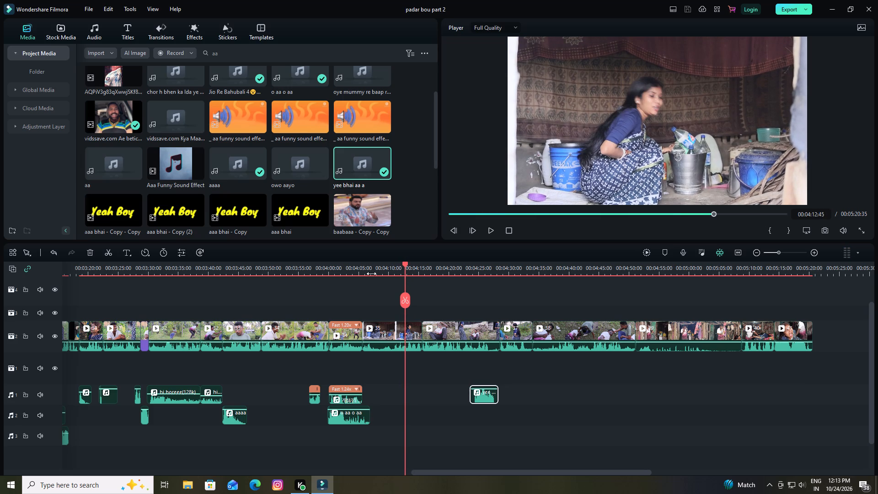
scroll(217, 164, "down", 1)
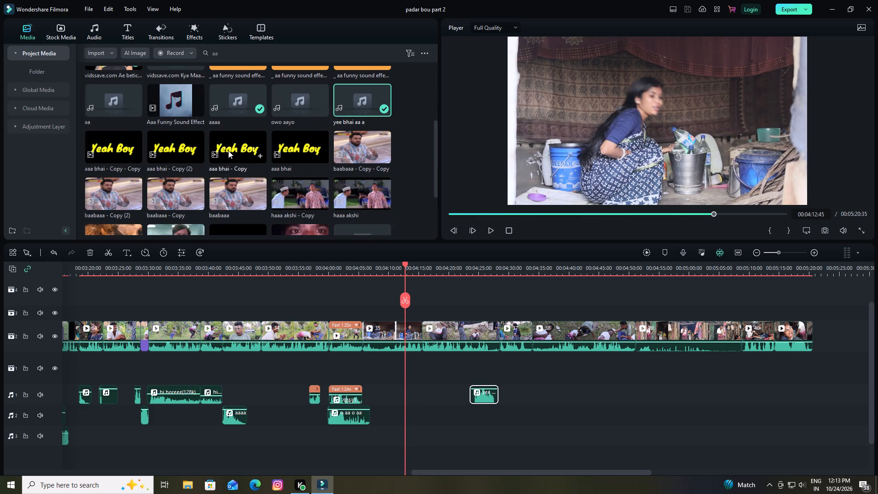
left_click(303, 106)
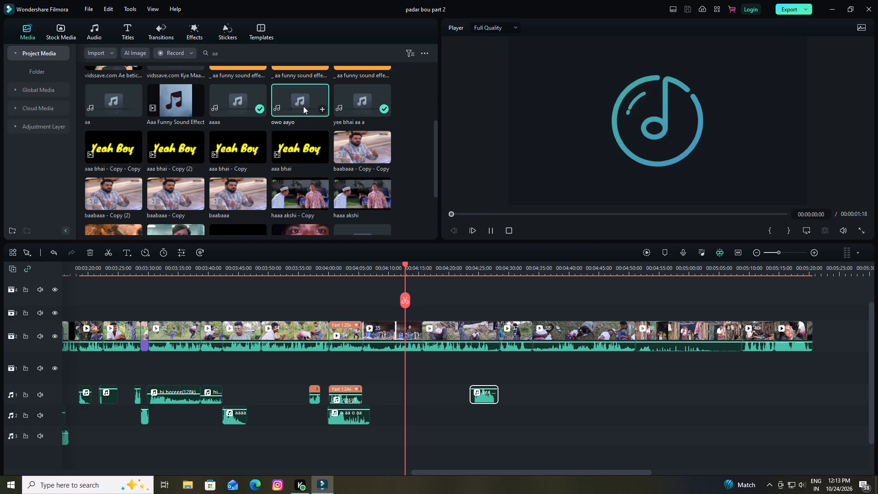
left_click(293, 149)
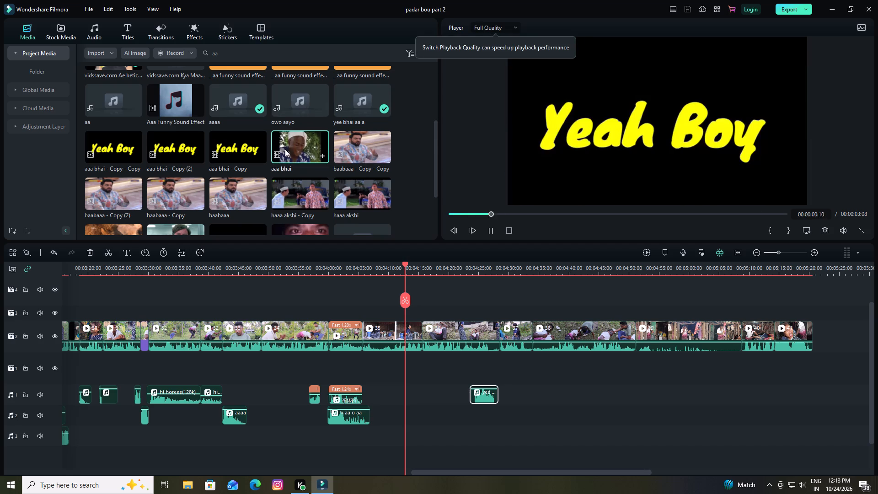
scroll(343, 147, "down", 2)
left_click(354, 162)
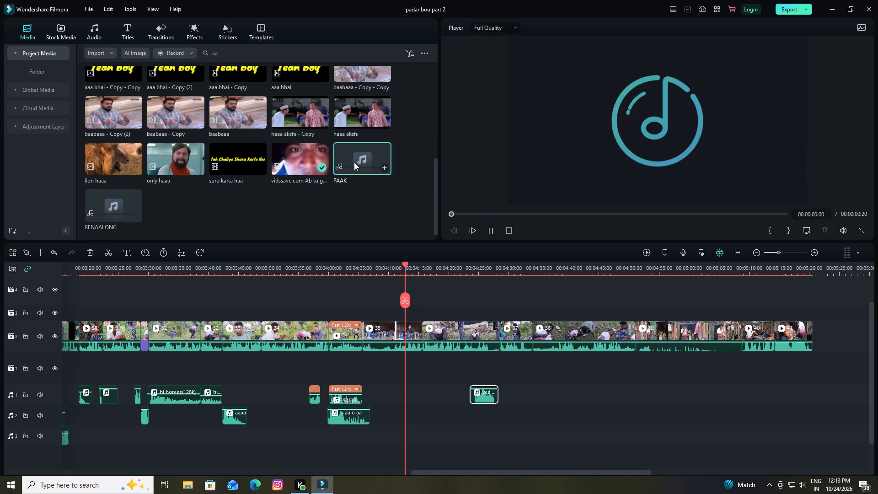
left_click_drag(354, 162, 401, 342)
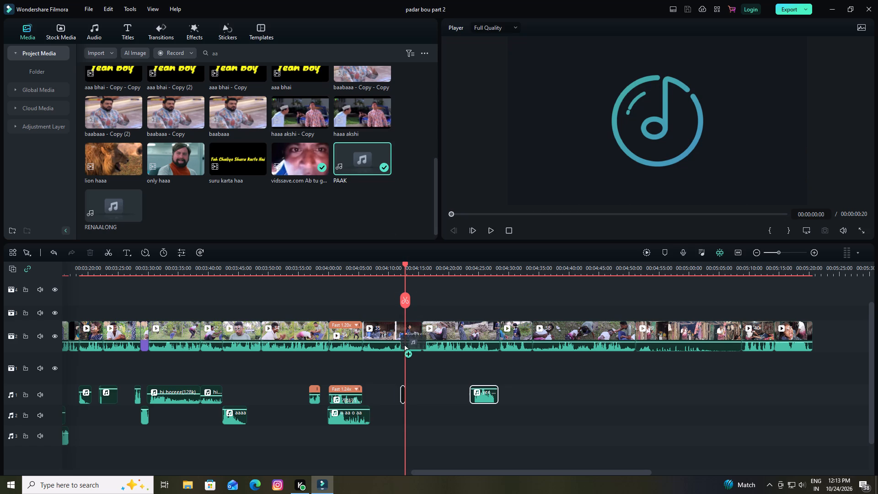
left_click_drag(401, 342, 408, 353)
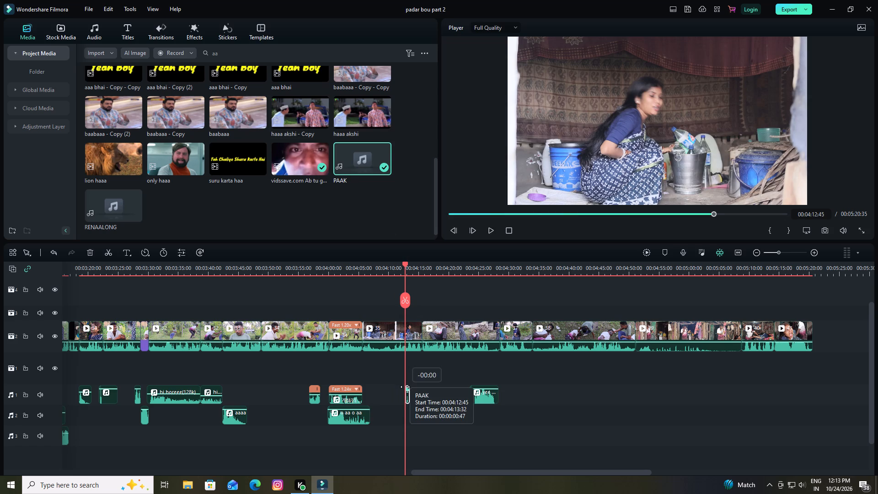
left_click_drag(407, 394, 413, 358)
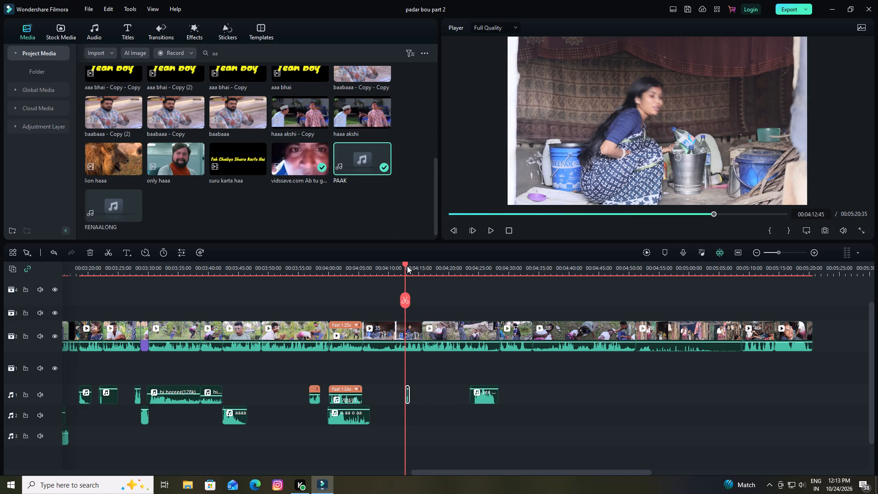
Play back the passage from about 00:04:12 to 00:04:33 to check the "PAAK" sound and the following clips.
left_click_drag(405, 264, 399, 264)
key("space")
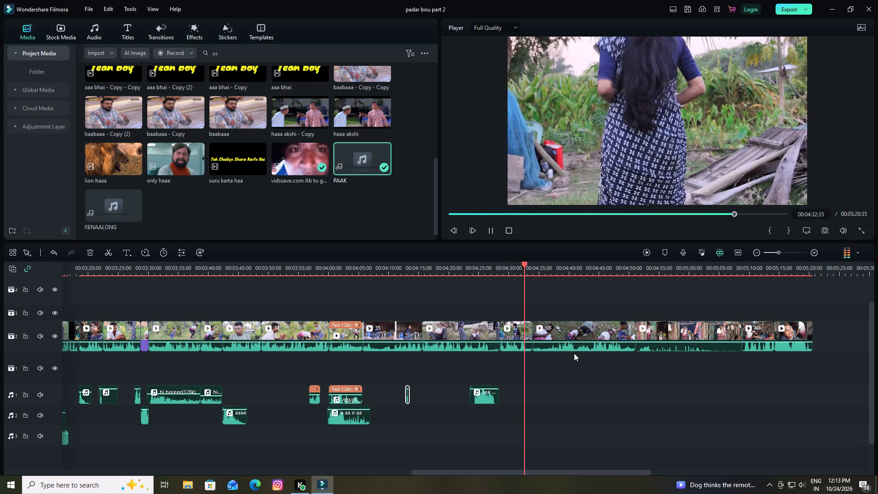
key("space")
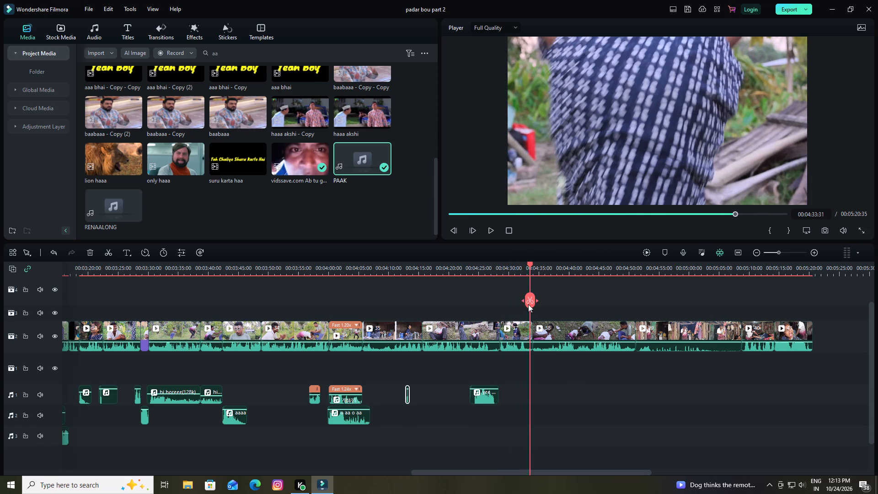
Set the playhead to 00:04:33:26, clear the project media search, and search the audio library's sound effects for "fart".
key("Left")
key("Left")
key("Left")
key("Left")
key("Left")
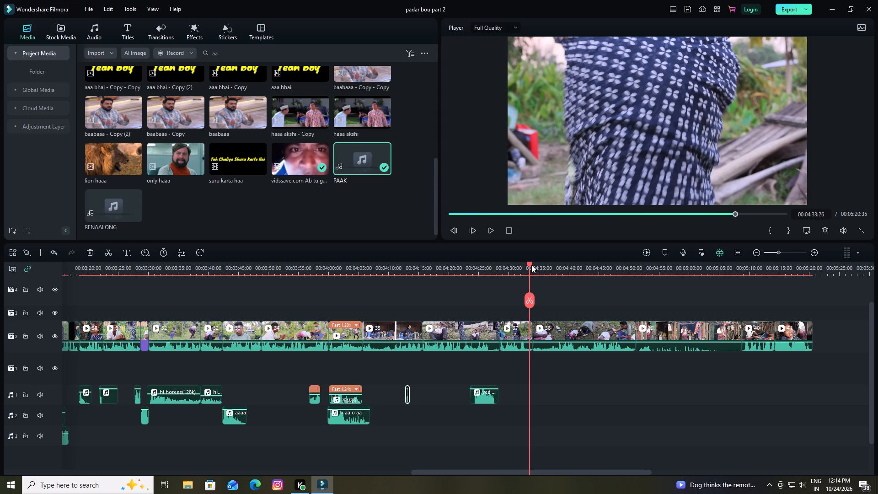
left_click(228, 53)
key("BackSpace")
key("BackSpace")
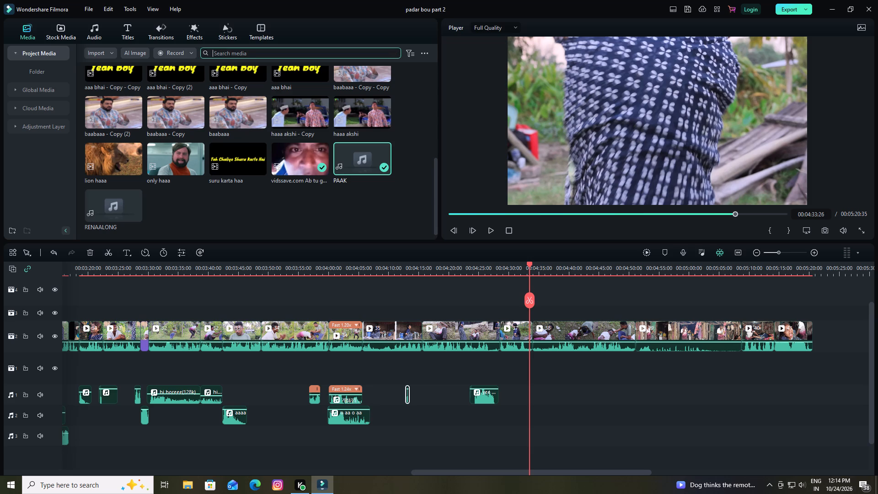
key("BackSpace")
left_click(92, 33)
left_click(131, 56)
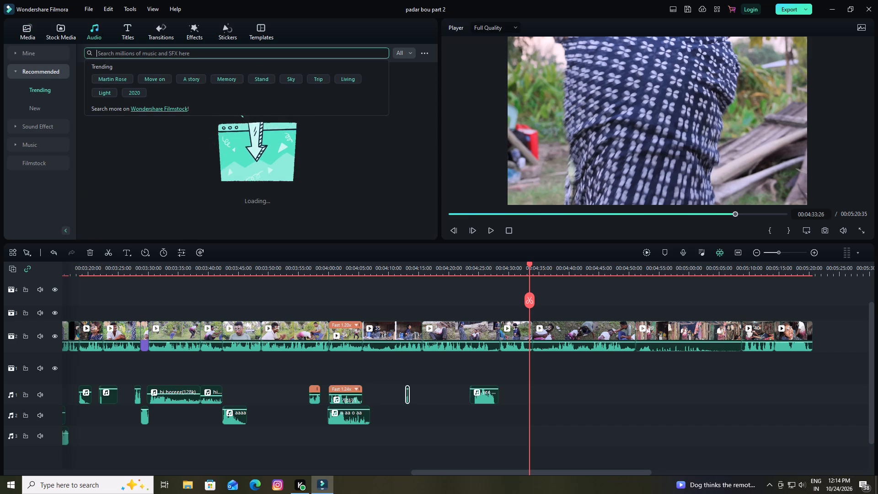
type("fart")
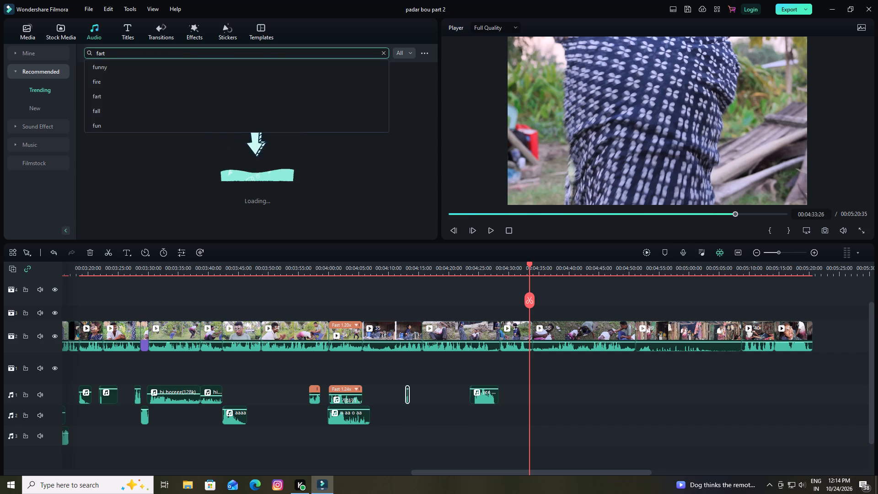
left_click(123, 172)
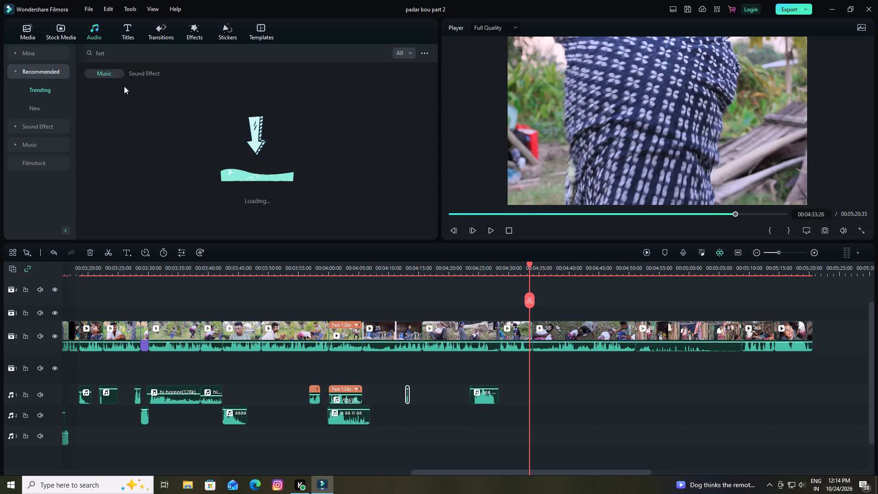
left_click(141, 76)
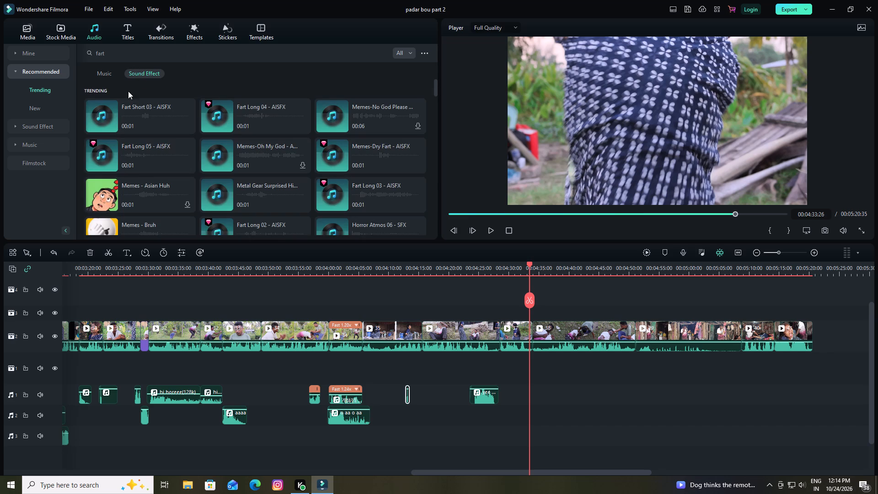
Preview the fart sounds, place "Fart Long 04 - AISFX" on audio track 1 at 00:04:33:26 and raise its volume.
left_click(102, 115)
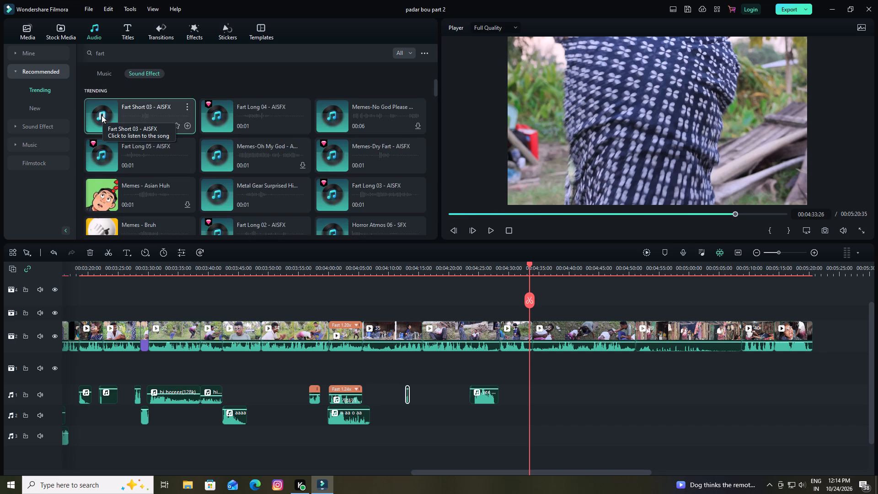
left_click(214, 114)
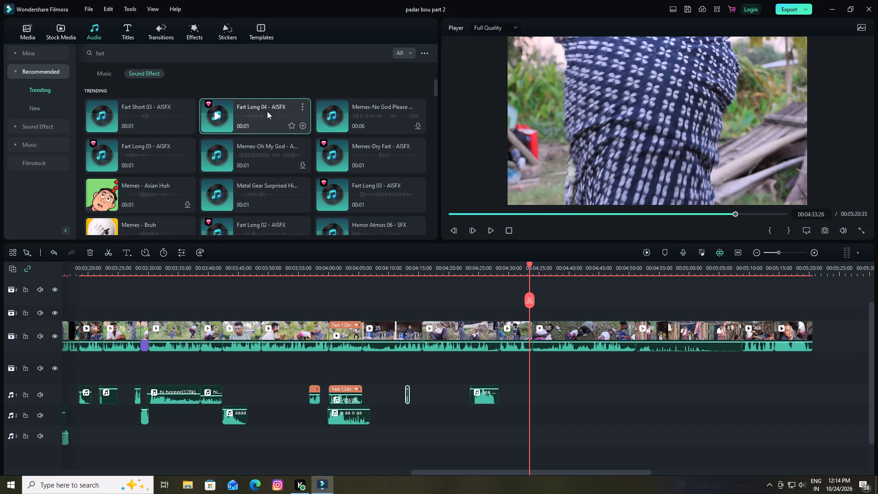
left_click_drag(267, 111, 536, 350)
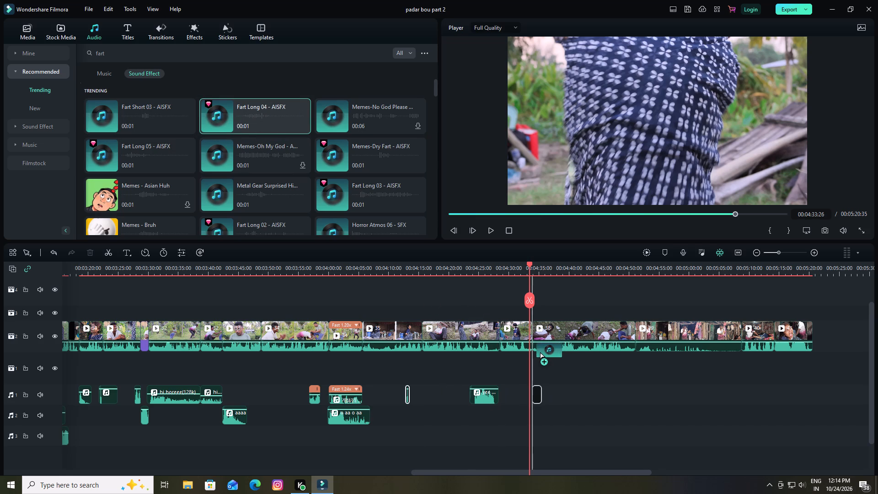
left_click_drag(536, 350, 528, 353)
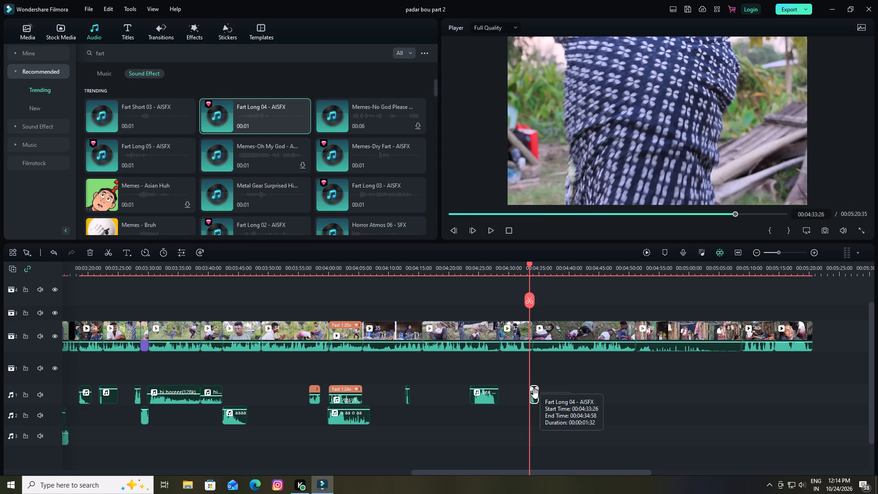
left_click_drag(534, 393, 534, 343)
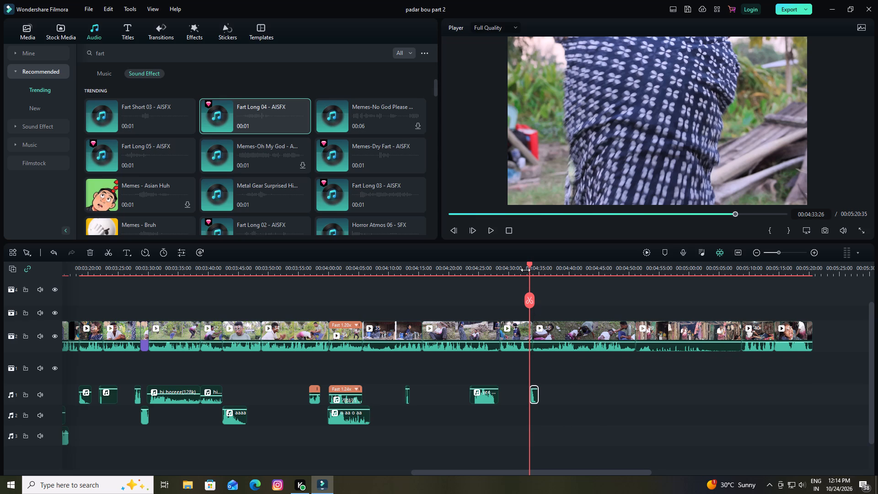
Move the "Fart Long 04 - AISFX" clip slightly earlier on audio track 1, to start at 00:04:33:20.
key("Left")
key("Left")
key("Left")
key("Left")
key("Left")
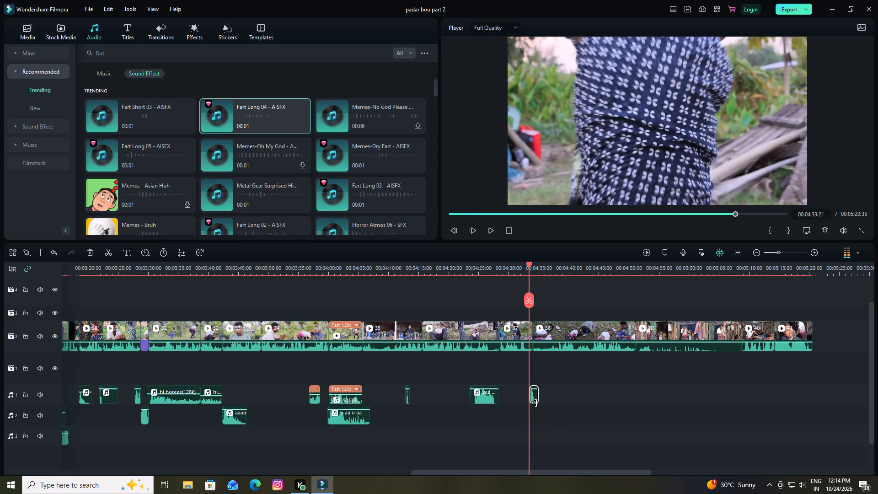
key("Left")
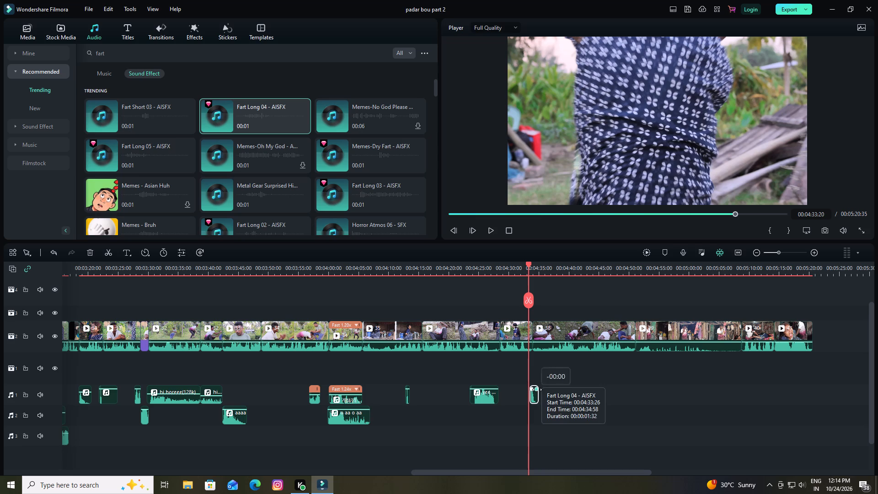
left_click_drag(534, 397, 528, 397)
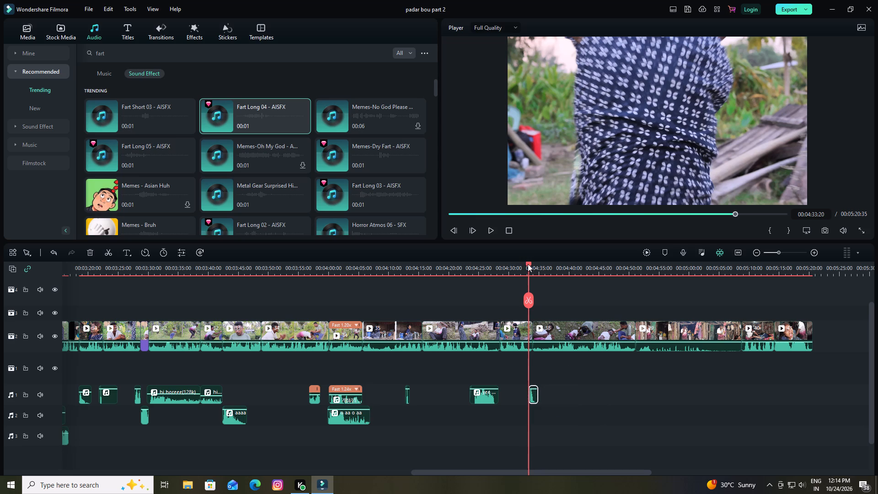
Play back the passage from about 00:04:32 to 00:04:35 to check the fart sound against the video.
left_click_drag(528, 264, 521, 267)
key("space")
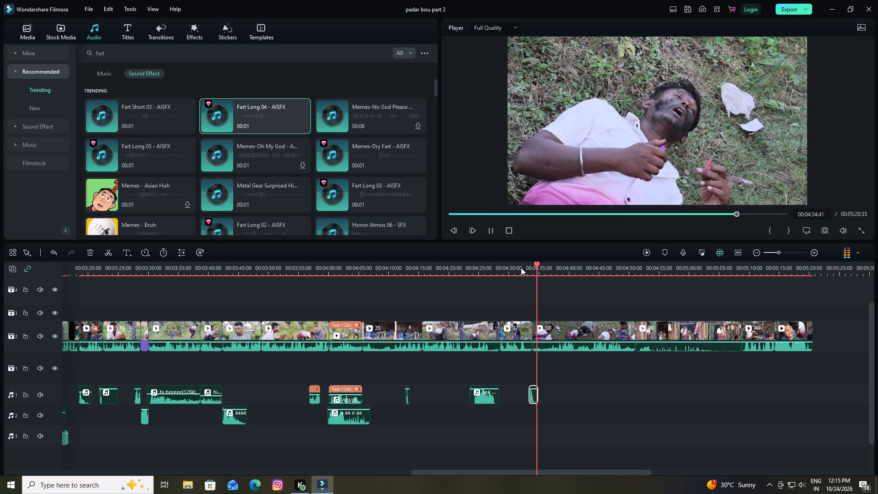
key("space")
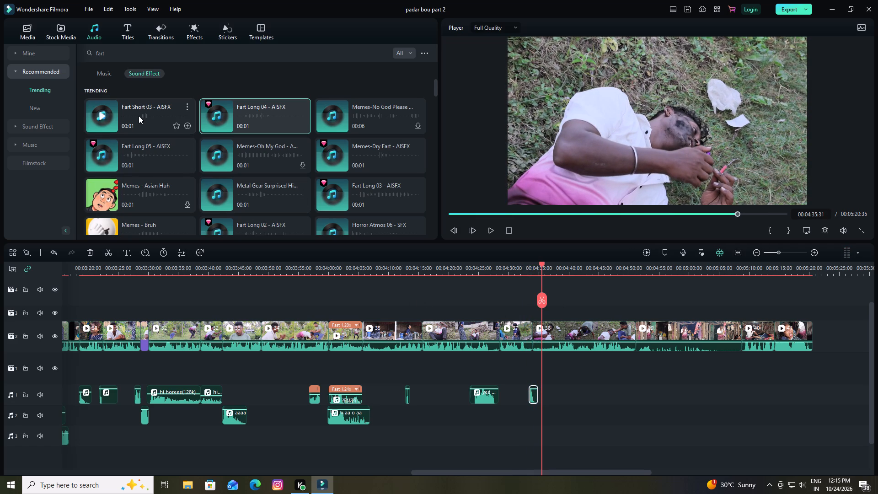
Compare the fart sounds, place "Fart Short 03 - AISFX" on audio track 2 beneath "Fart Long 04" and raise its volume to 12 dB.
left_click(139, 116)
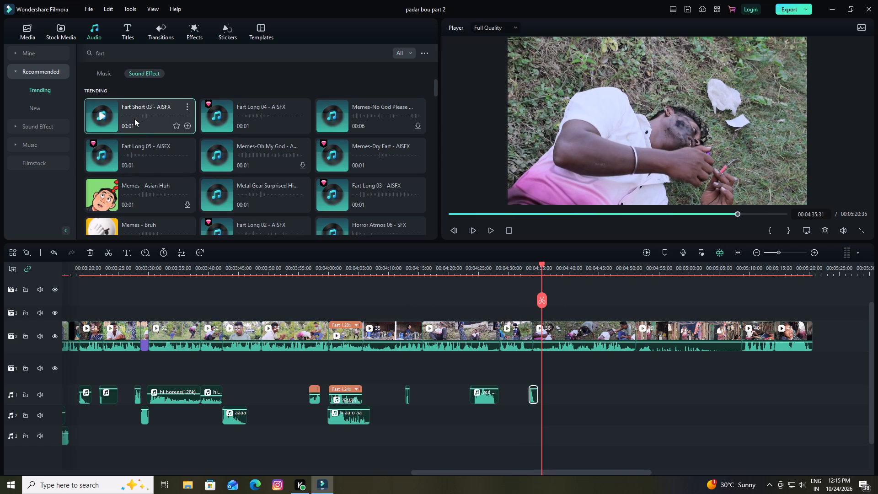
left_click(142, 153)
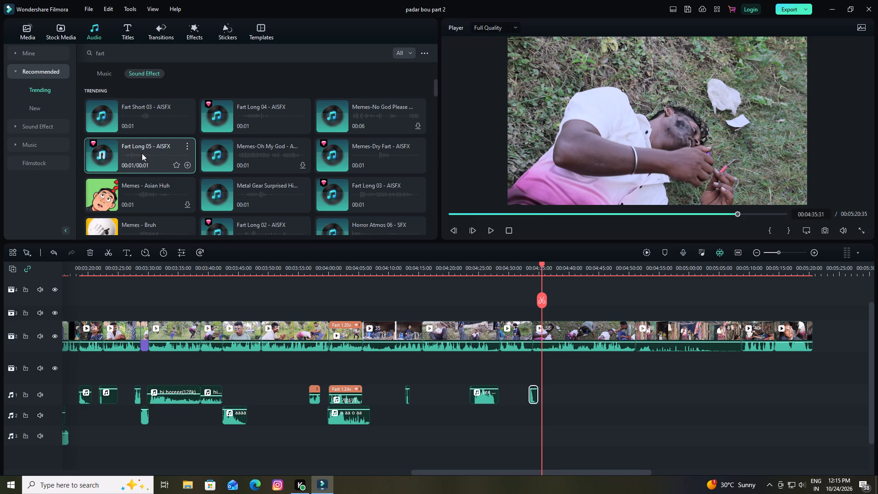
left_click(130, 108)
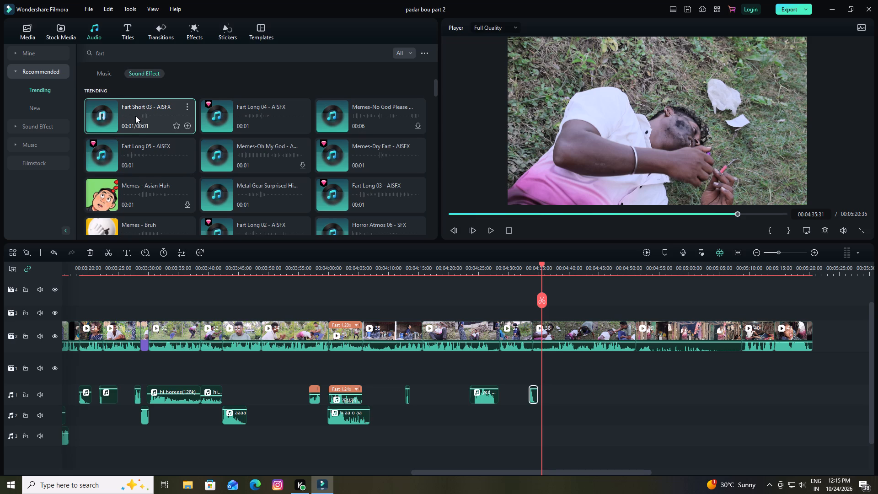
left_click_drag(135, 116, 532, 418)
left_click_drag(535, 413, 534, 361)
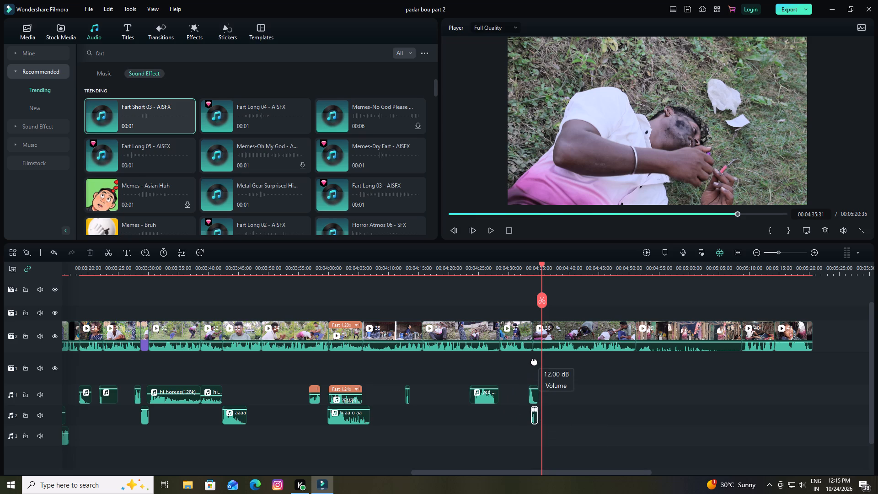
Play back the layered fart sounds and move "Fart Short 03 - AISFX" on audio track 2 slightly earlier, to start at about 00:04:33.
left_click_drag(534, 361, 534, 358)
left_click_drag(541, 263, 528, 276)
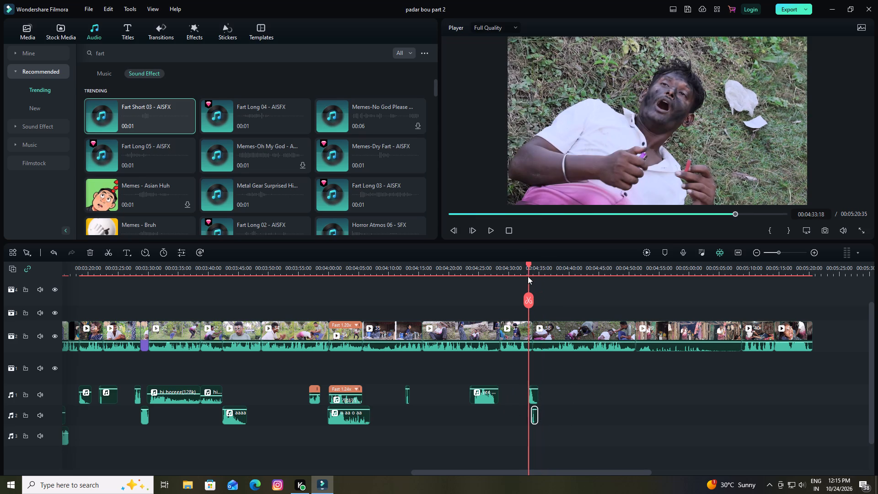
left_click_drag(528, 276, 526, 278)
key("space")
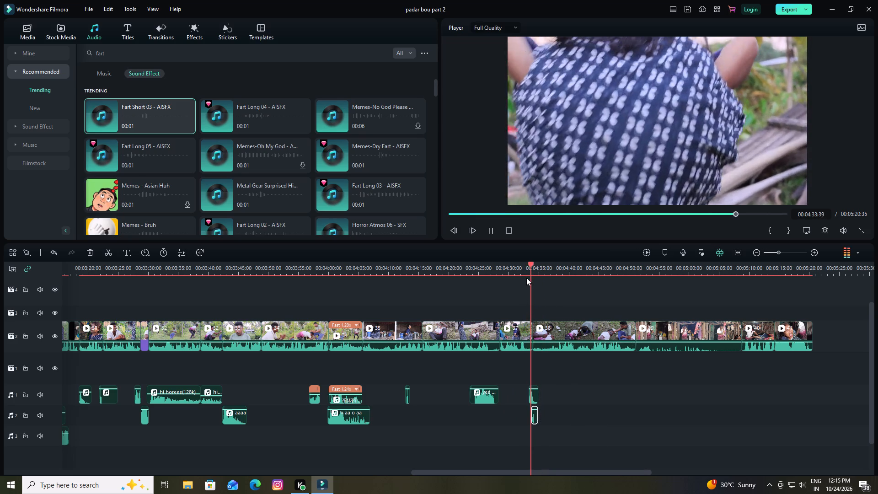
key("space")
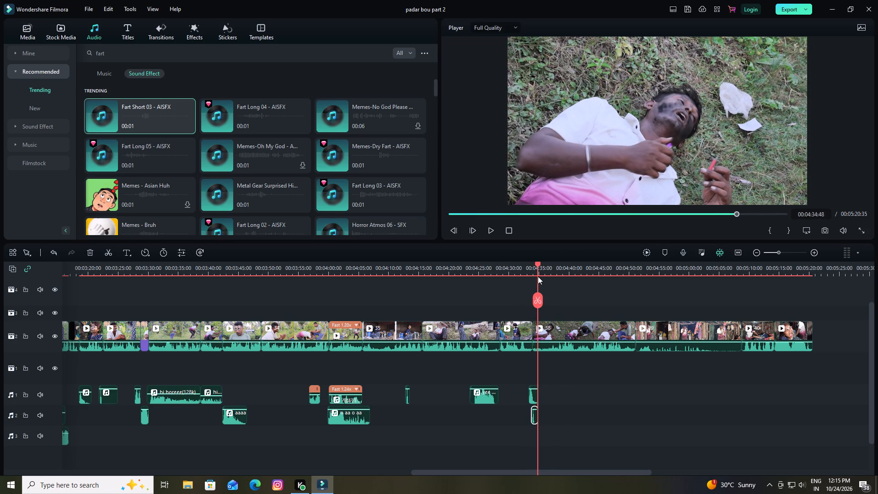
left_click_drag(538, 265, 527, 275)
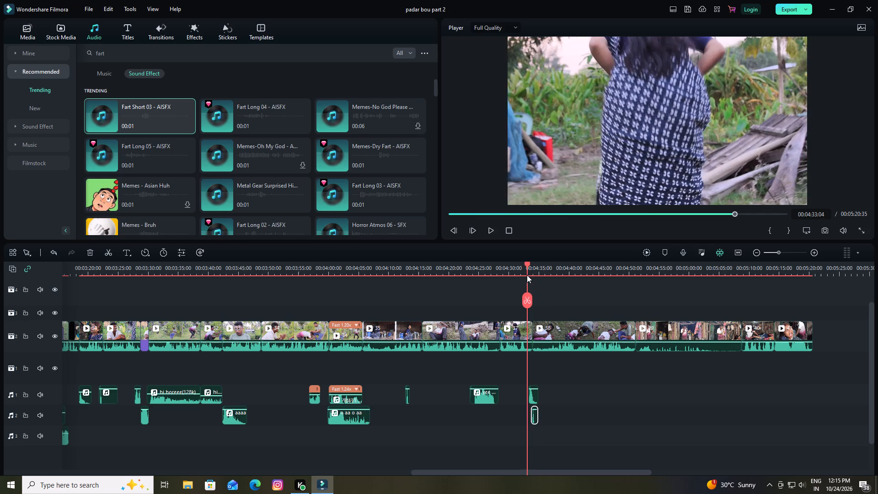
left_click_drag(527, 275, 528, 276)
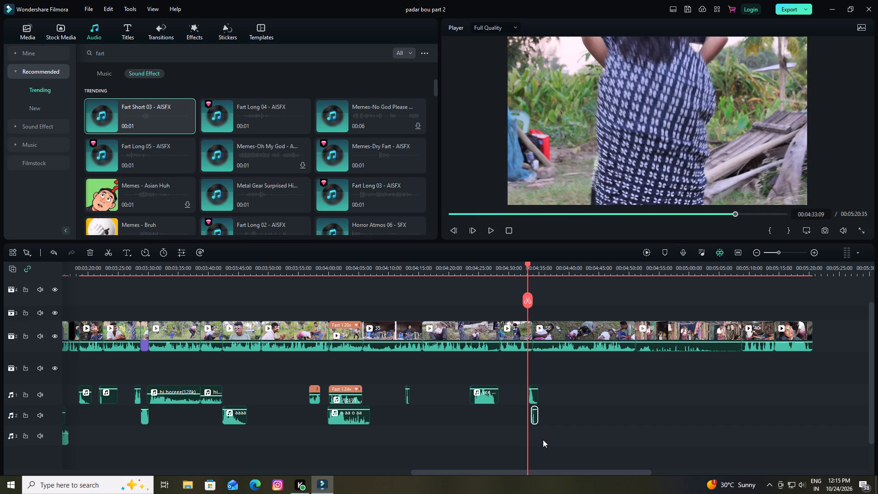
left_click_drag(533, 421, 528, 421)
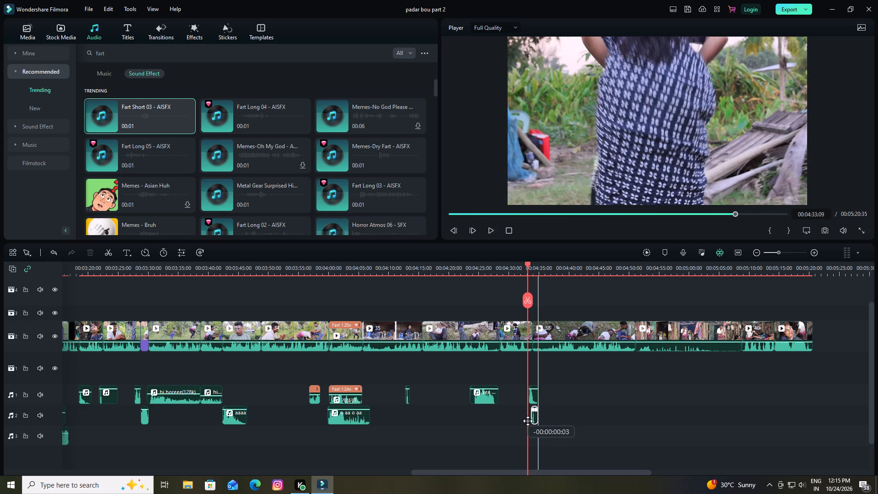
left_click_drag(528, 421, 525, 421)
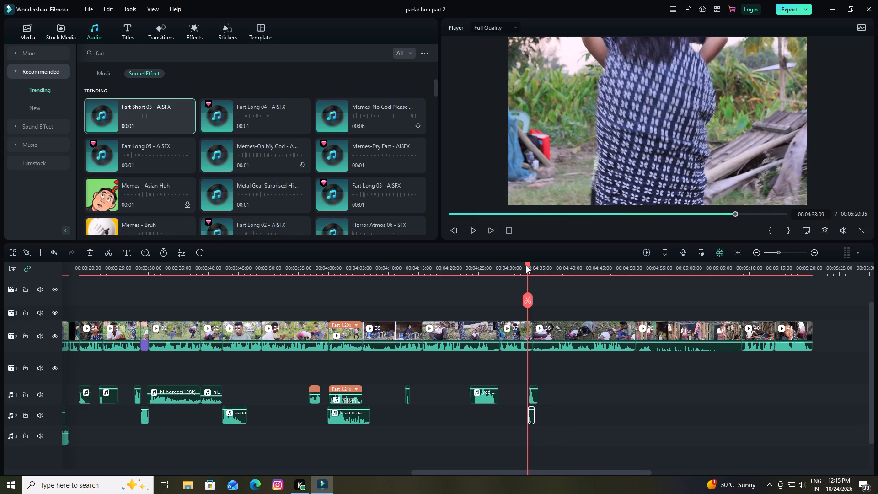
Play back the passage from about 00:04:31 to 00:04:40 to check the timing of the two fart sounds against the video.
left_click_drag(527, 265, 517, 273)
key("space")
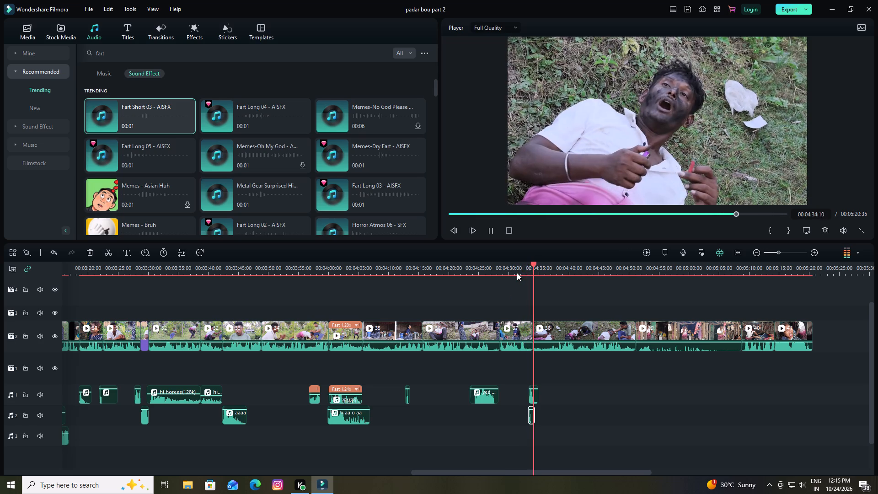
key("space")
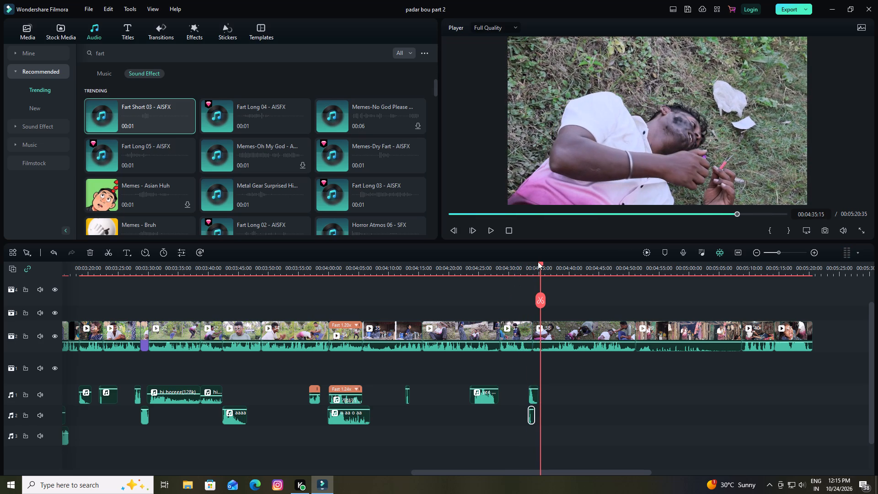
left_click_drag(540, 263, 525, 280)
key("space")
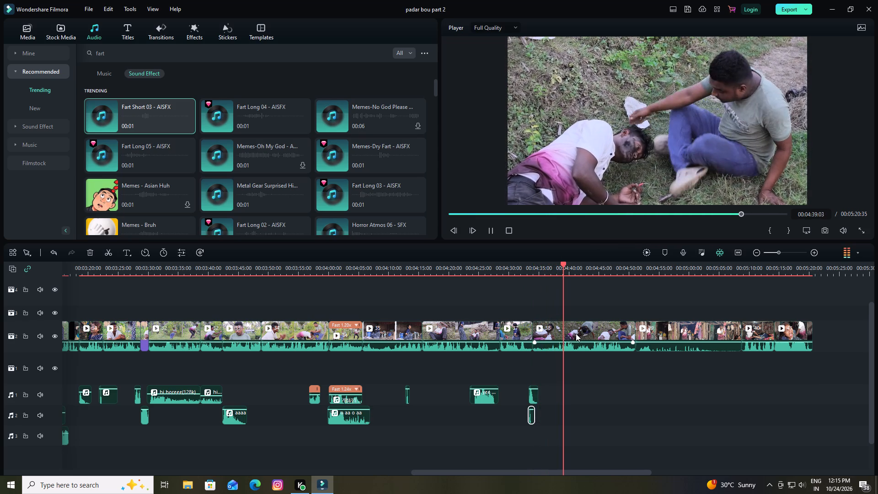
key("space")
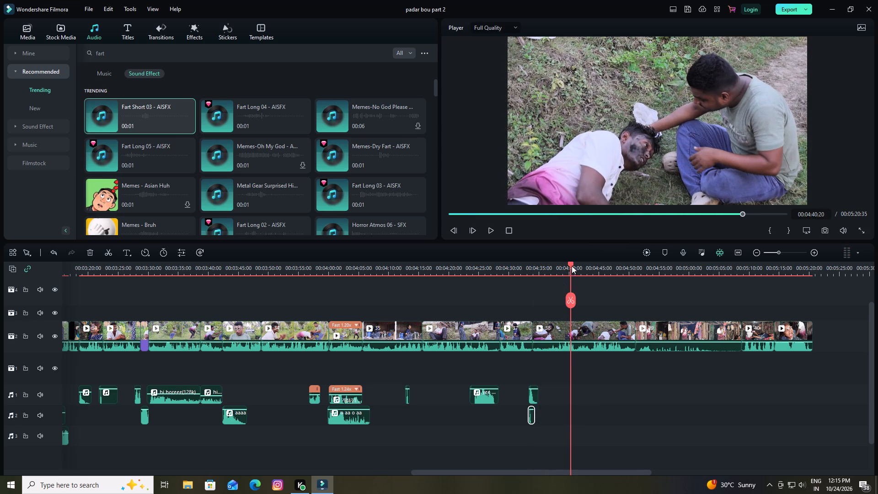
left_click_drag(572, 264, 513, 302)
key("space")
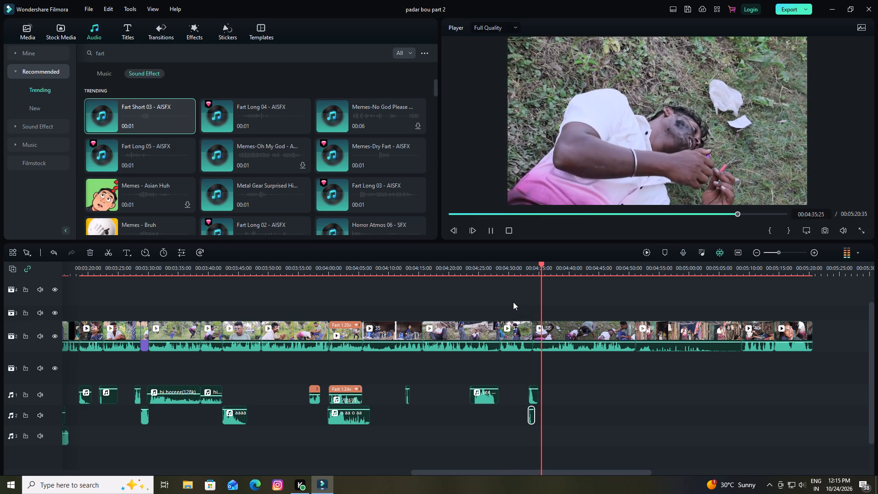
key("space")
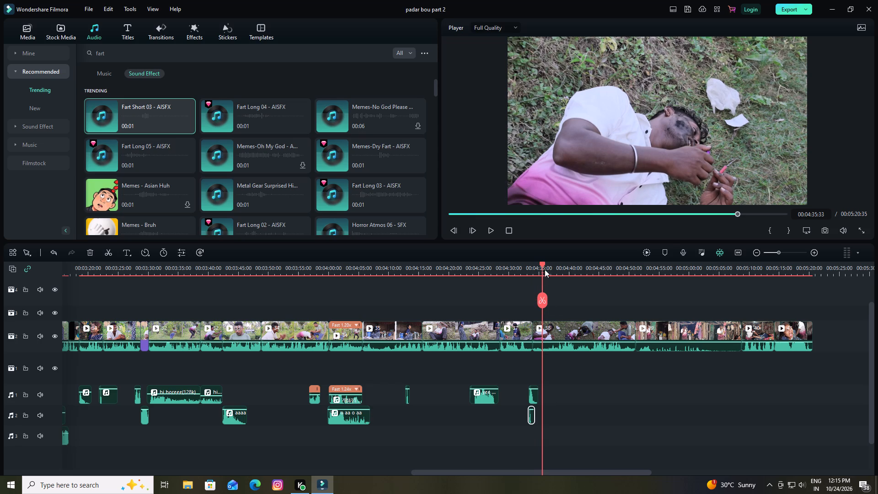
Set the playhead at 00:04:33:53, on the cut to the man lying on the grass.
left_click_drag(543, 263, 534, 273)
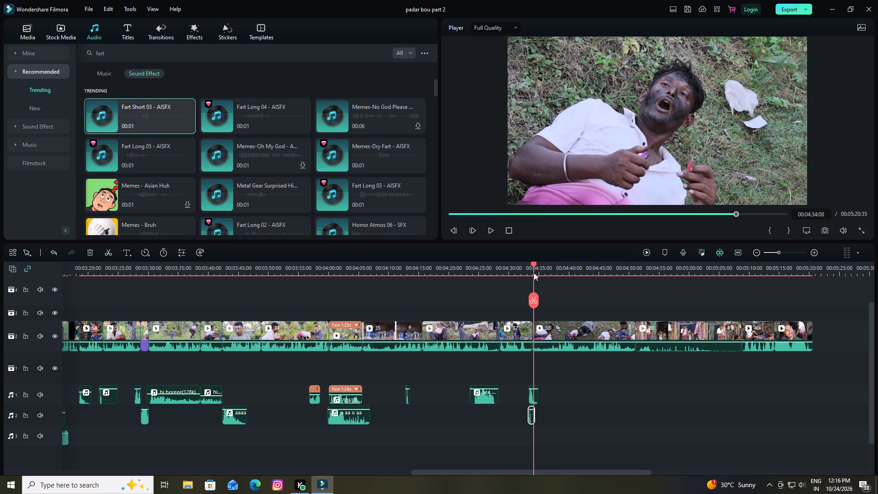
left_click_drag(534, 273, 532, 279)
key("Left")
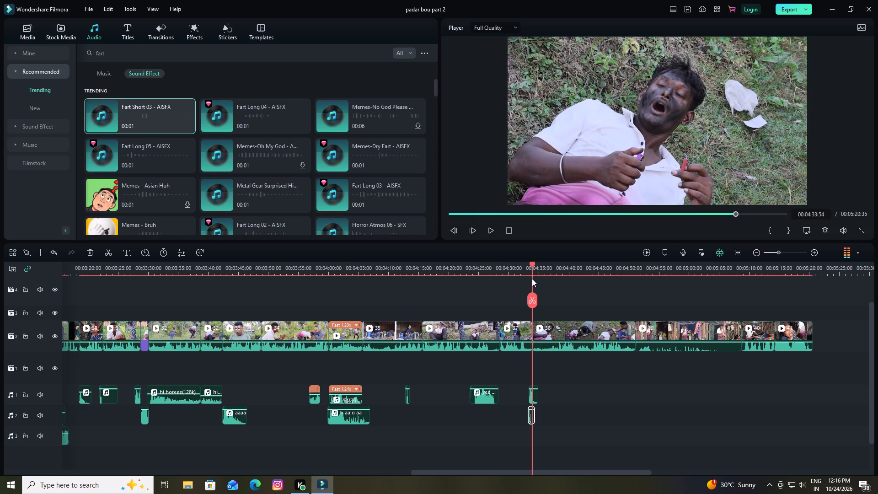
key("Left")
key("Left")
key("Left")
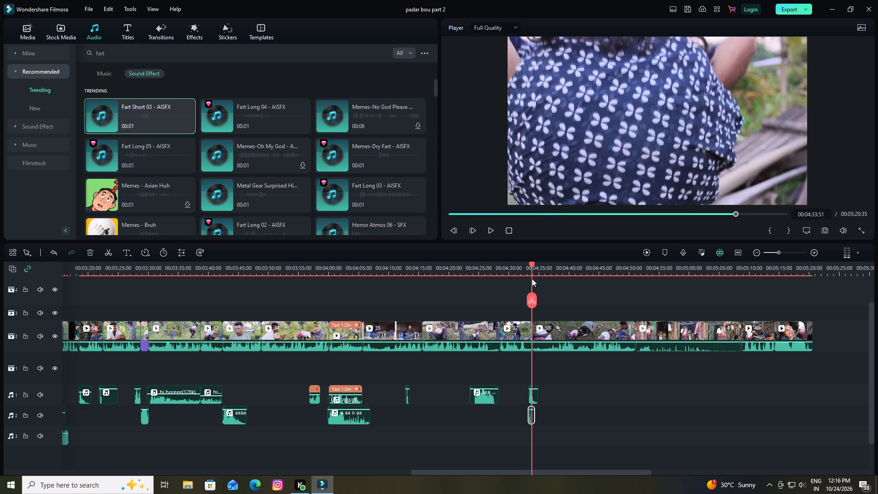
key("Right")
key("Right")
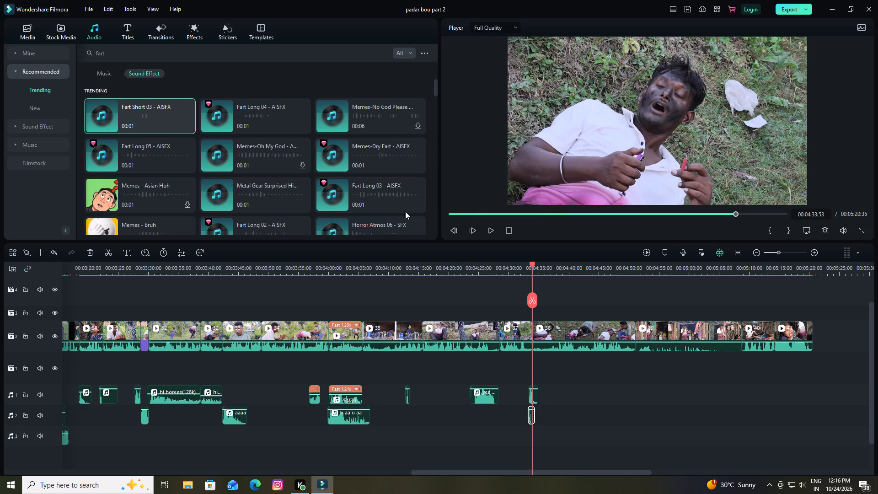
Search the project media for "baby", preview the matches, place "baby hasi" on audio track 3 at 00:04:33:53 and raise its volume.
left_click(25, 32)
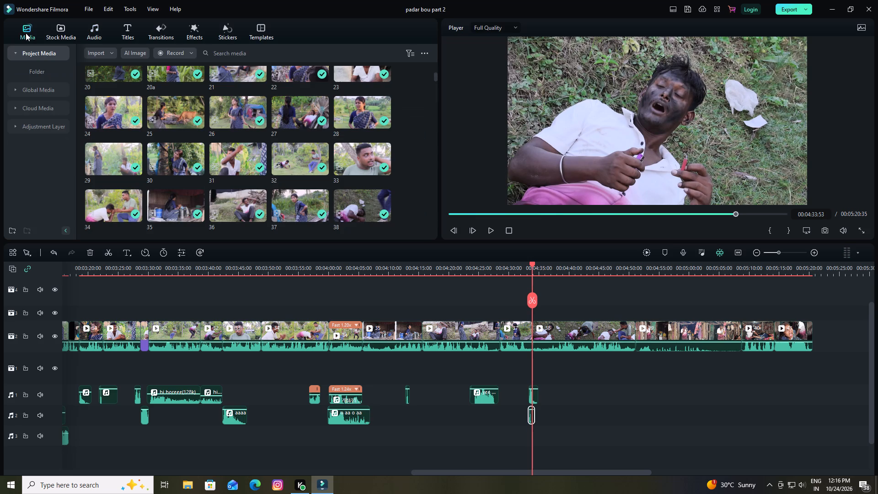
scroll(237, 107, "down", 2)
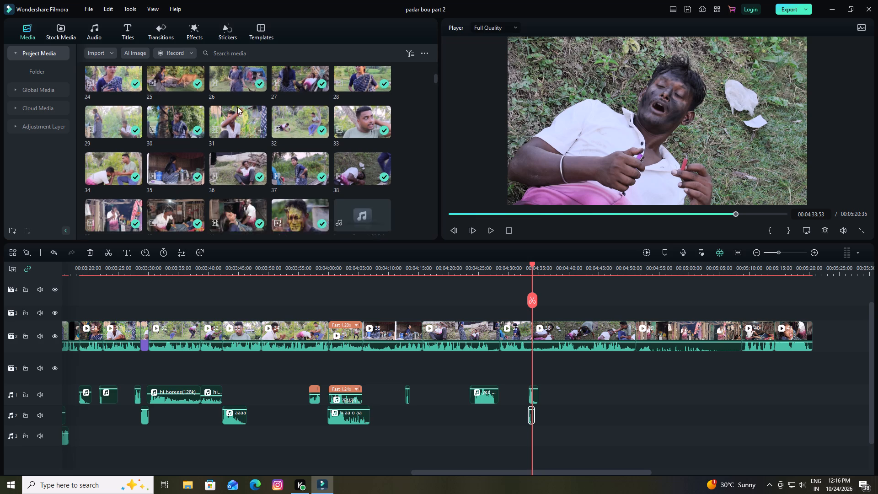
scroll(237, 107, "down", 1)
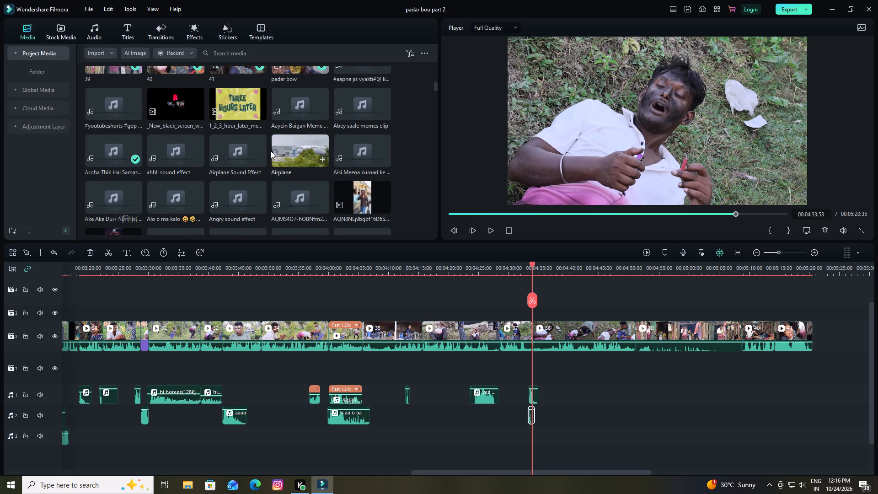
left_click(289, 53)
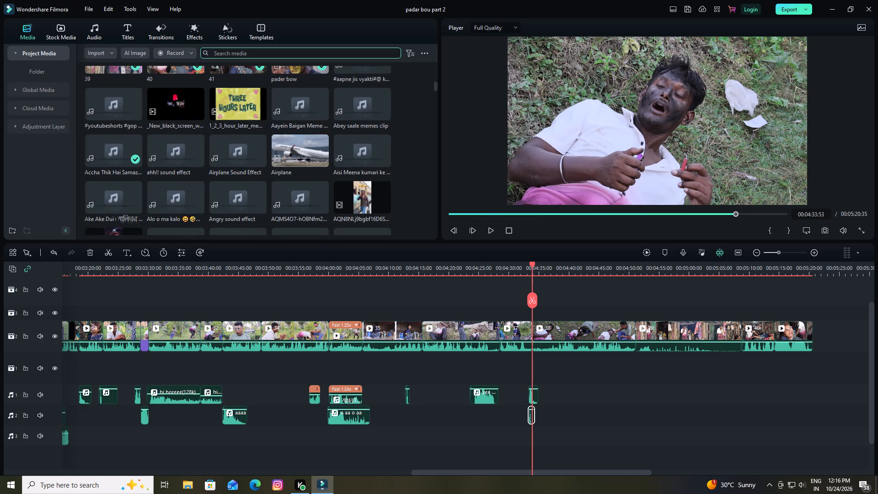
type("baby")
key("Return")
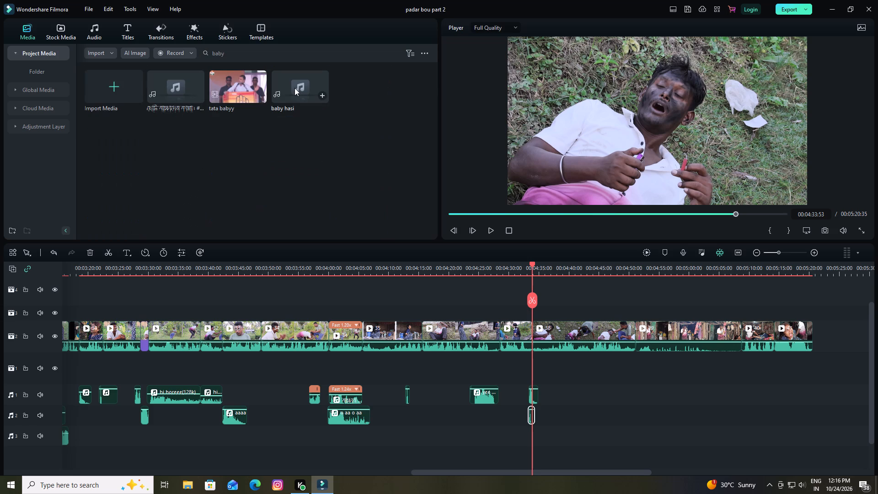
left_click(230, 95)
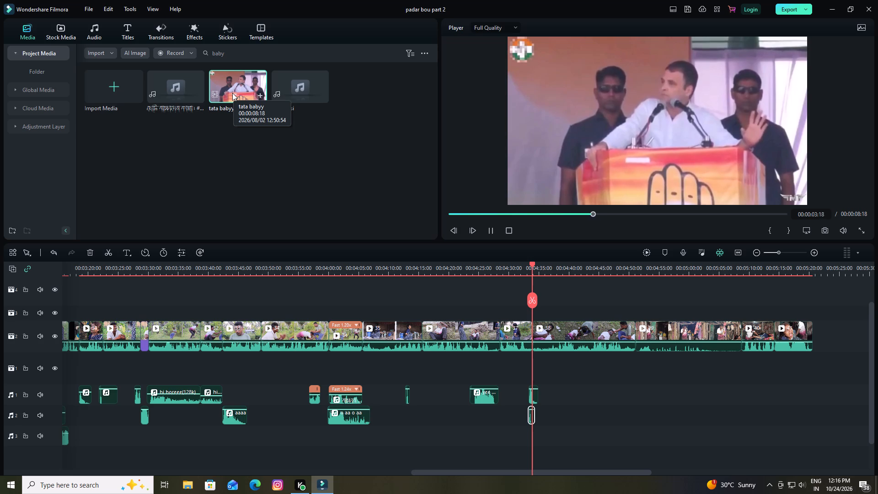
left_click(295, 96)
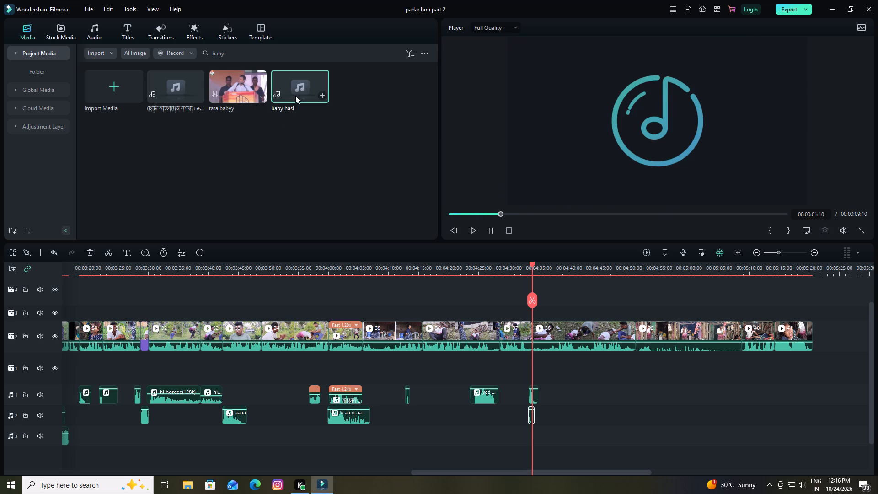
left_click_drag(295, 96, 542, 323)
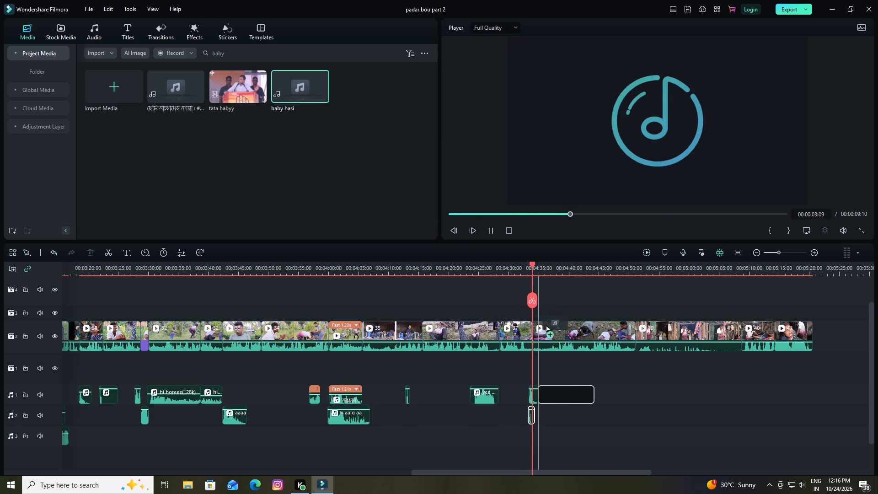
left_click_drag(542, 323, 542, 421)
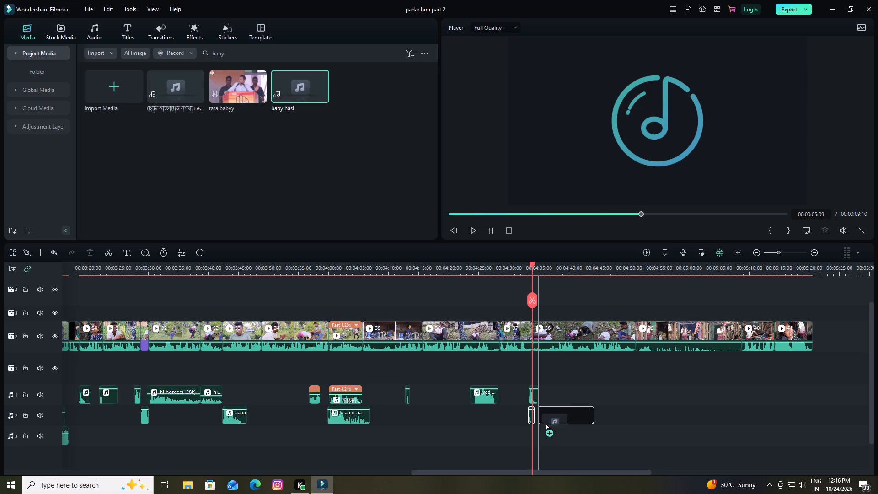
left_click_drag(542, 421, 533, 431)
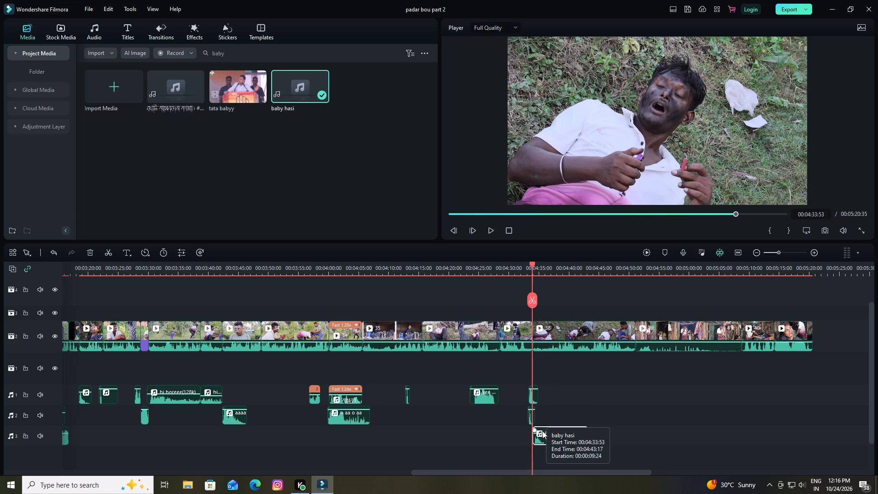
left_click_drag(546, 432, 557, 390)
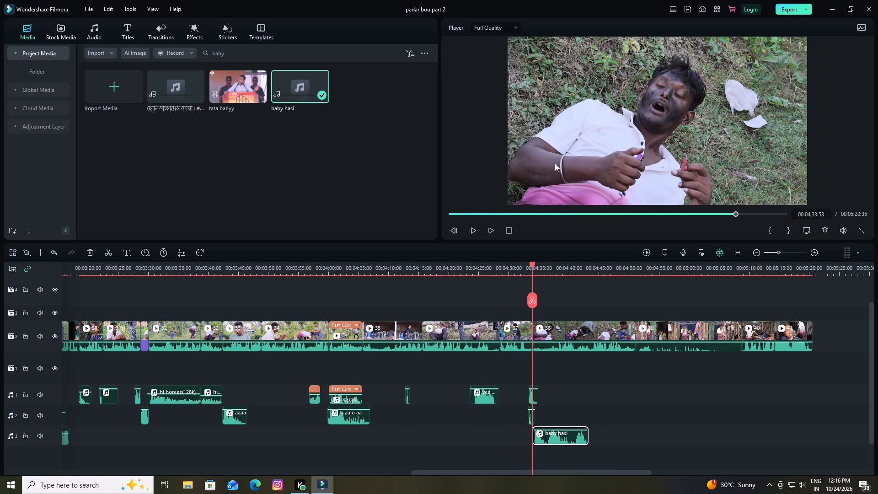
Play back the "baby hasi" laugh on audio track 3, split it at 00:04:38:13 and delete the part after the split.
left_click_drag(533, 263, 523, 267)
key("space")
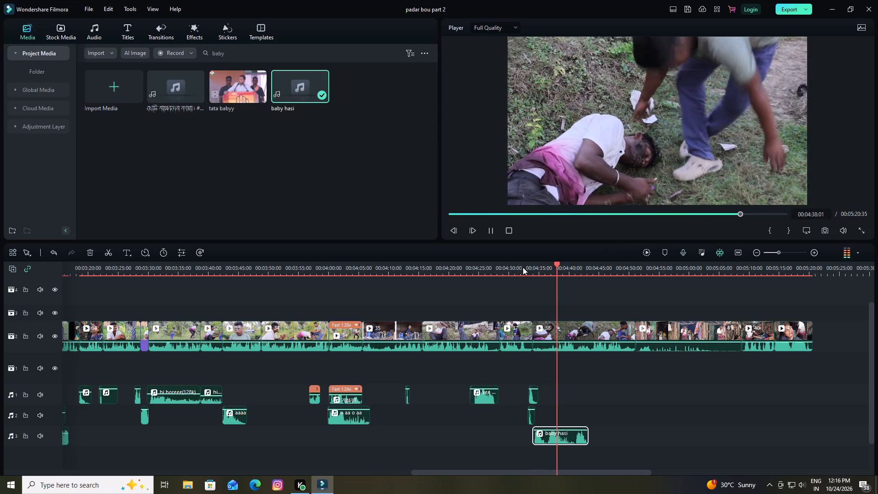
key("space")
key("Left")
key("Left")
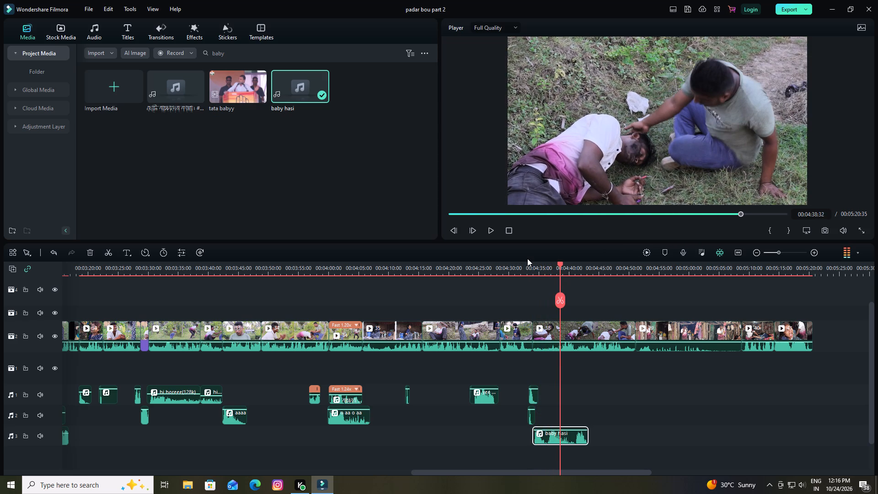
key("Left")
key("Left")
key("Left")
key("Left")
key("Left")
key("Left")
key("Left")
key("Left")
key("Left")
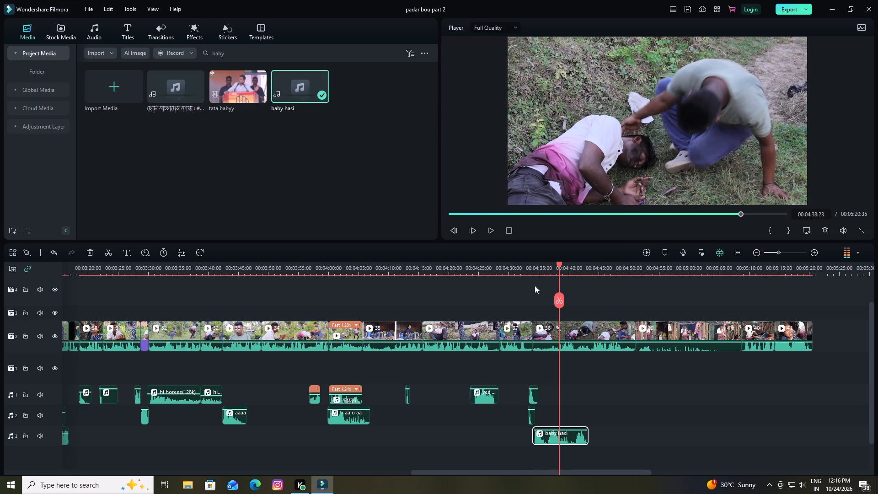
key("Left")
key("Left")
key("Left")
key("Left")
key("Left")
key("Left")
key("Left")
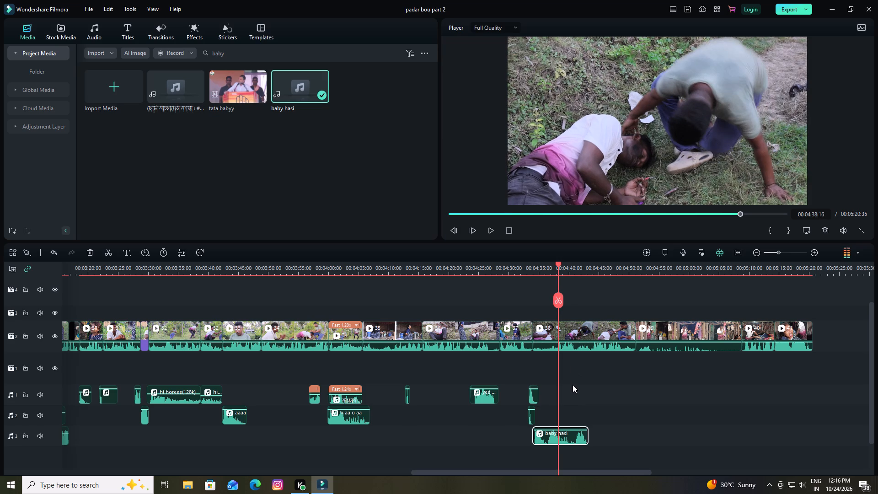
key("Left")
key("Left")
key("Left")
key("Left")
key("Left")
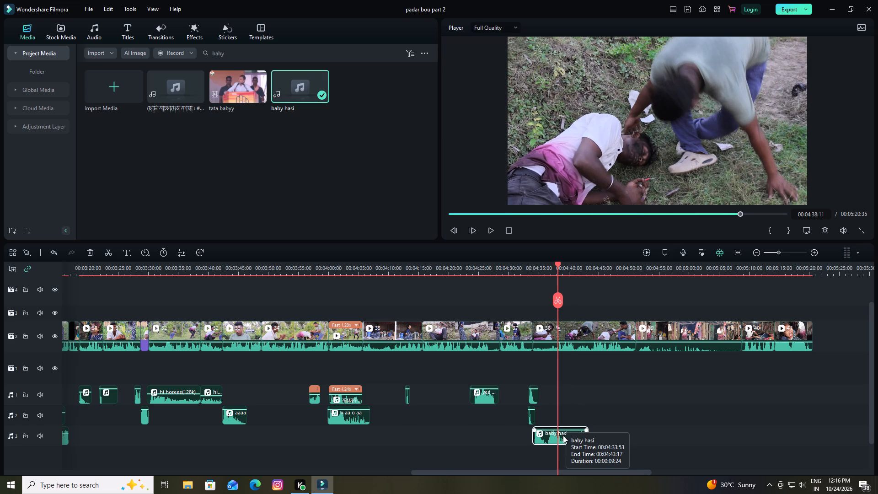
key("Right")
key("Right")
left_click(563, 438)
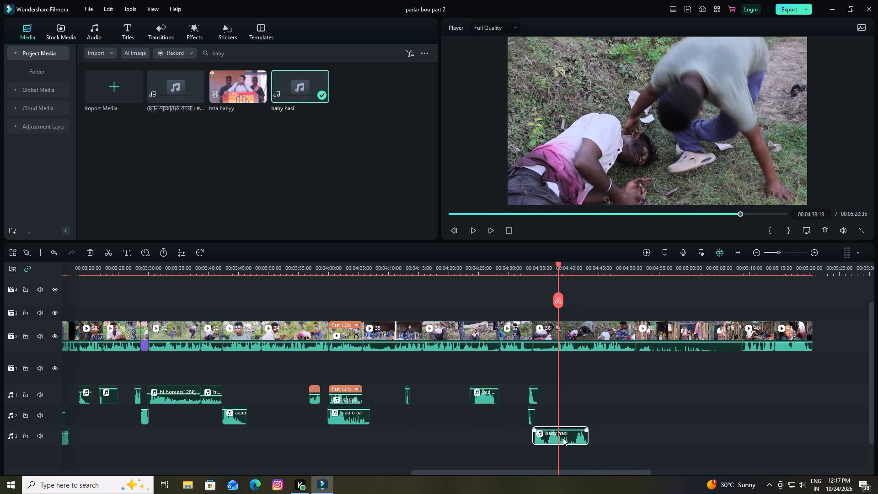
left_click(559, 305)
key("Delete")
Play back the passage from about 00:04:31 to 00:04:34:52 to check the shortened laugh against the video.
left_click_drag(559, 265, 533, 278)
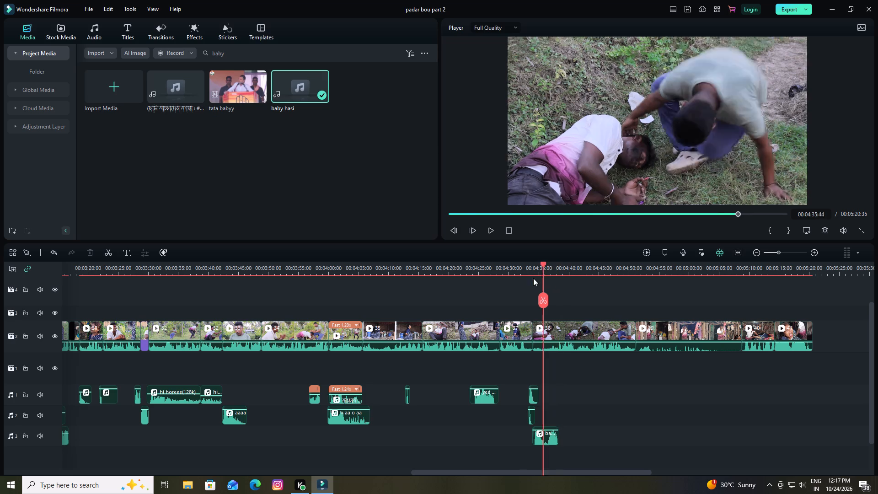
left_click_drag(533, 278, 519, 288)
key("space")
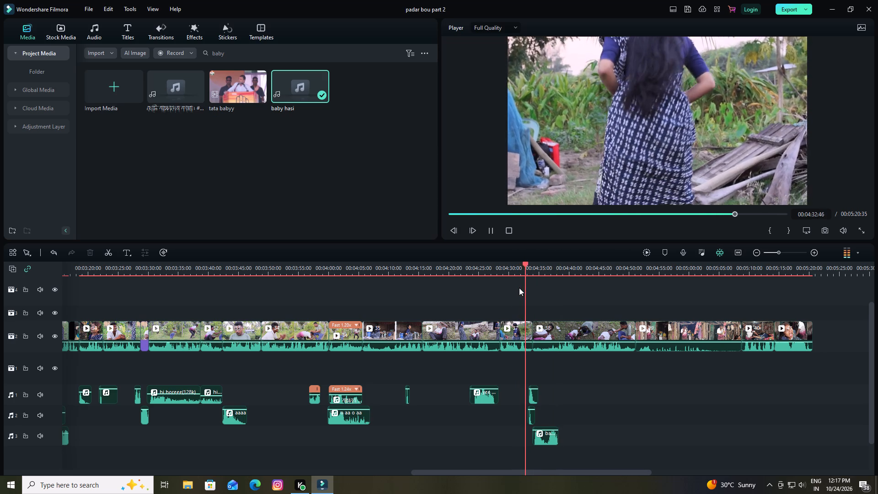
key("space")
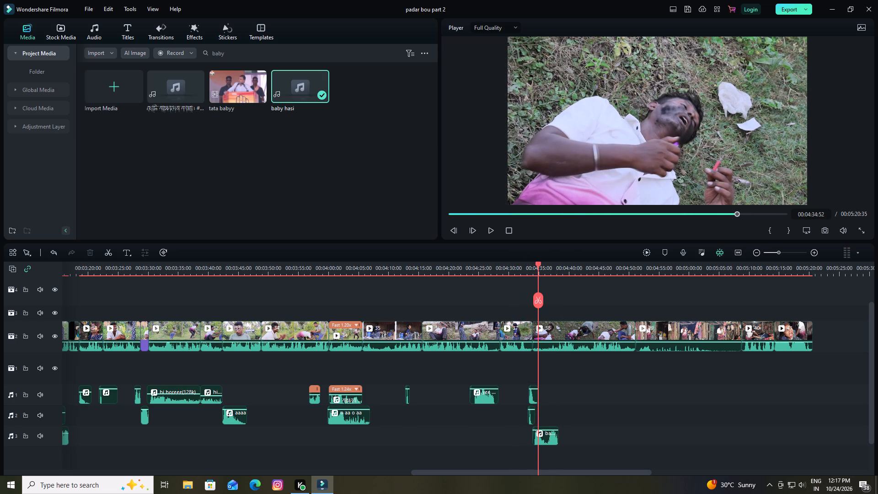
Clear the project media search and search the audio library's sound effects for "boom".
left_click(395, 52)
left_click(277, 52)
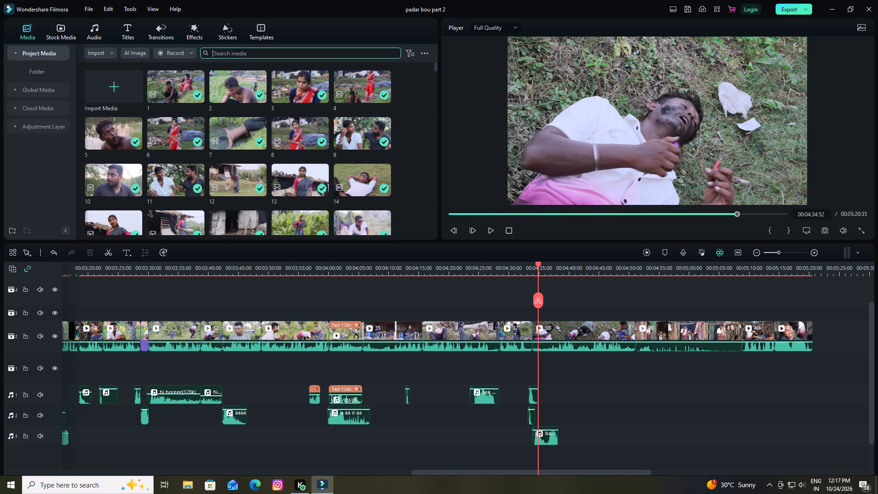
left_click(96, 35)
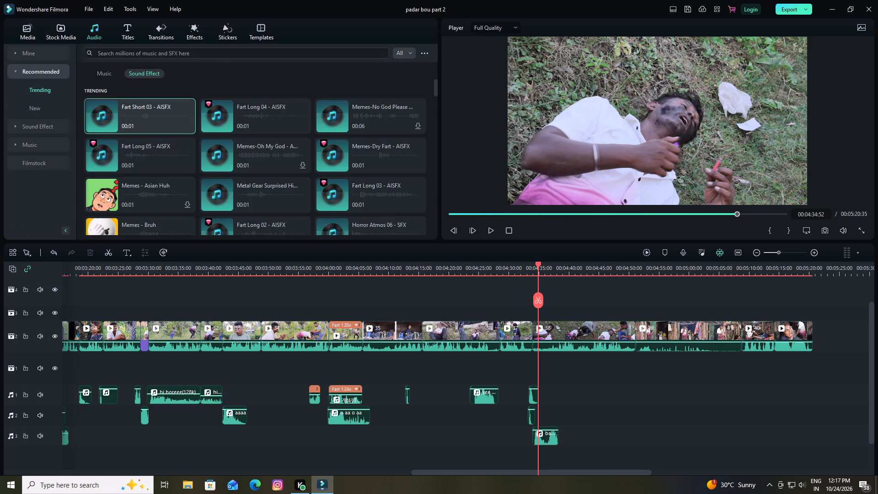
left_click(157, 56)
type("boom")
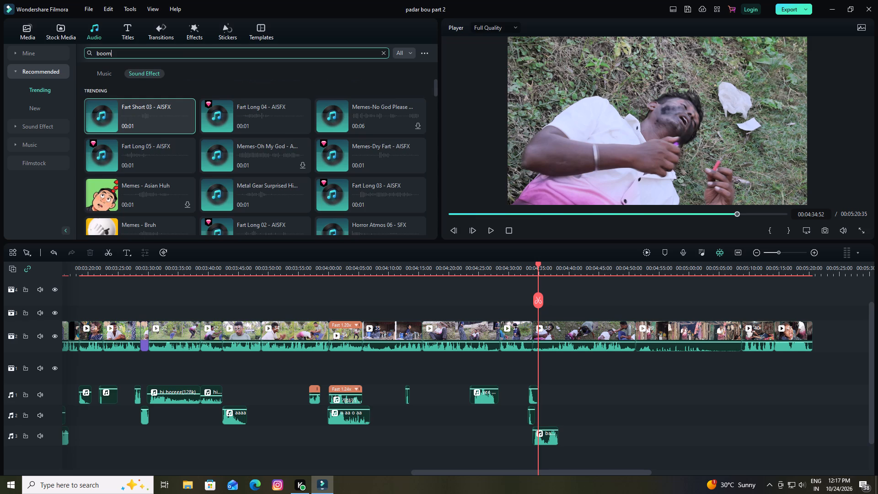
key("Return")
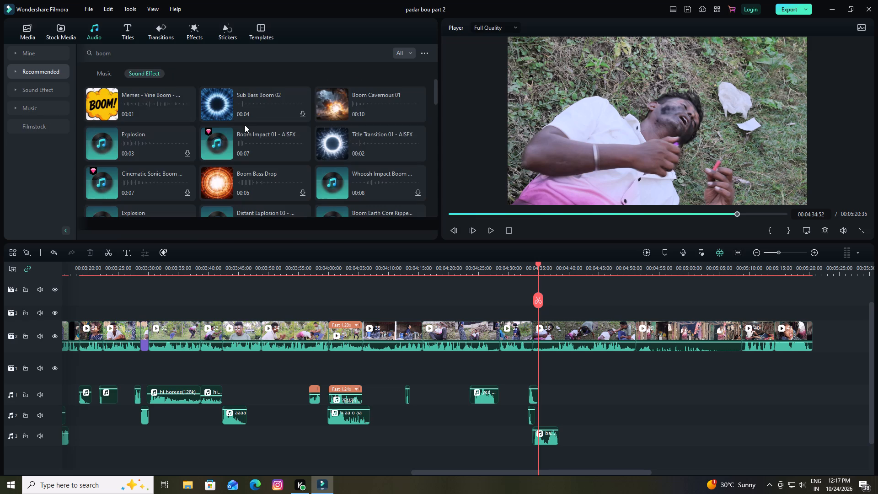
Preview the boom sounds, comparing Vine Boom, Sub Bass Boom 02, Boom Cavernous 01, Explosion, Boom Impact 01, Boom Bass Drop and Cinematic Sonic Boom.
left_click(98, 106)
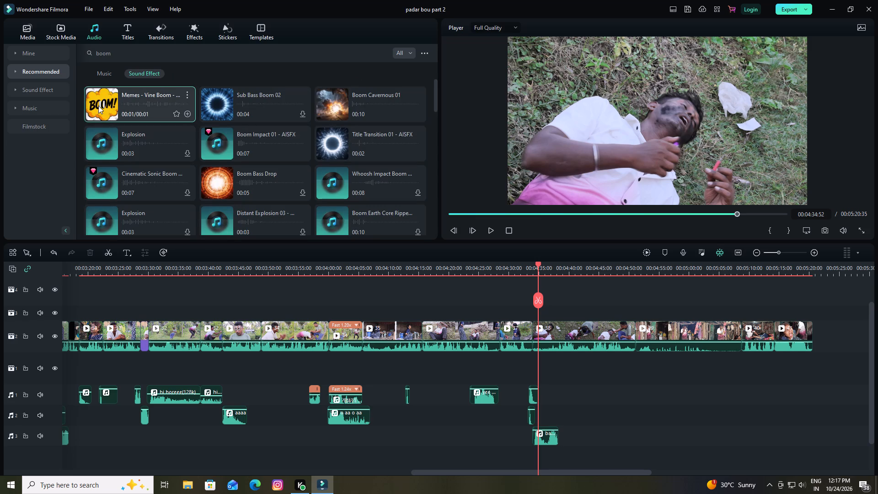
left_click(220, 105)
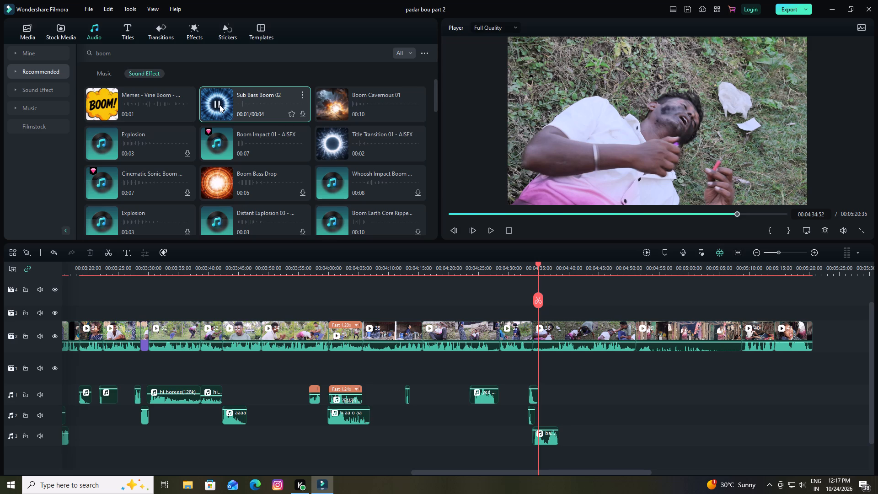
left_click(331, 103)
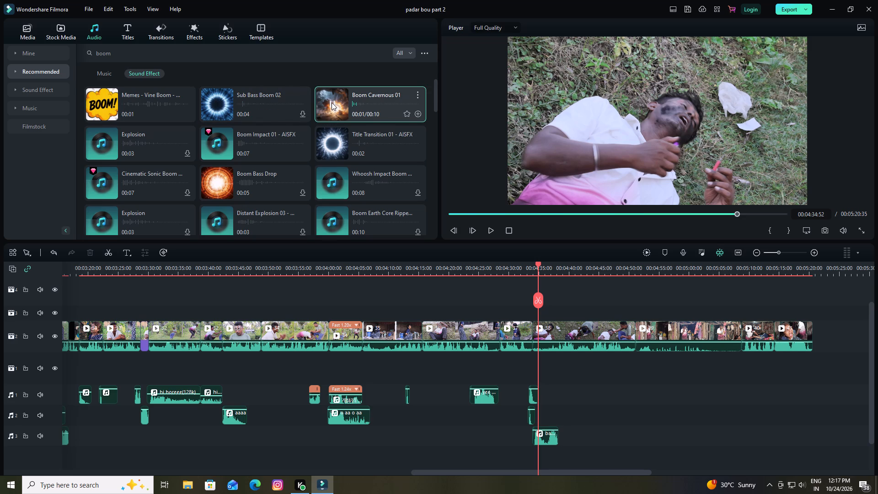
left_click(102, 145)
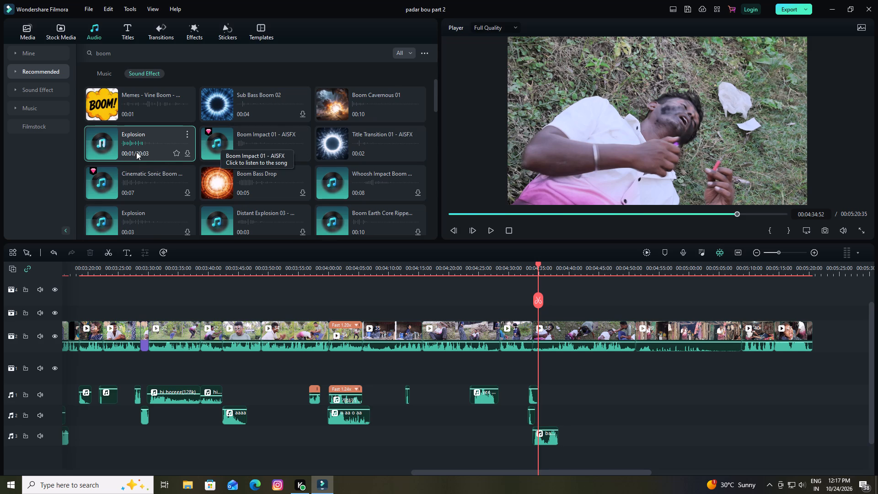
left_click(216, 143)
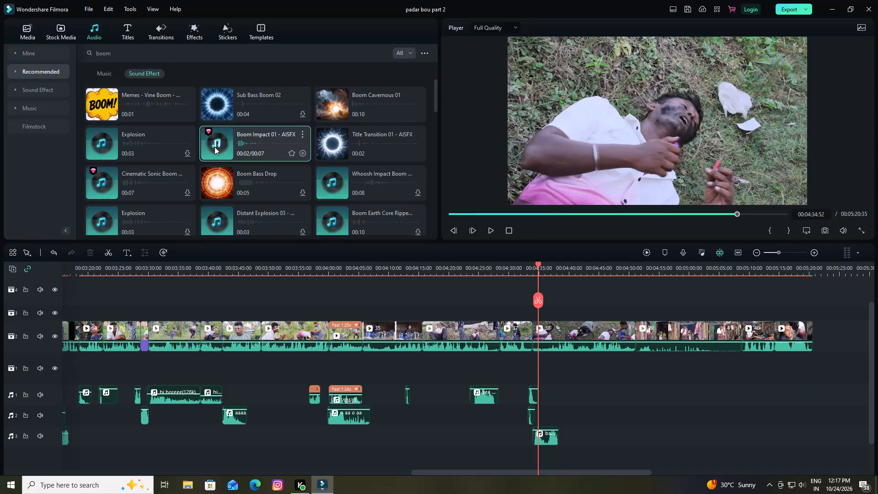
left_click(102, 143)
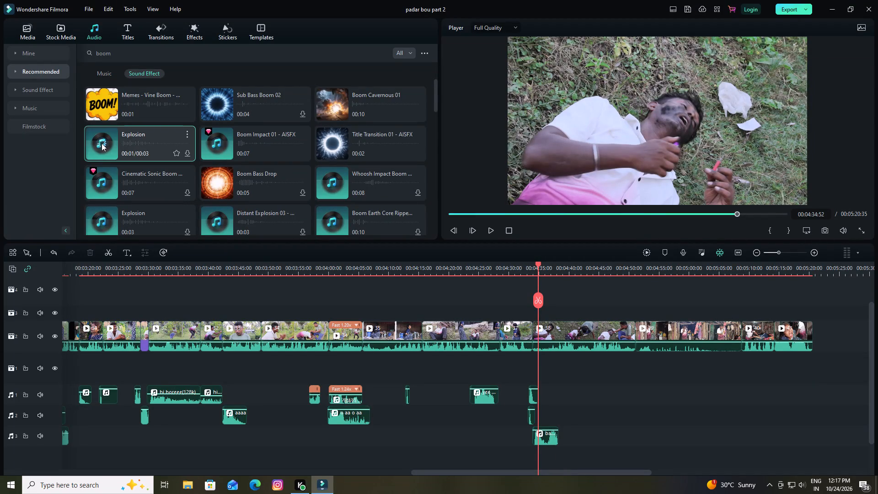
left_click(332, 105)
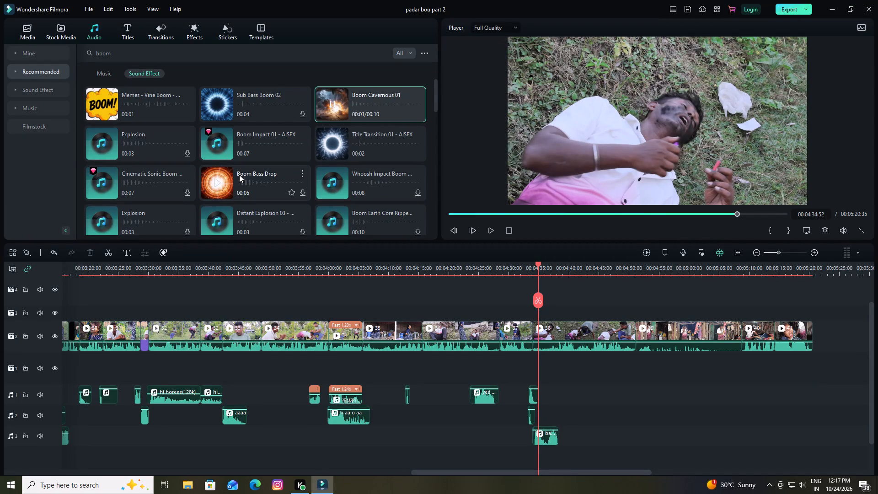
left_click(218, 182)
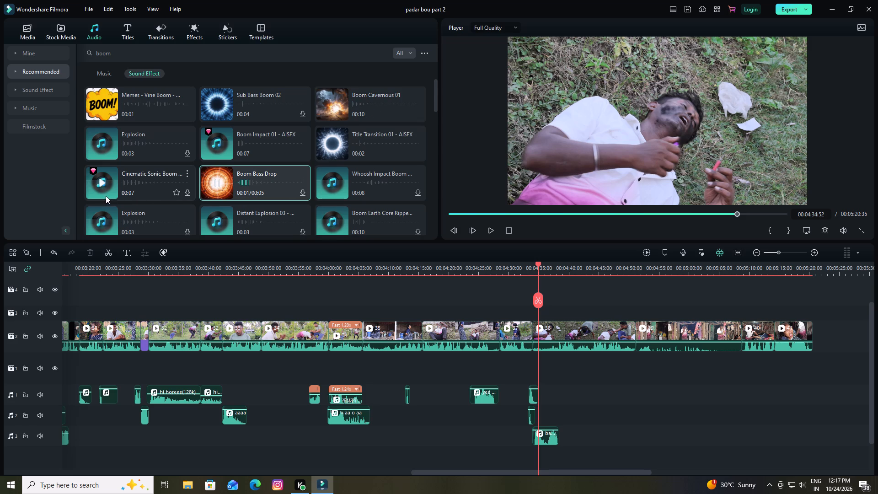
left_click(100, 182)
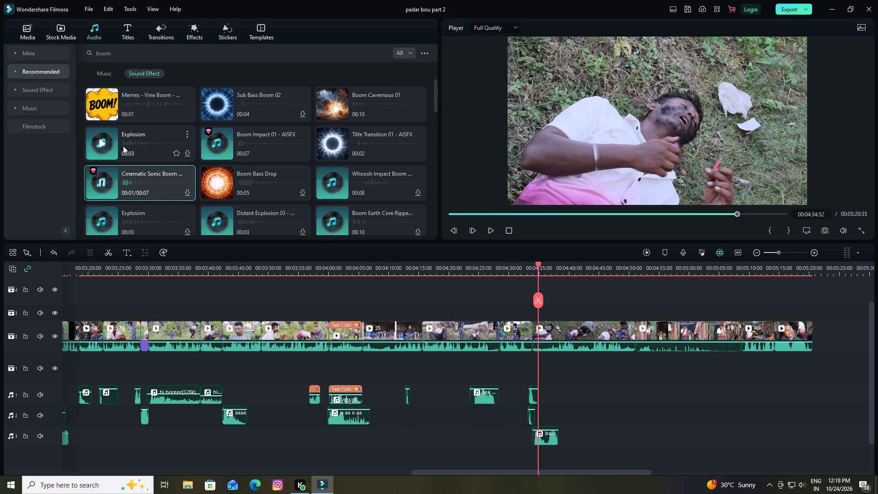
Add the 3-second "Explosion" sound effect on a new audio track 4, starting at 00:04:34:52.
left_click_drag(123, 146, 543, 446)
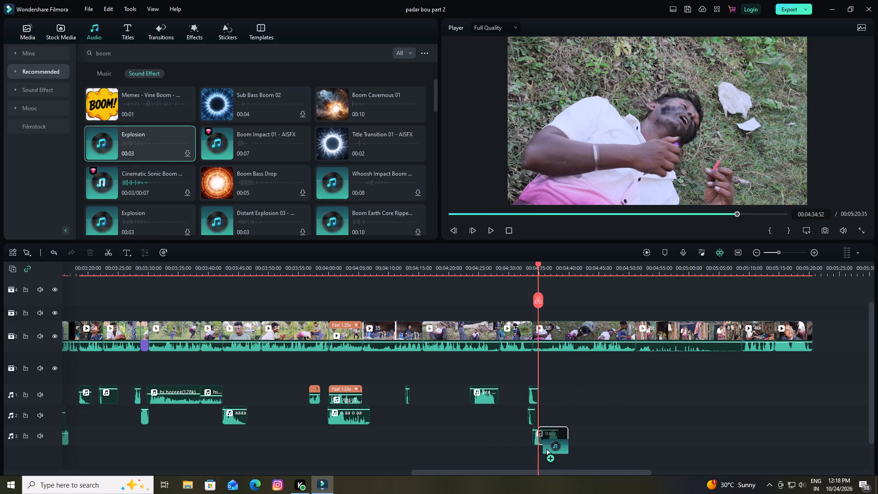
left_click_drag(543, 446, 541, 450)
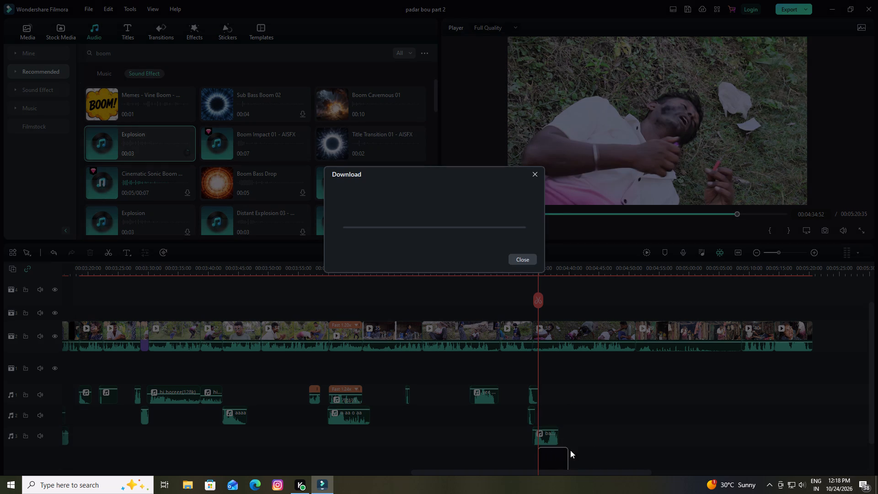
scroll(603, 386, "down", 2)
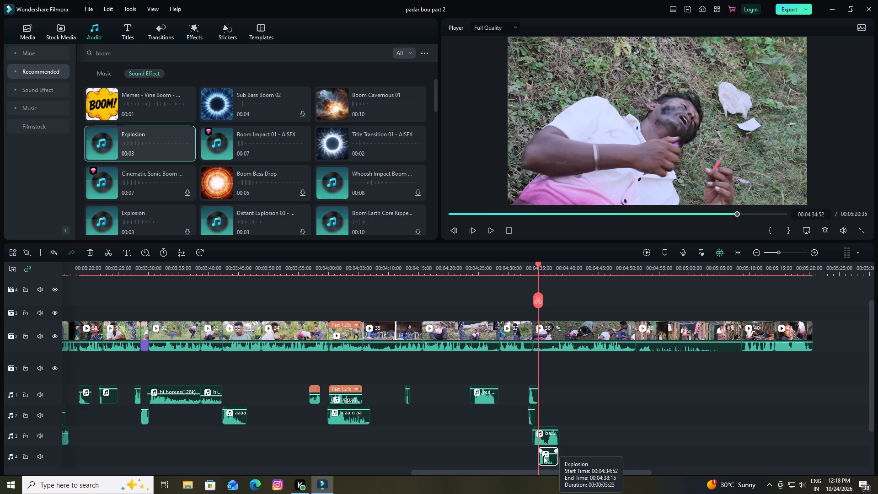
left_click_drag(544, 453, 543, 422)
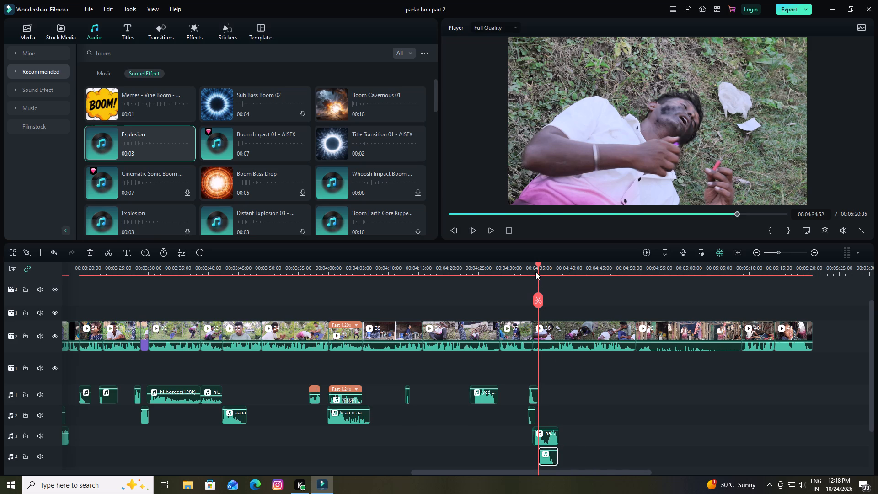
Move the "Explosion" sound on audio track 4 earlier to start at 00:04:33:53, on the cut to the man lying on the grass.
key("Left")
key("Left")
key("Left")
key("Left")
key("Left")
key("Left")
key("Left")
key("Left")
key("Left")
key("Left")
key("Left")
key("Left")
key("Left")
key("Left")
key("Left")
key("Left")
key("Left")
key("Left")
key("Left")
key("Left")
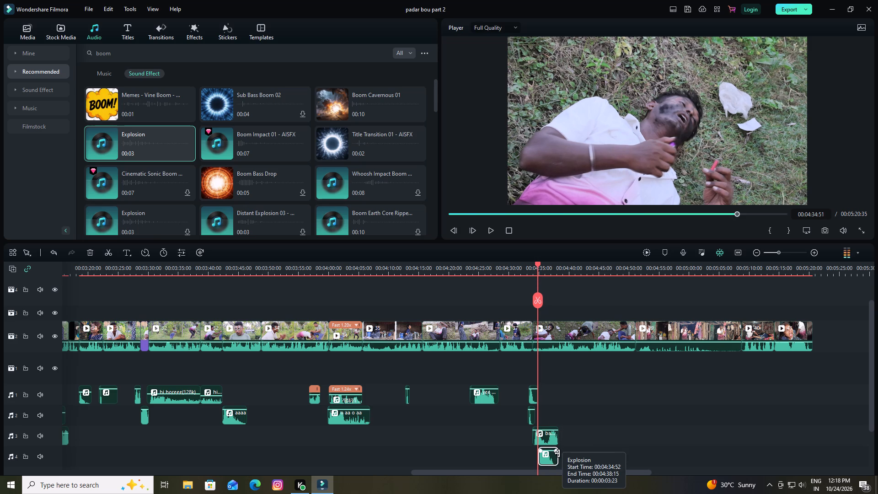
key("Left")
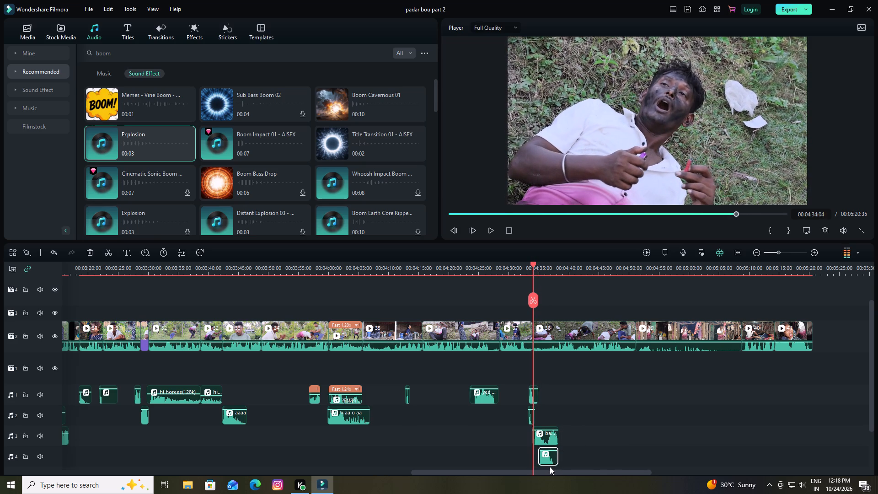
key("Left")
key("Left")
key("Left")
key("Left")
key("Left")
key("Left")
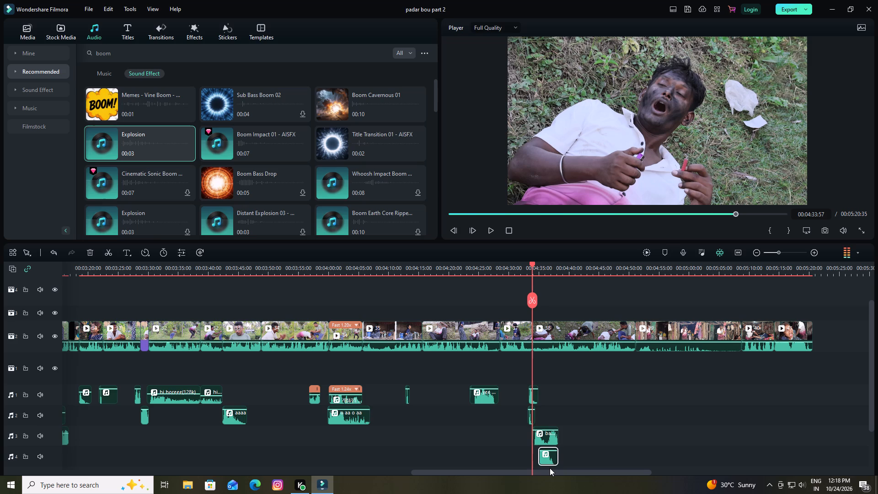
key("Left")
key("Left")
key("Left")
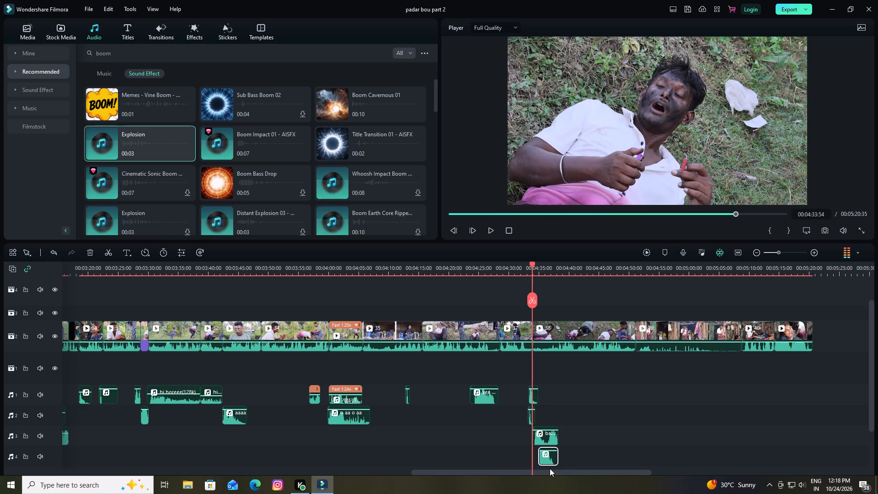
key("Left")
key("Left")
key("Left")
key("Right")
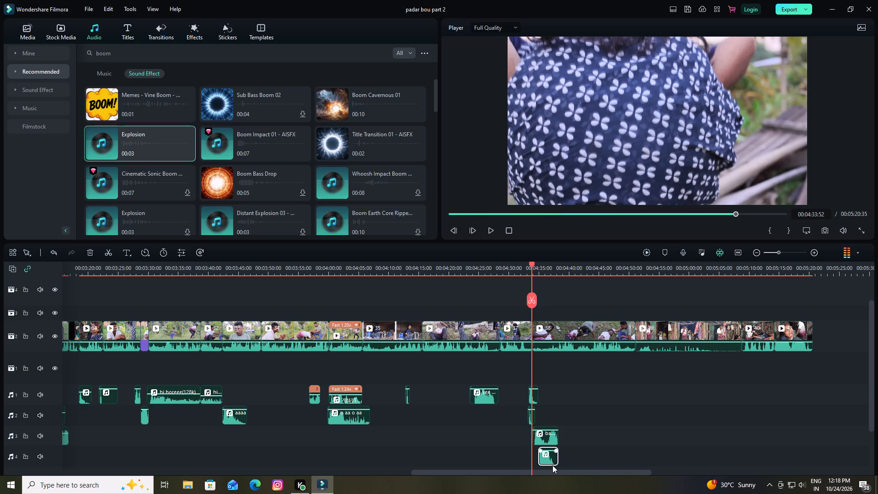
key("Right")
left_click_drag(546, 461, 546, 460)
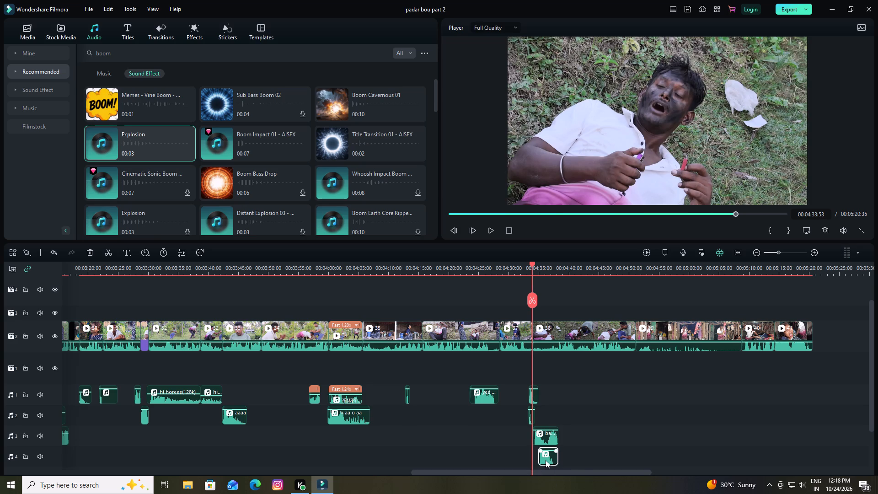
left_click_drag(546, 460, 530, 461)
Play back the section from about 00:04:30 to 00:04:36 to check the timing of the "Explosion" sound.
left_click_drag(531, 263, 531, 263)
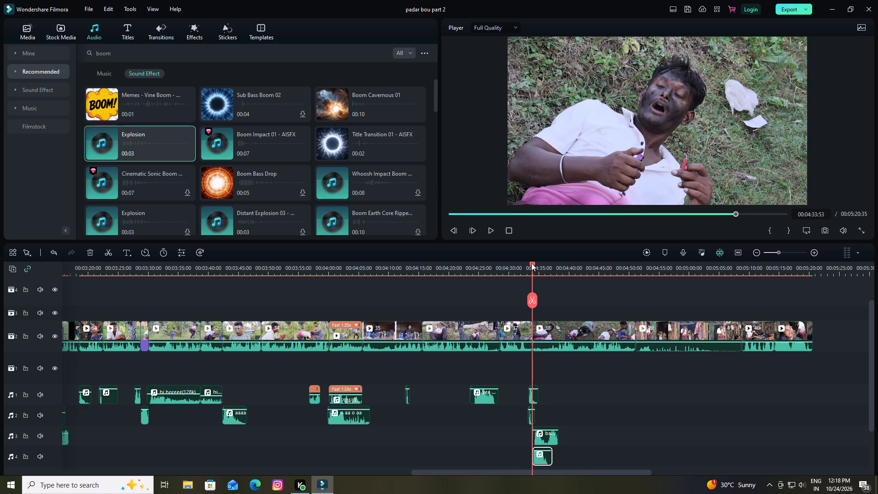
left_click_drag(531, 263, 513, 279)
key("space")
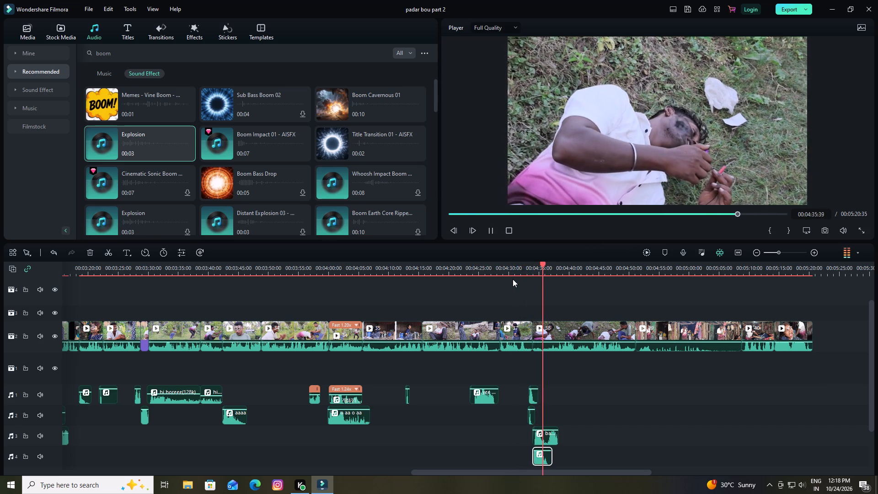
key("space")
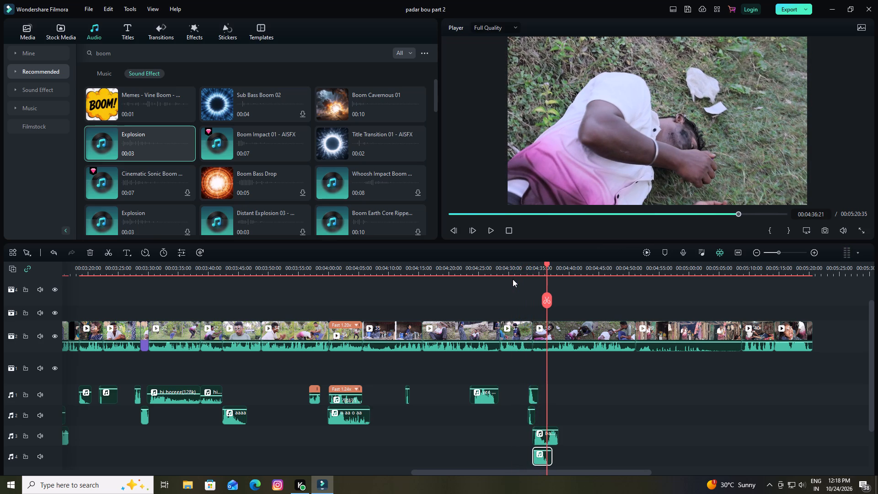
left_click_drag(547, 265, 530, 281)
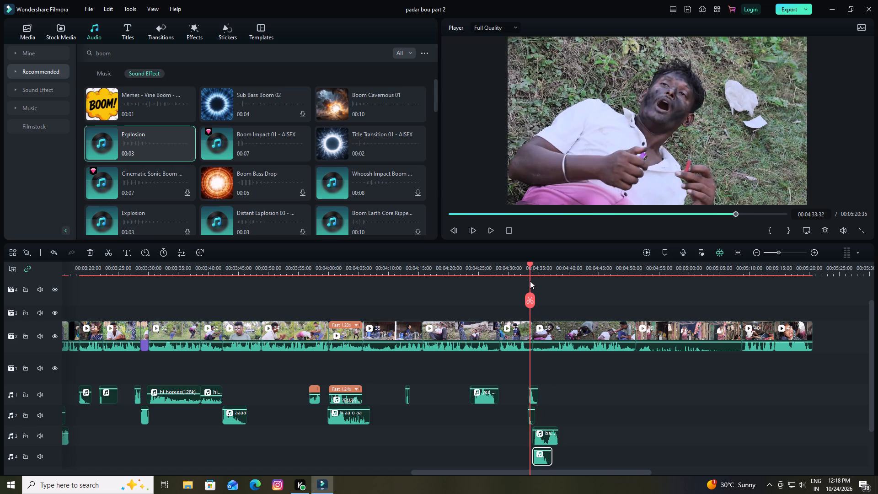
left_click_drag(530, 281, 527, 289)
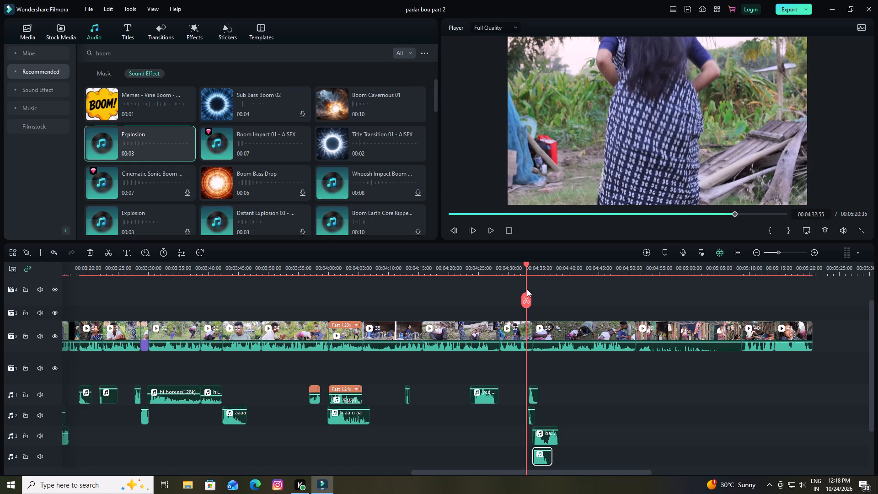
Move the short sound clip on audio track 1 slightly earlier to start at 00:04:33:07, just before the cut to clip 38.
left_click_drag(527, 289, 527, 289)
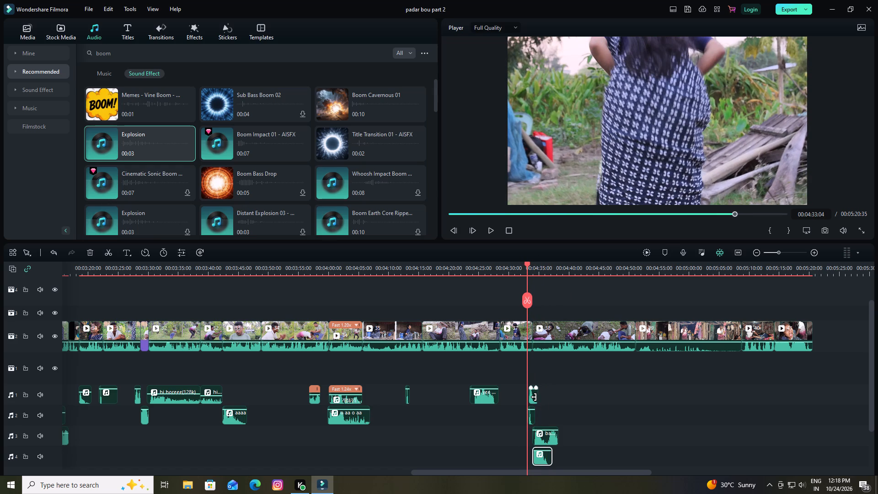
left_click(534, 397)
left_click_drag(534, 397, 525, 397)
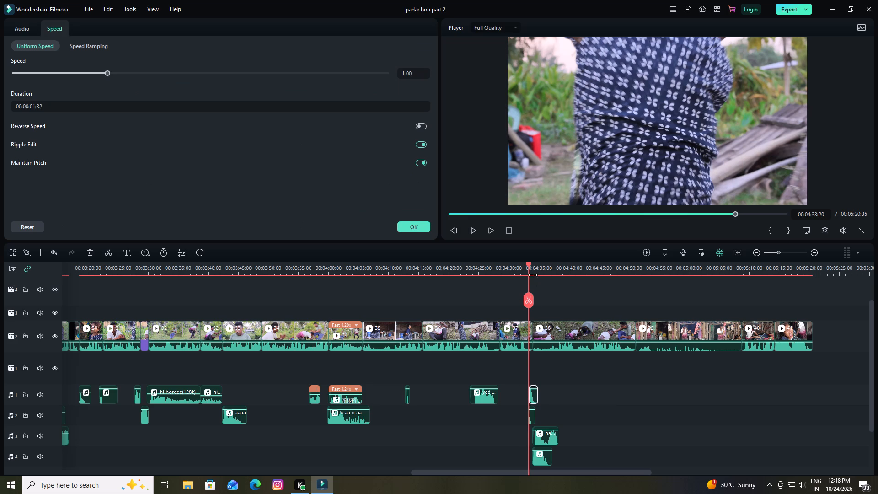
left_click_drag(528, 264, 529, 274)
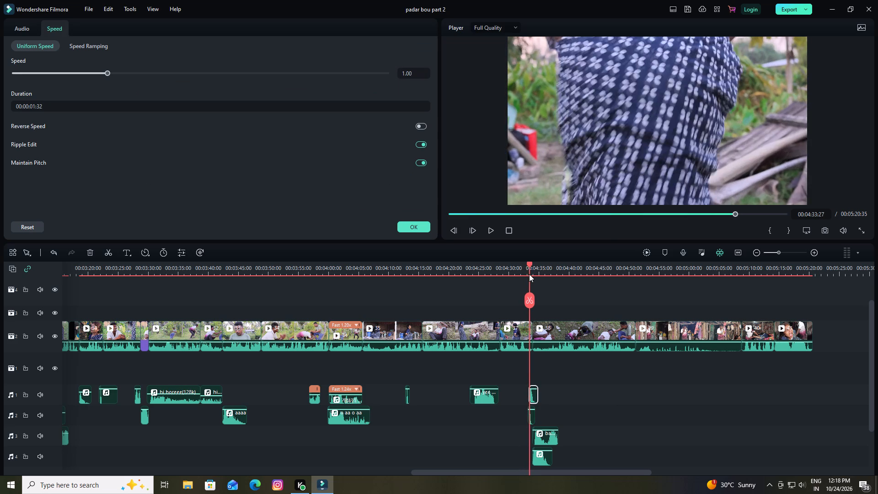
left_click_drag(529, 274, 528, 277)
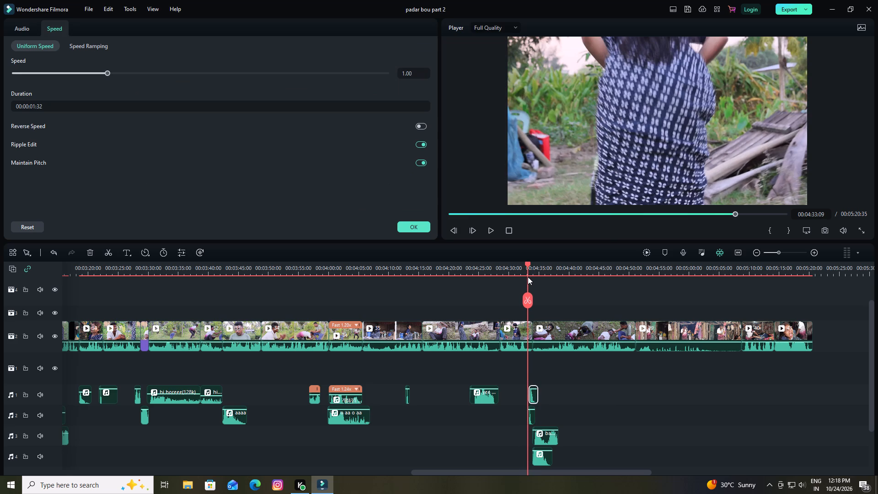
key("Left")
key("Left")
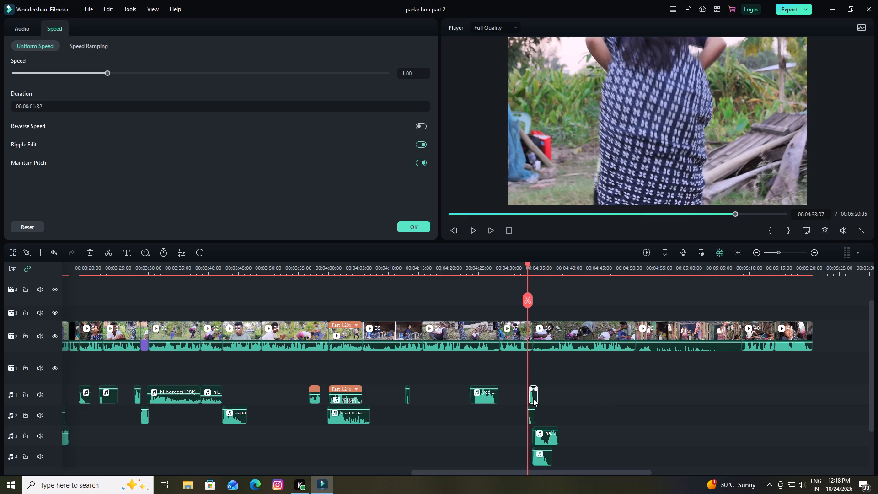
left_click_drag(533, 398, 529, 398)
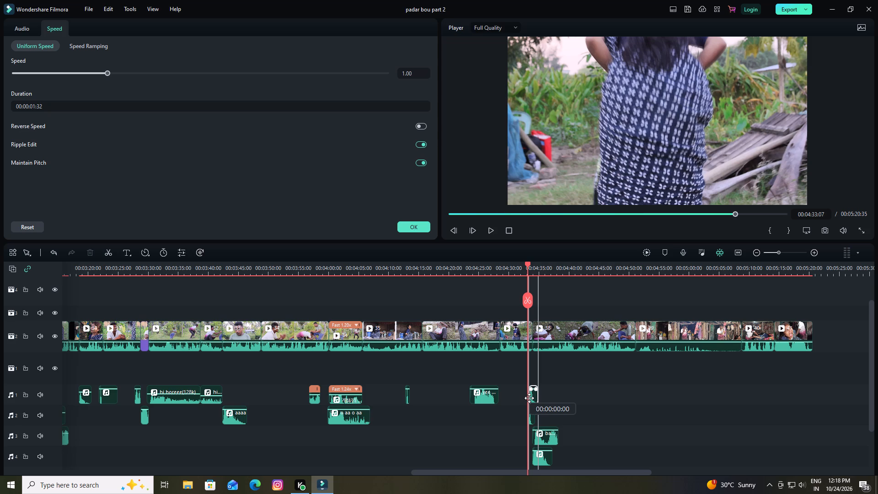
left_click_drag(529, 398, 527, 400)
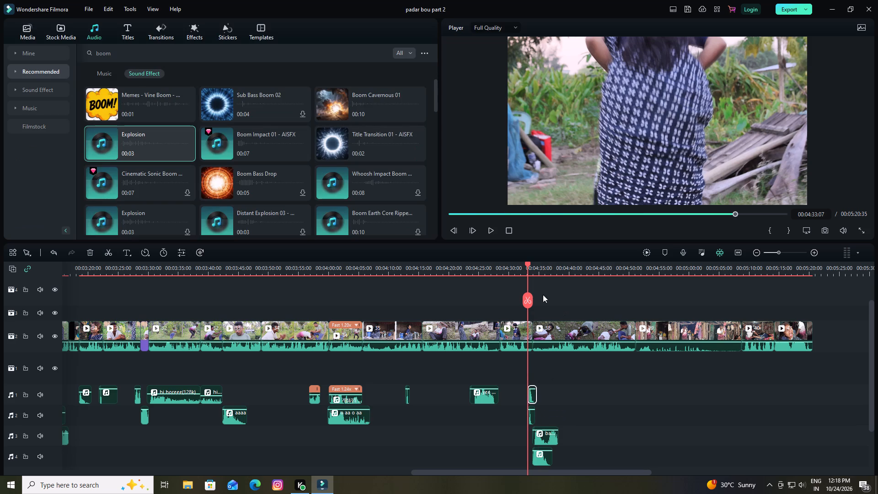
Play back the layered sounds from just before the cut to clip 38 through the end of the laugh on audio track 3.
left_click_drag(527, 266, 518, 275)
key("space")
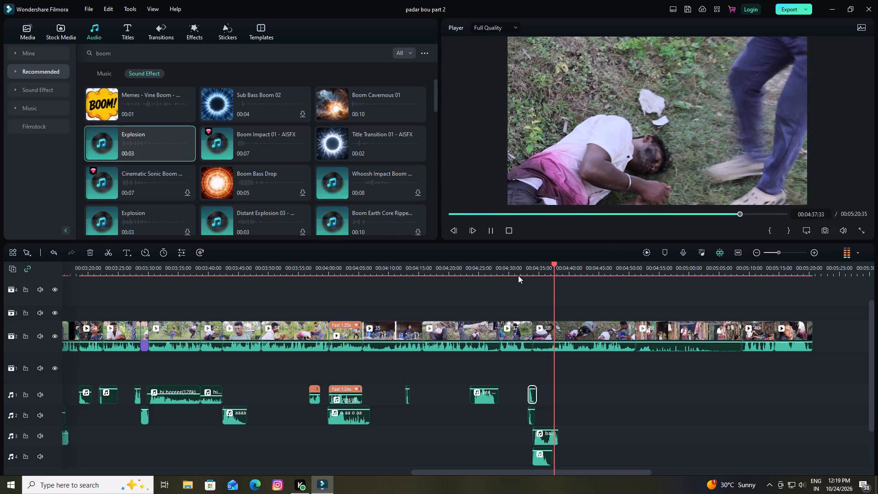
key("space")
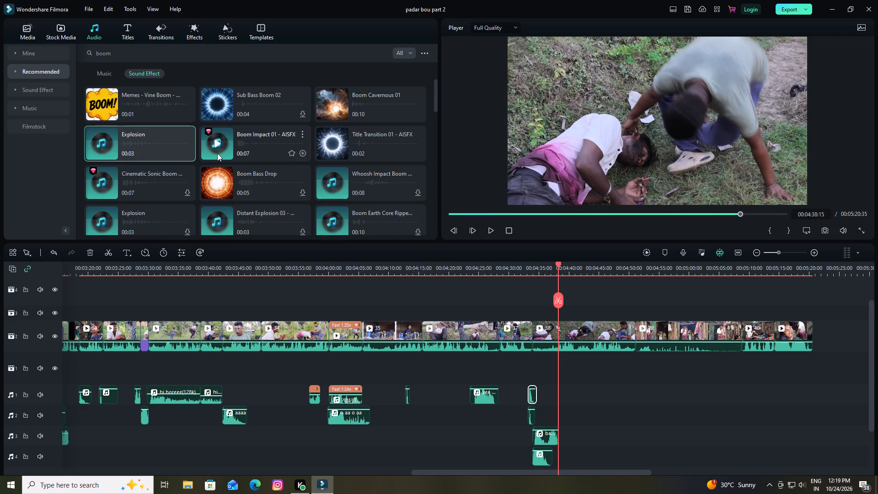
Search the effects library for "smok".
left_click(194, 28)
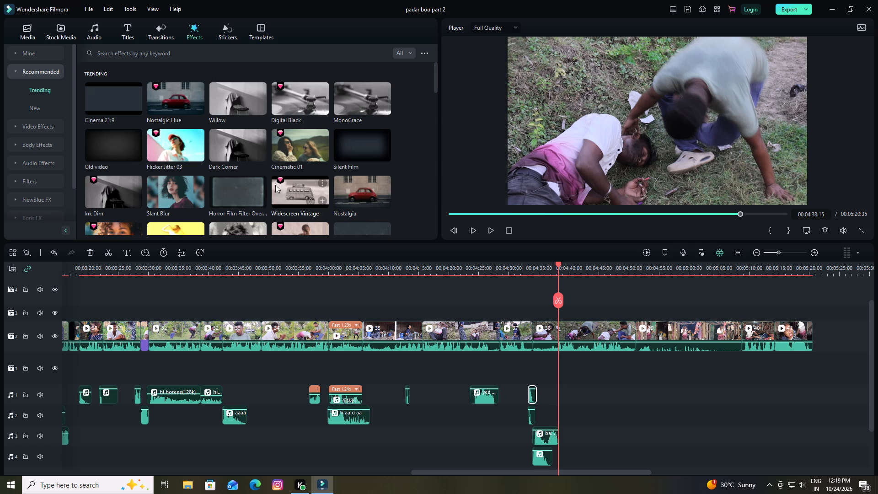
scroll(277, 172, "down", 2)
scroll(277, 174, "up", 3)
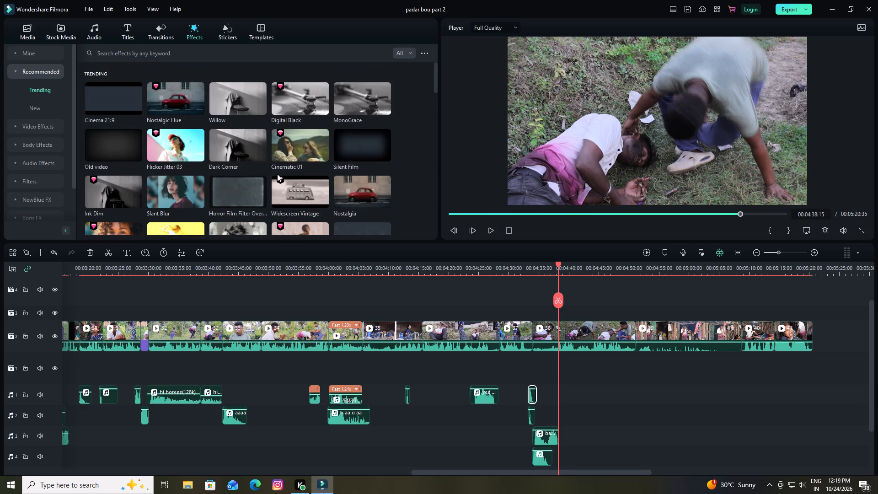
scroll(277, 174, "up", 2)
scroll(277, 173, "down", 4)
scroll(277, 173, "up", 7)
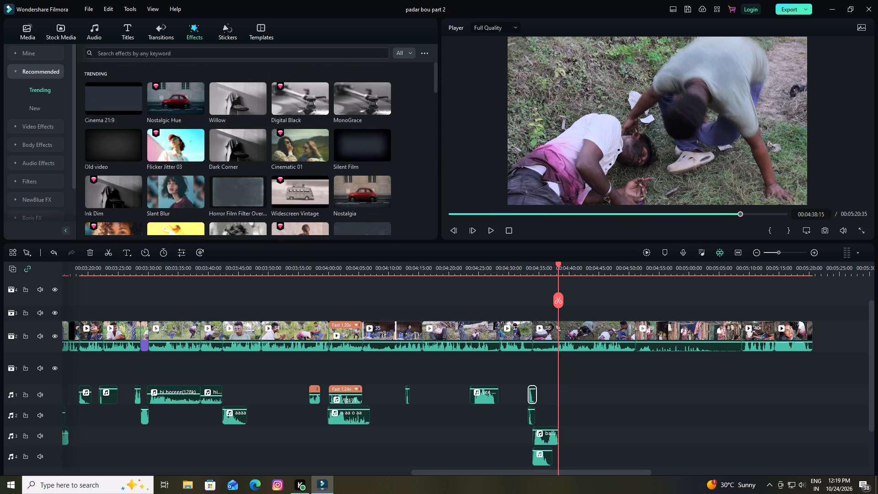
left_click(198, 55)
key("s")
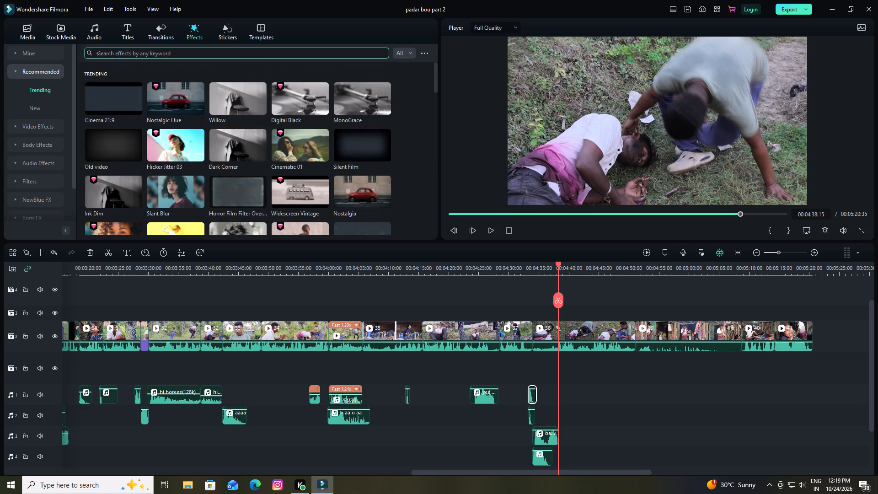
key("m")
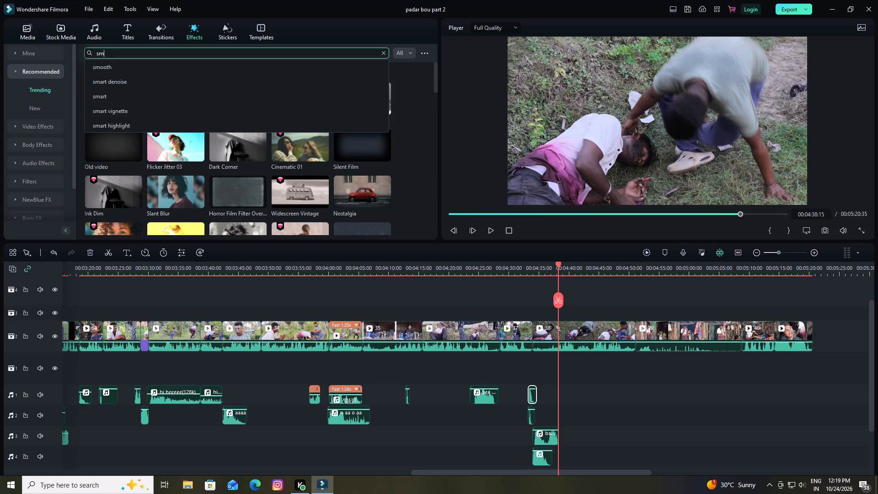
key("o")
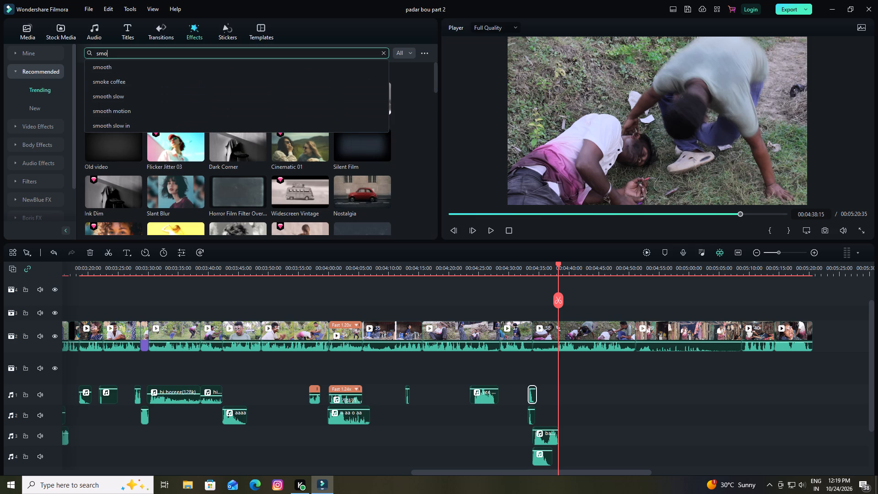
key("k")
key("Return")
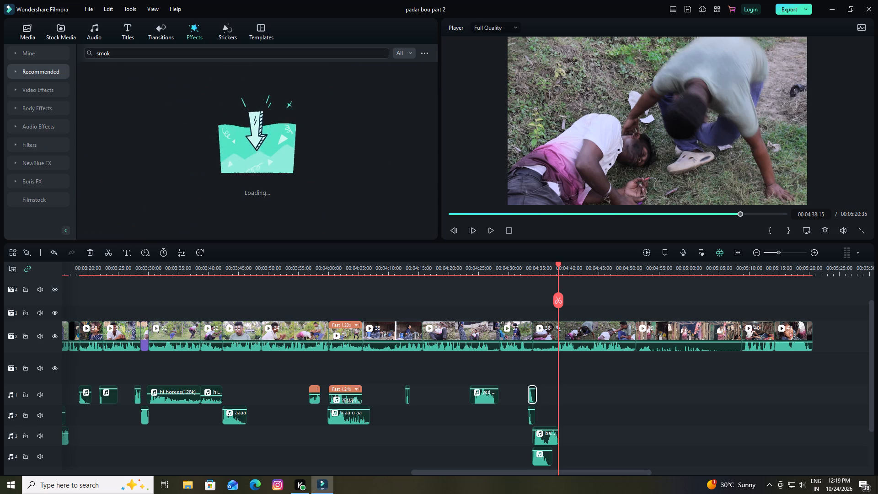
Preview the fog and smoke effects, comparing Thick Fog Right, Smoke Effect 02 and the two Mysterious Gigantic effects.
left_click(111, 82)
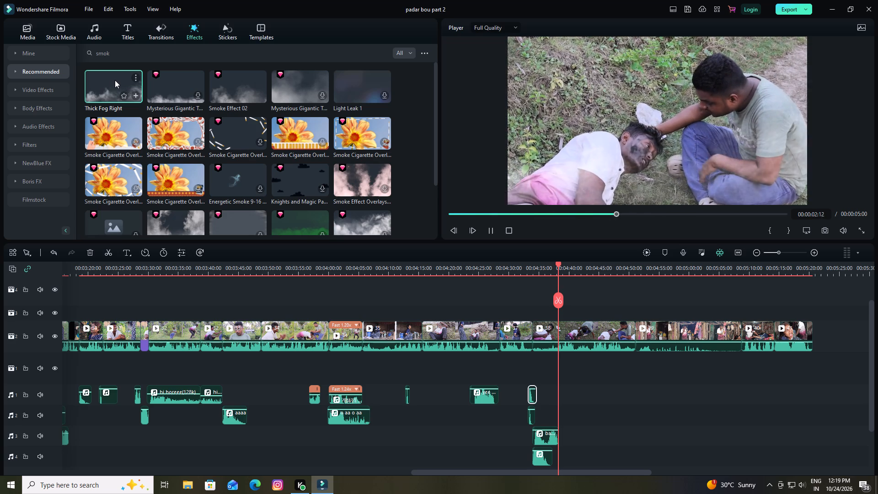
left_click(170, 77)
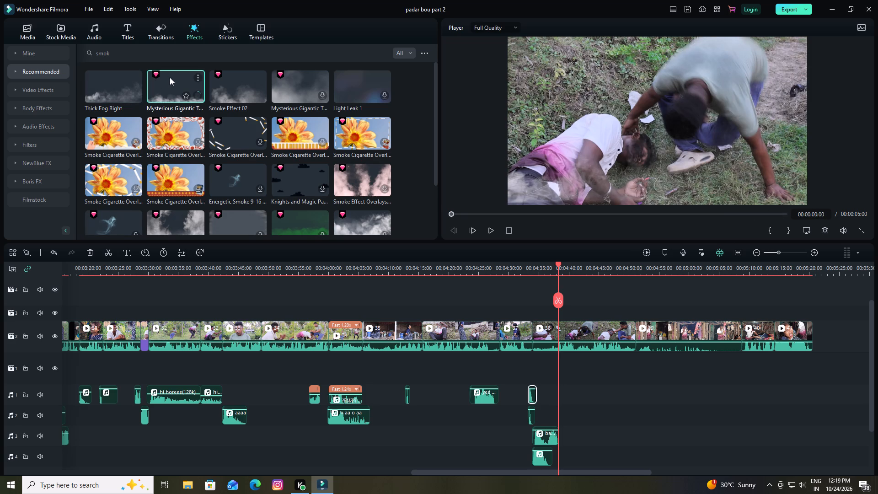
left_click(227, 86)
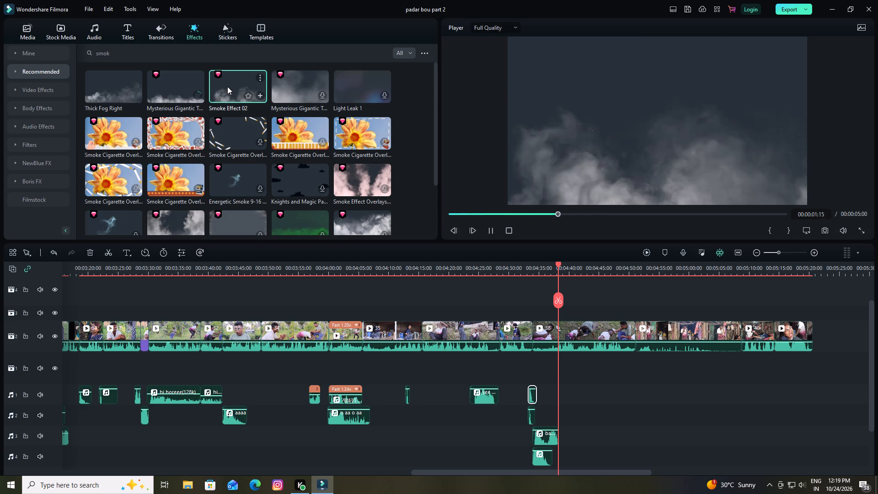
left_click(313, 84)
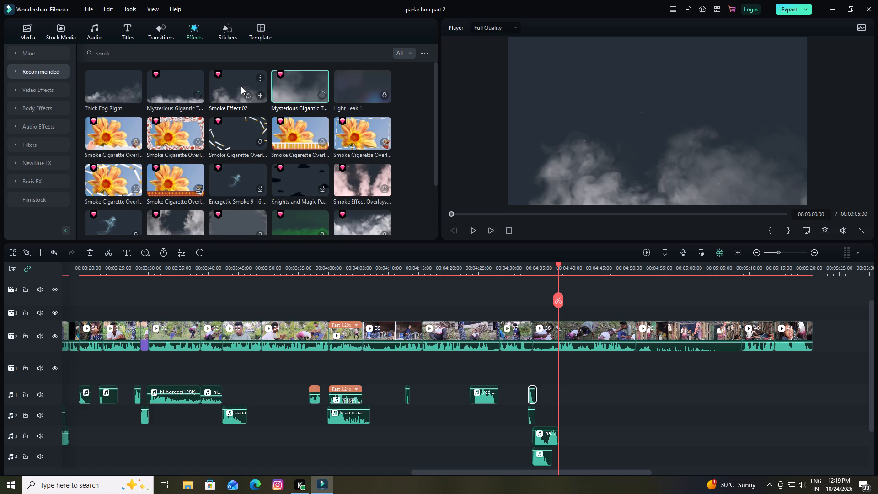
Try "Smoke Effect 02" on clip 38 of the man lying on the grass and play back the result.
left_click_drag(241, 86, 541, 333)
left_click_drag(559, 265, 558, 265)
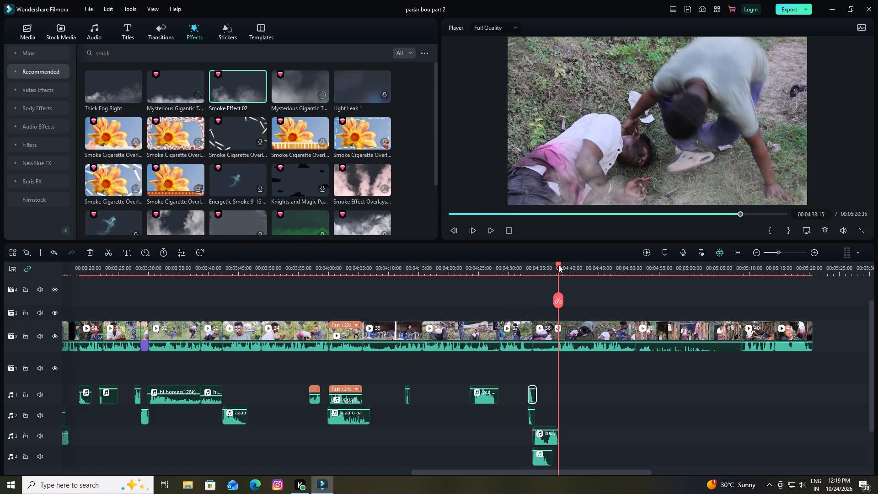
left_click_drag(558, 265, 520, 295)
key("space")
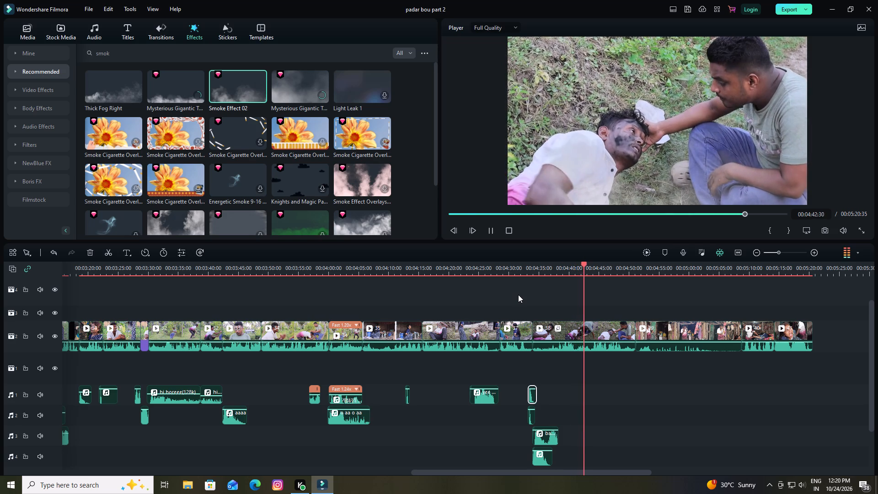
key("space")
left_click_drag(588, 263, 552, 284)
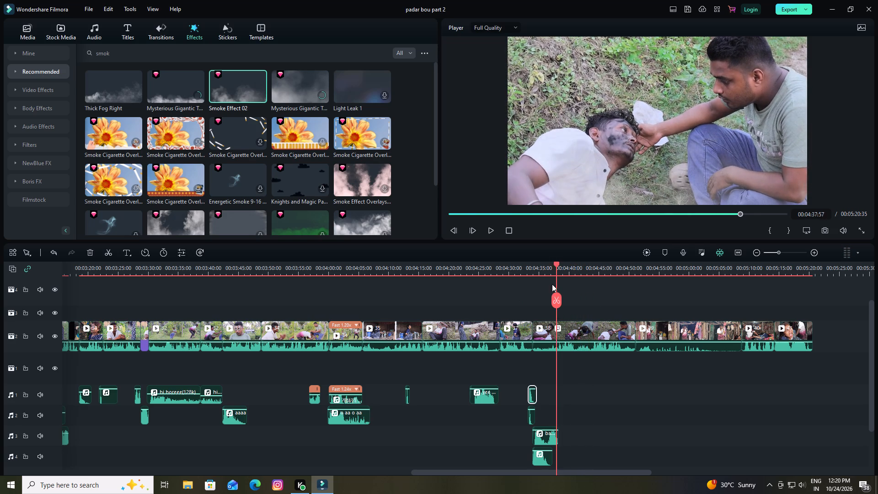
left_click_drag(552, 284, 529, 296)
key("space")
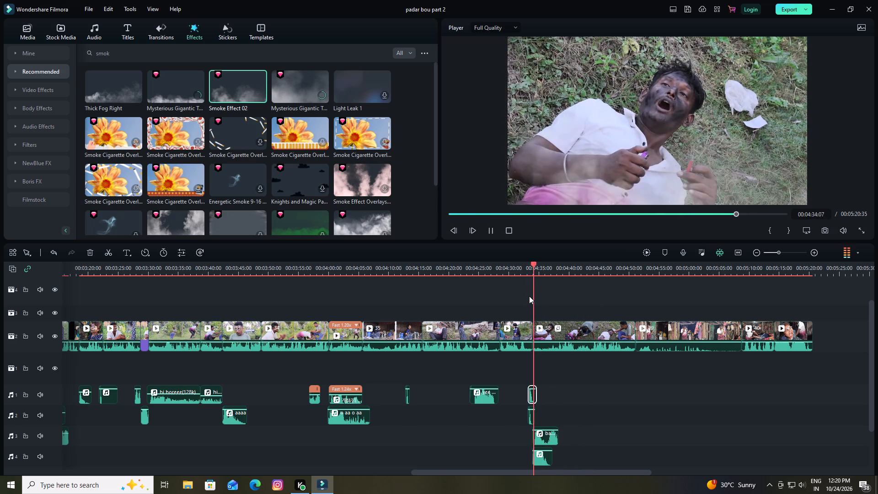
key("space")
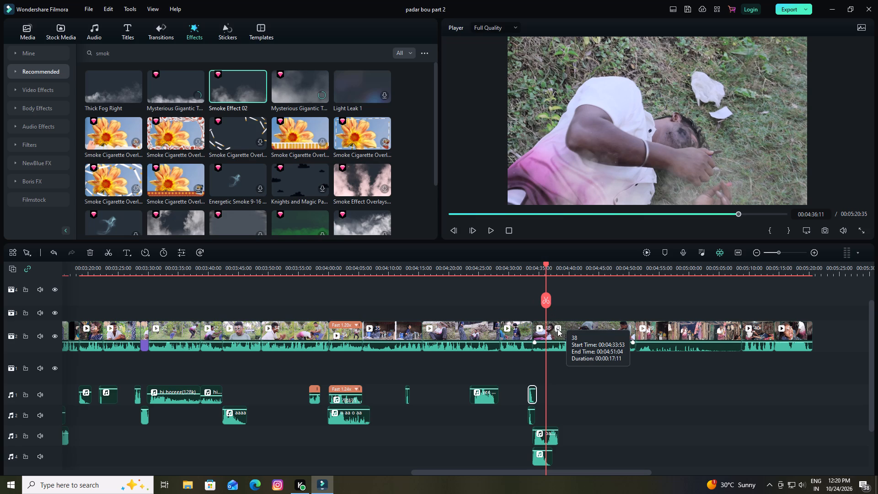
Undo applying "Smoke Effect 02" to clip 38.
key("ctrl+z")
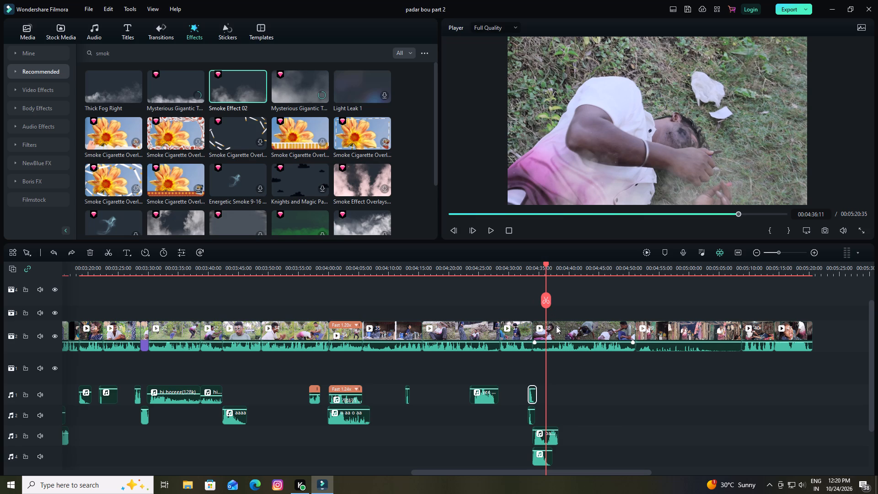
Look through the smoke search results and preview Thick Fog Right, Smoke Effect 02 and the Mysterious Gigantic effects again.
left_click(288, 90)
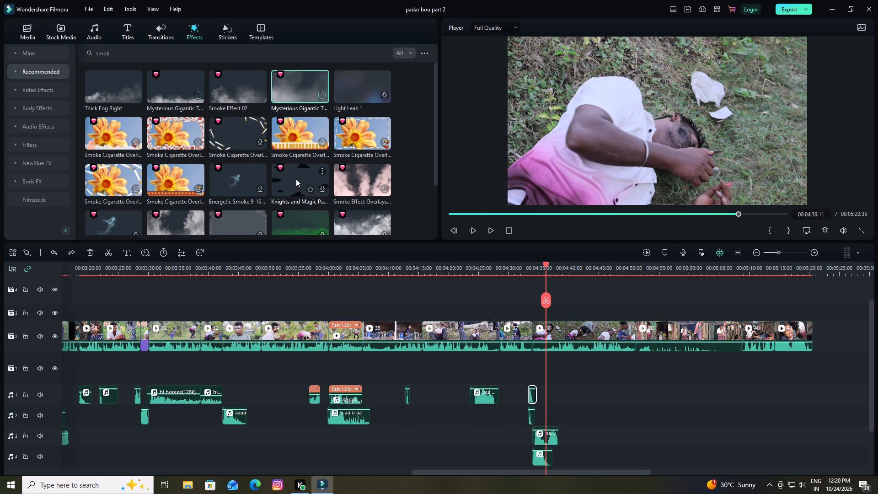
scroll(299, 178, "down", 1)
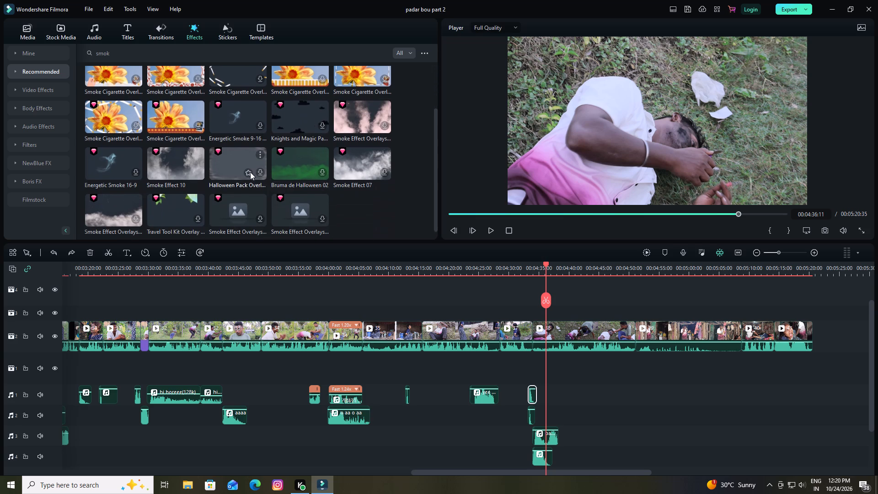
scroll(250, 169, "down", 2)
scroll(250, 168, "up", 2)
scroll(250, 168, "down", 3)
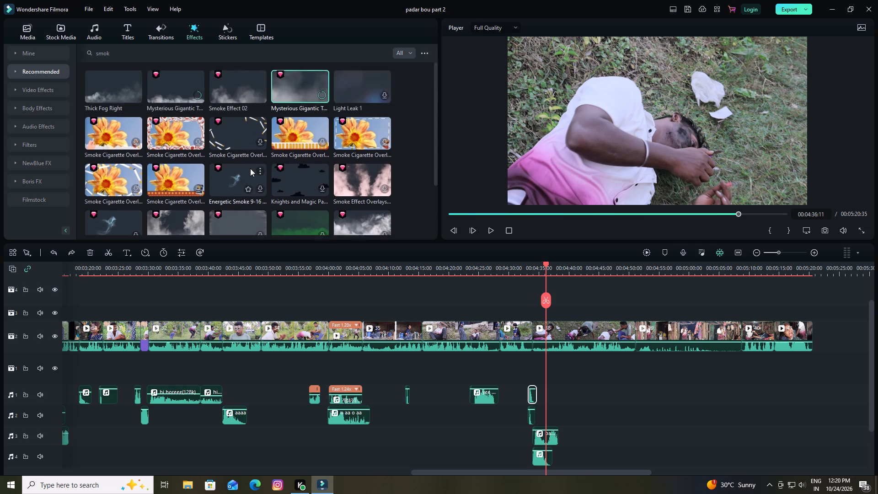
scroll(250, 168, "down", 4)
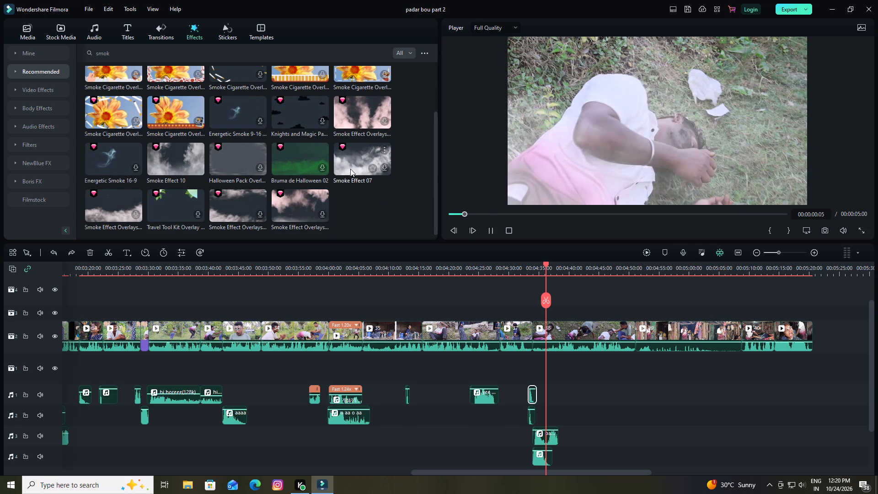
scroll(356, 160, "up", 6)
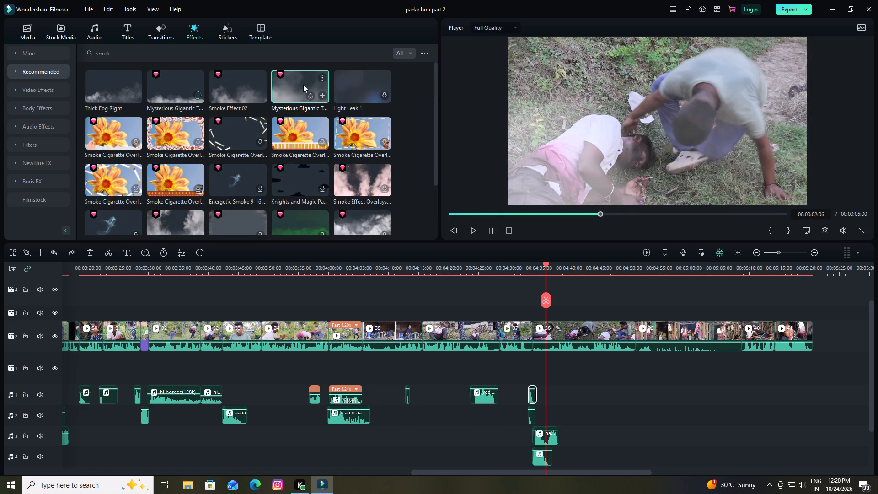
left_click(117, 96)
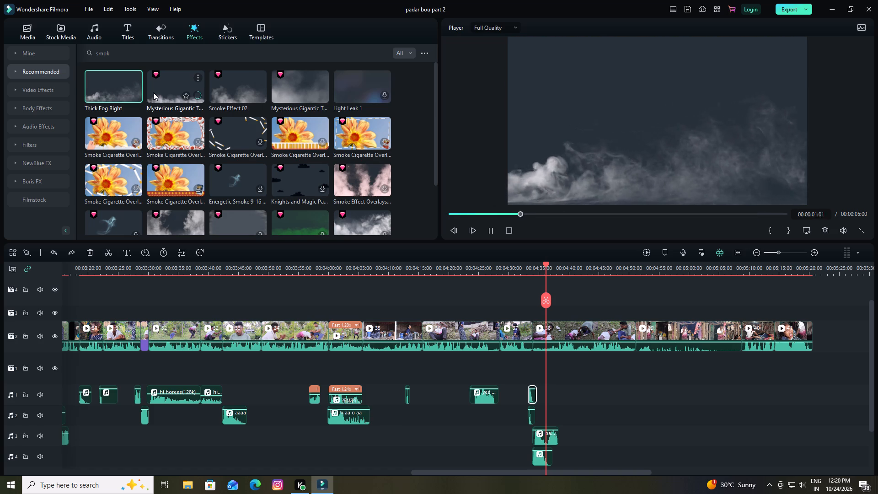
left_click(164, 86)
left_click(220, 83)
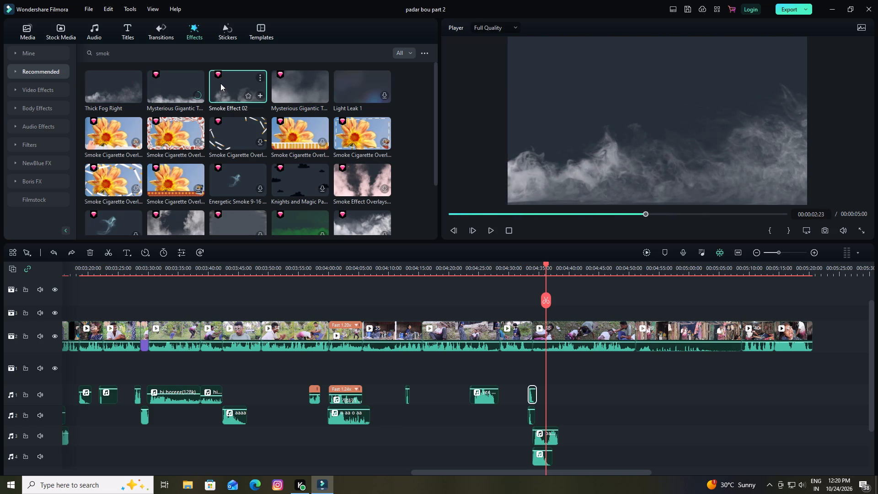
left_click(294, 93)
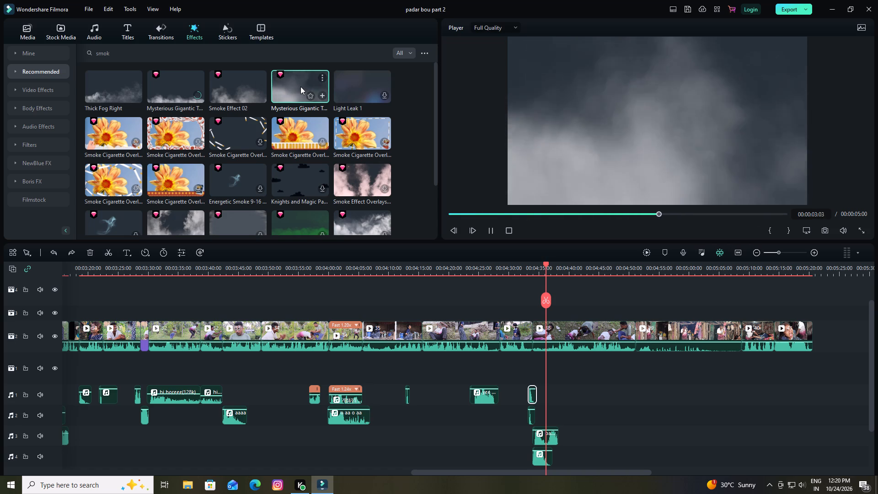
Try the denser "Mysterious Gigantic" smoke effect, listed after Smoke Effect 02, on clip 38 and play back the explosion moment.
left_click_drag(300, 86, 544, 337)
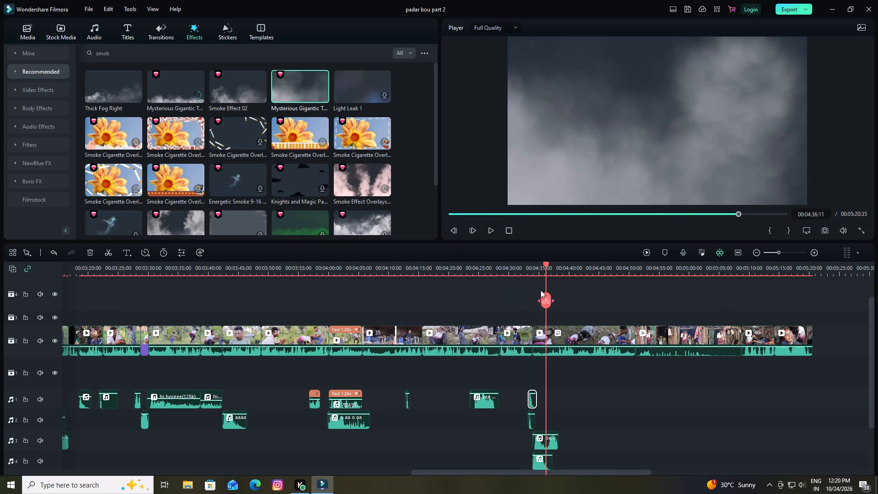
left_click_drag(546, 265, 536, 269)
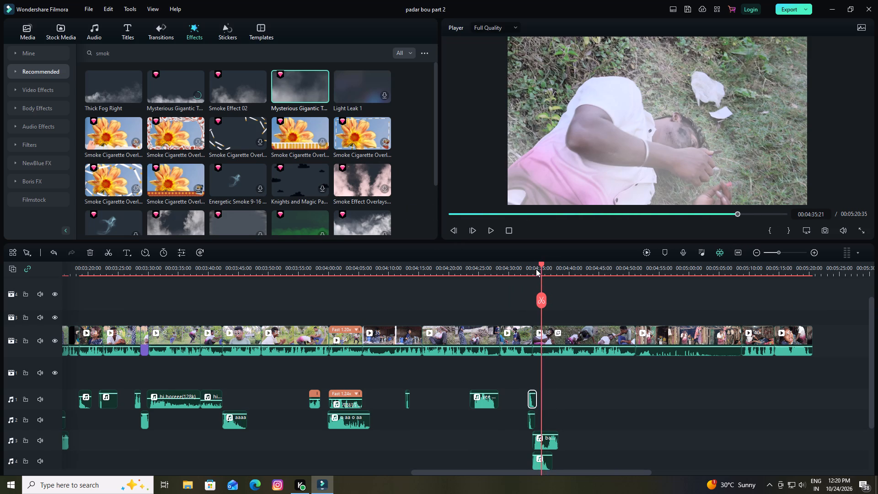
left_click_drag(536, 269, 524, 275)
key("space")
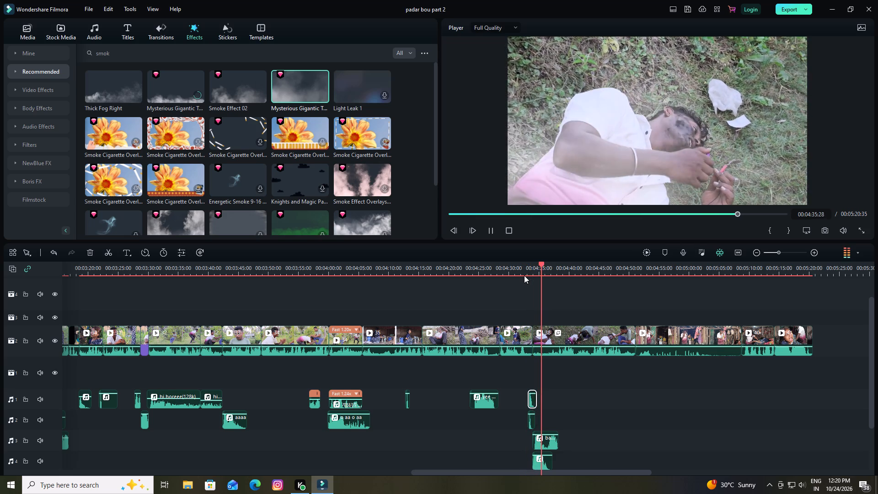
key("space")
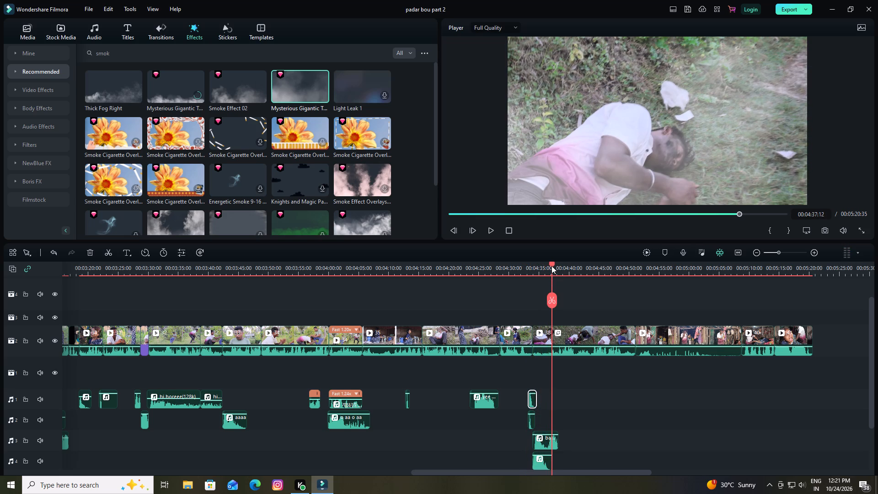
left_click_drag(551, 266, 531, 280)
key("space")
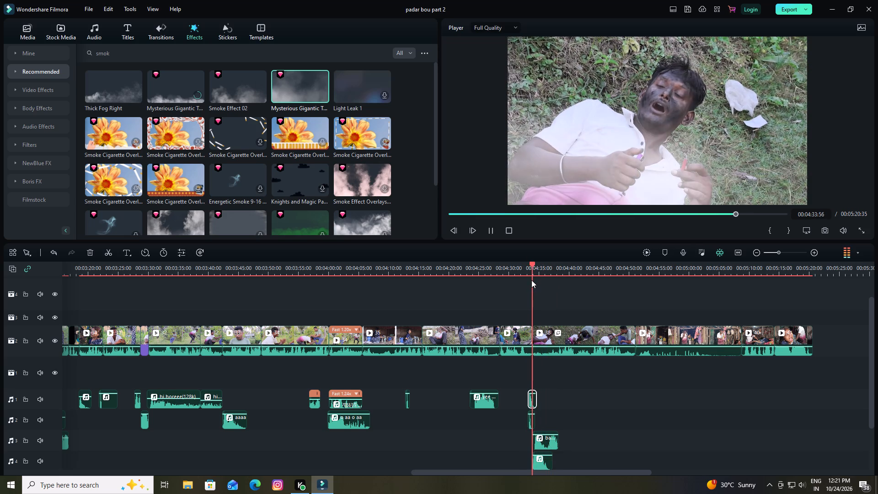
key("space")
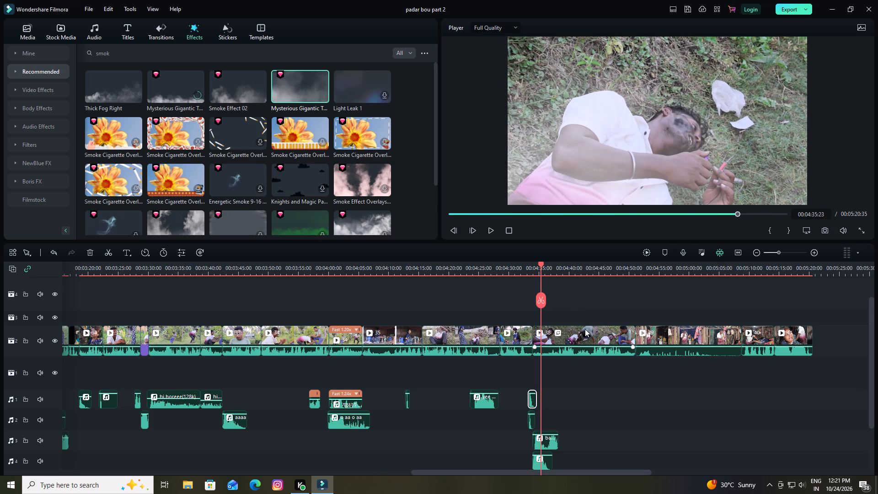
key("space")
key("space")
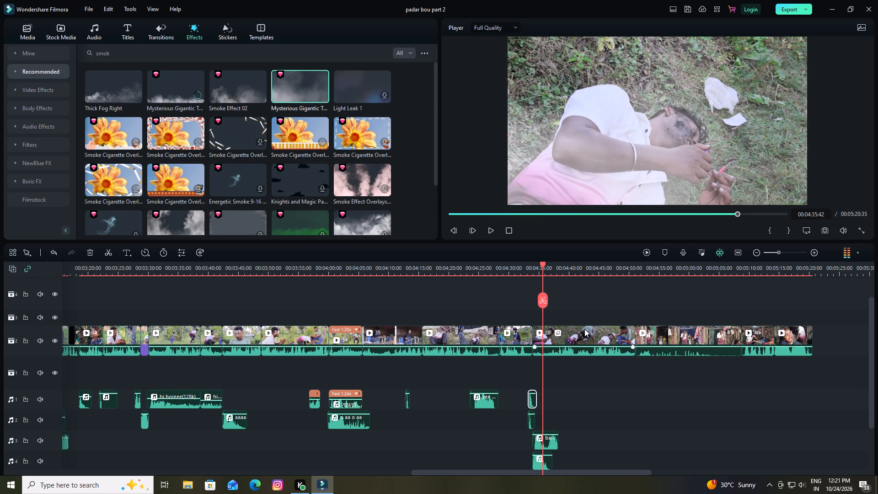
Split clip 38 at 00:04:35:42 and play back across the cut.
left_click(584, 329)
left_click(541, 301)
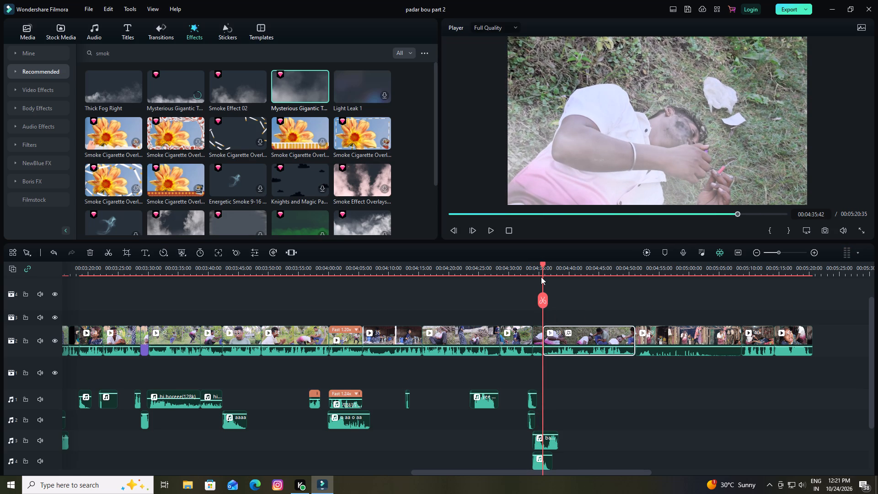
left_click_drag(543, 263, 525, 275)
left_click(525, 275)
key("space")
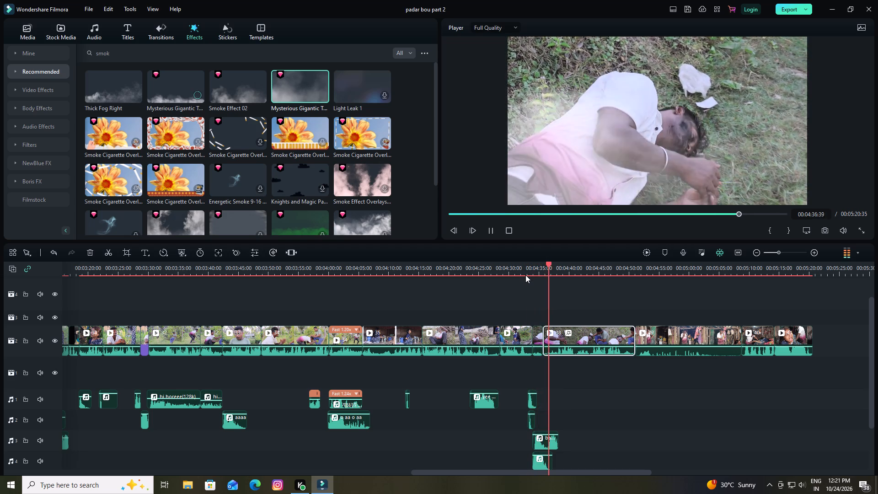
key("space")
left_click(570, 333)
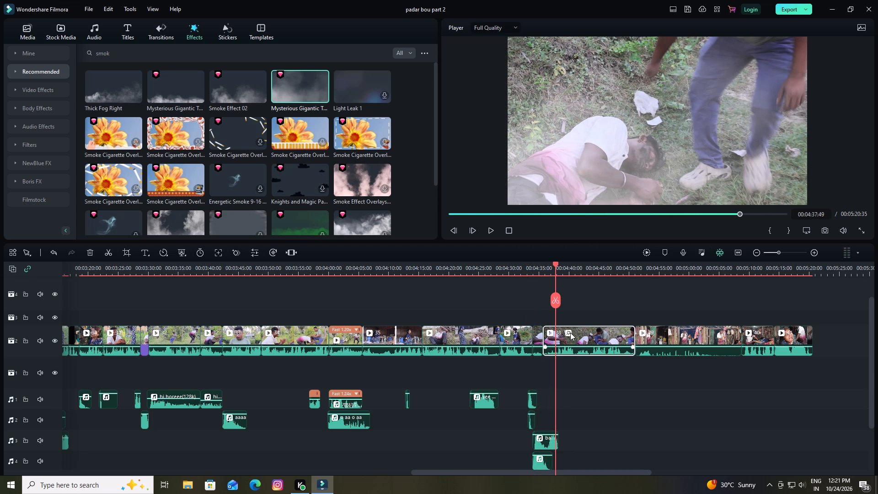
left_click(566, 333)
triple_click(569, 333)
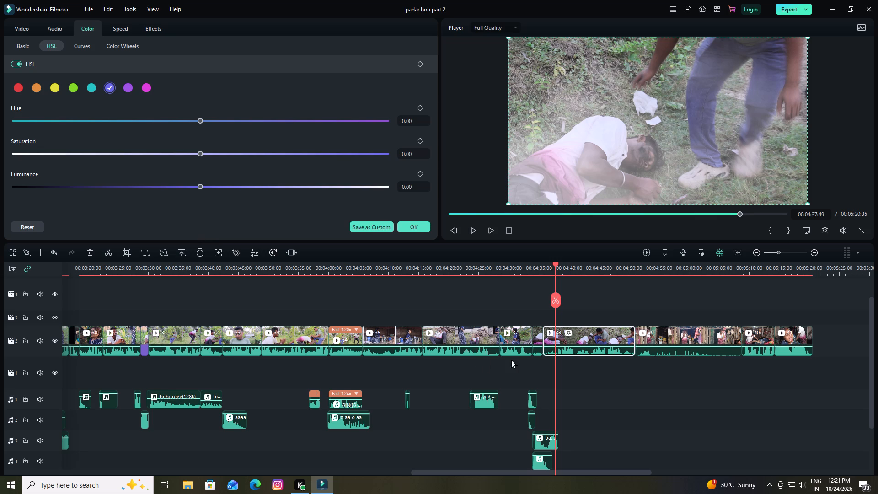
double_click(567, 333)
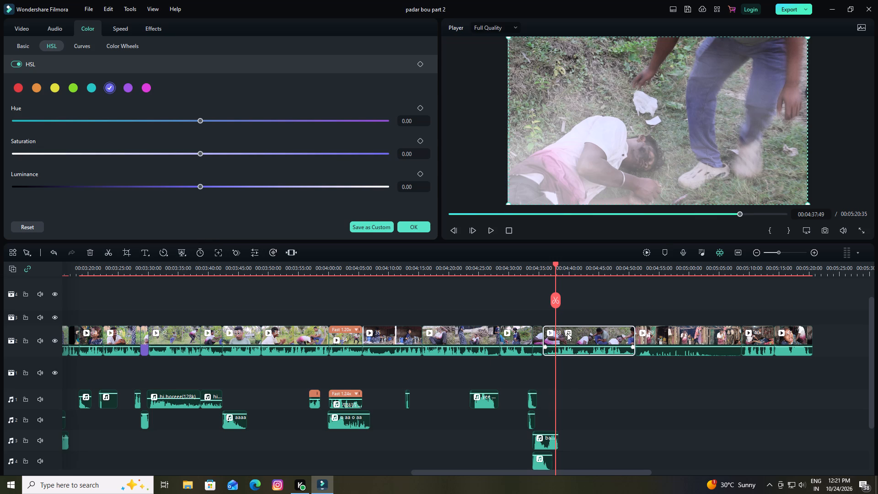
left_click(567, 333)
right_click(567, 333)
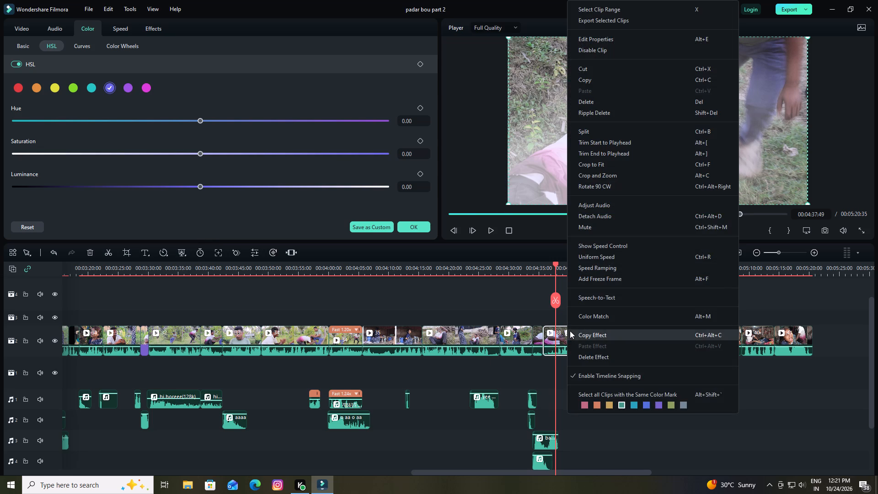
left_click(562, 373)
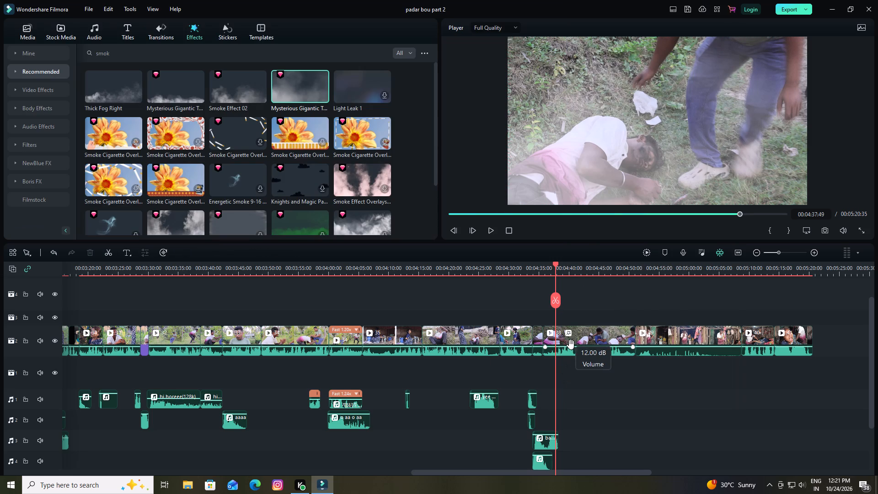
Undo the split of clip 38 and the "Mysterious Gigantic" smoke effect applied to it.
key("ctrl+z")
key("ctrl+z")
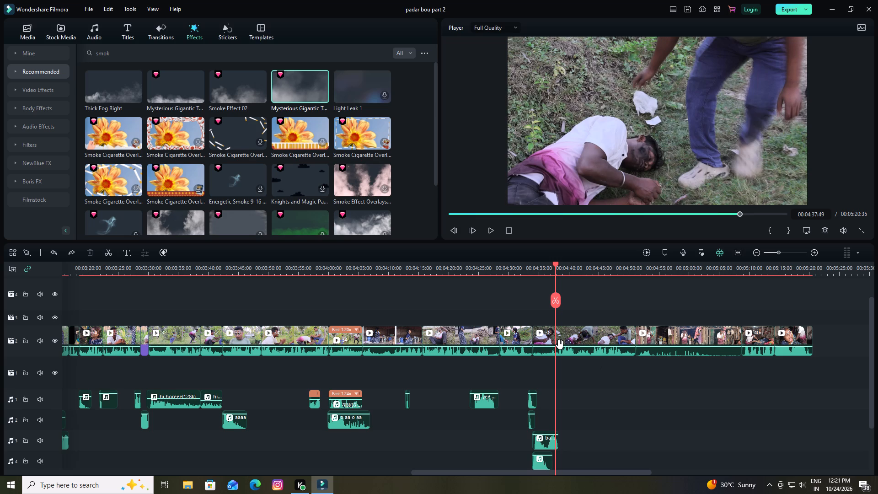
Split clip 38 of the man lying on the grass at 00:04:35:35.
left_click_drag(556, 263, 549, 269)
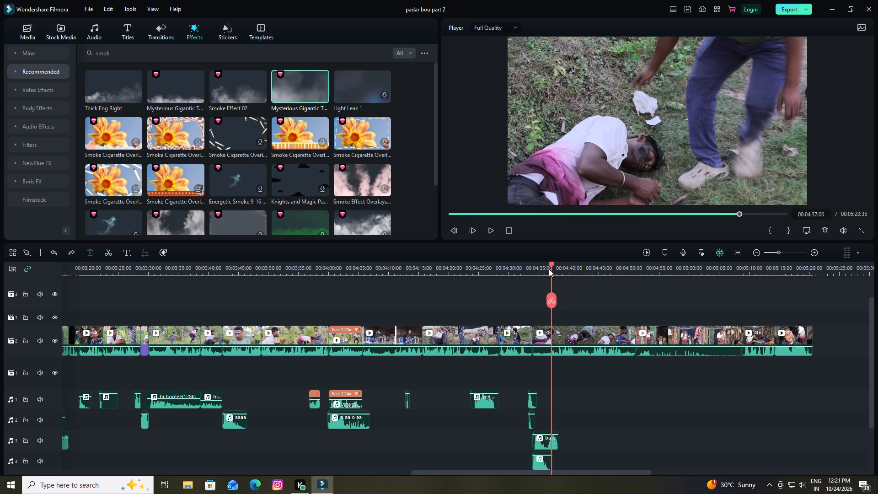
left_click_drag(549, 269, 542, 277)
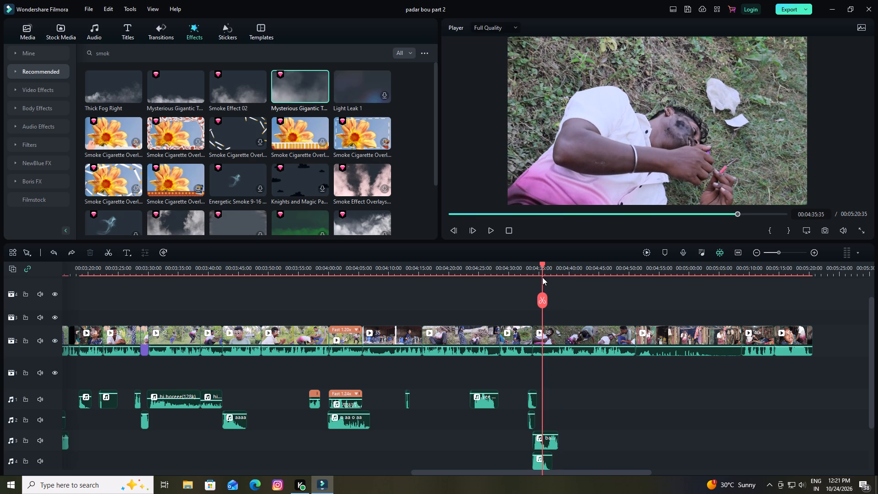
left_click_drag(542, 277, 542, 278)
left_click(562, 335)
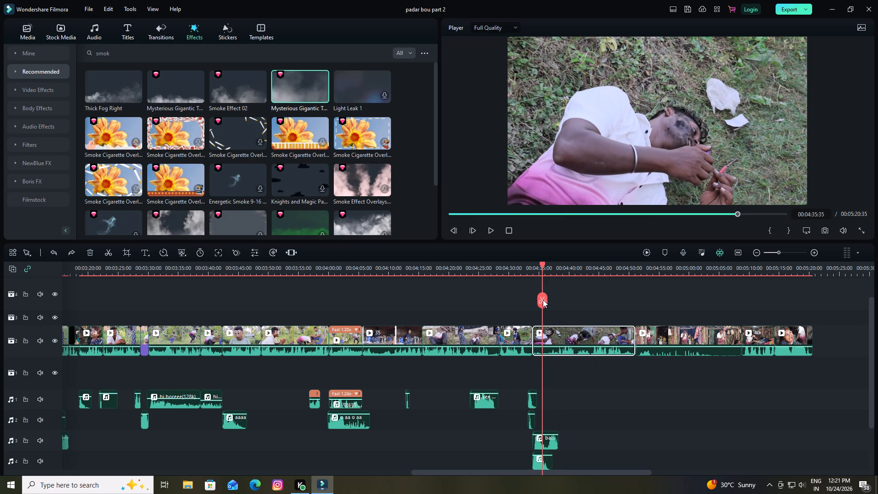
left_click(543, 300)
Apply the denser "Mysterious Gigantic" smoke effect only to the short first part of clip 38, before the cut.
left_click(538, 335)
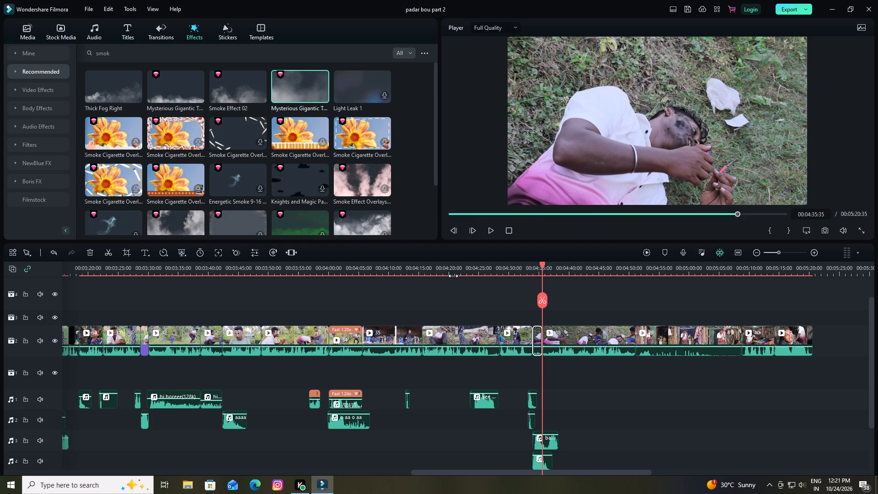
left_click_drag(305, 82, 478, 271)
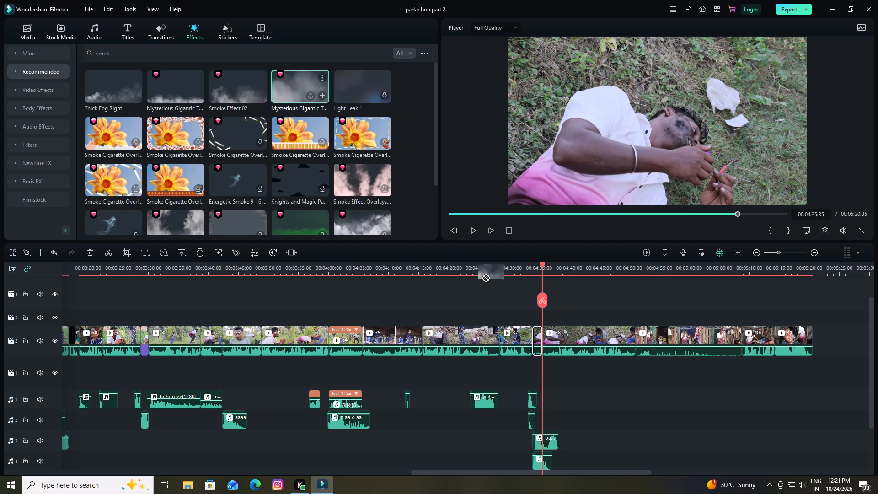
left_click_drag(478, 271, 530, 338)
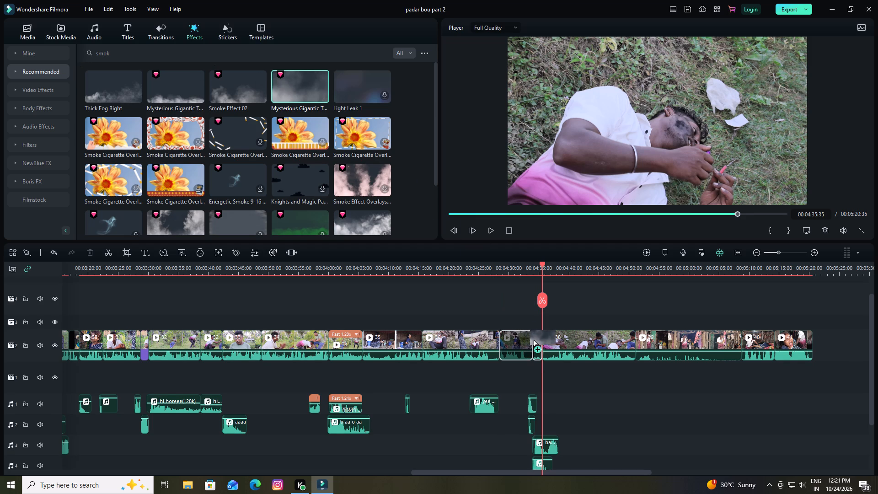
left_click_drag(530, 338, 533, 337)
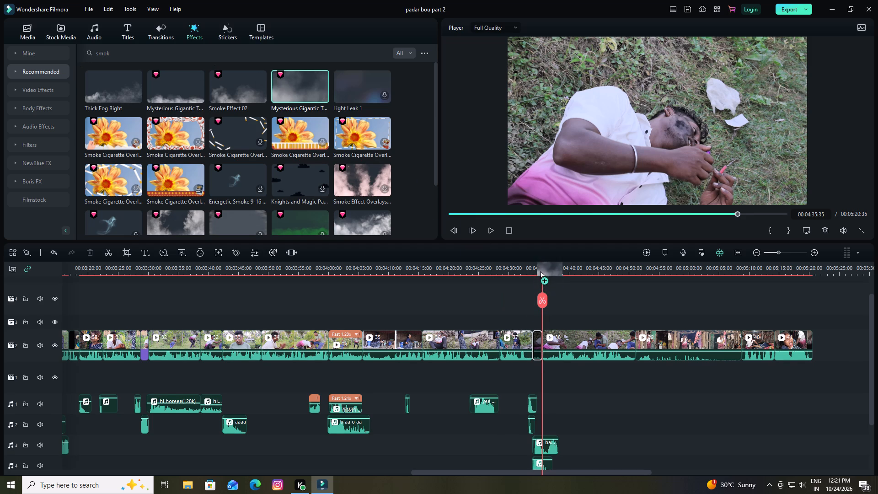
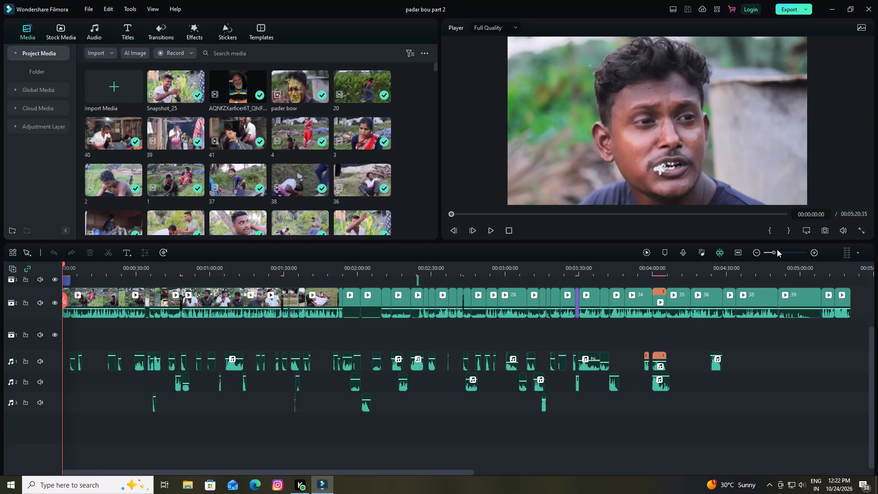
Play back parts of clips 36 and 35 to find the moment for a sound effect, stopping at 00:04:12:56.
left_click(778, 252)
left_click(784, 251)
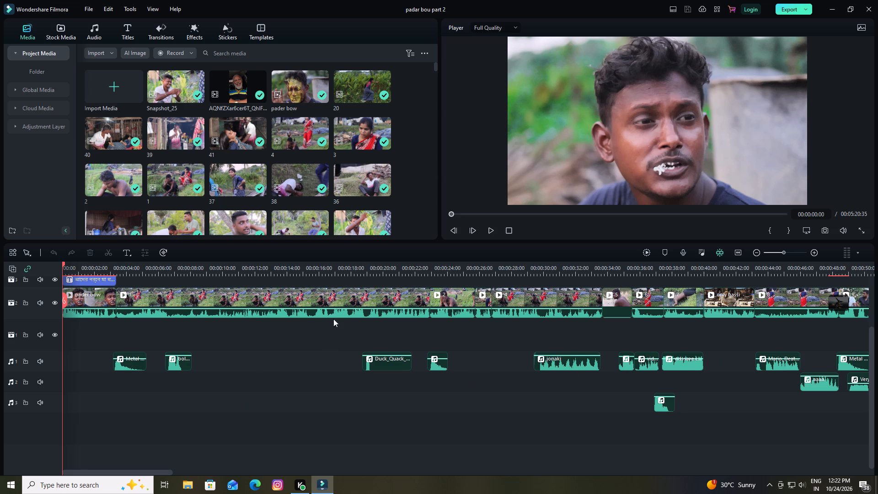
left_click_drag(452, 214, 760, 237)
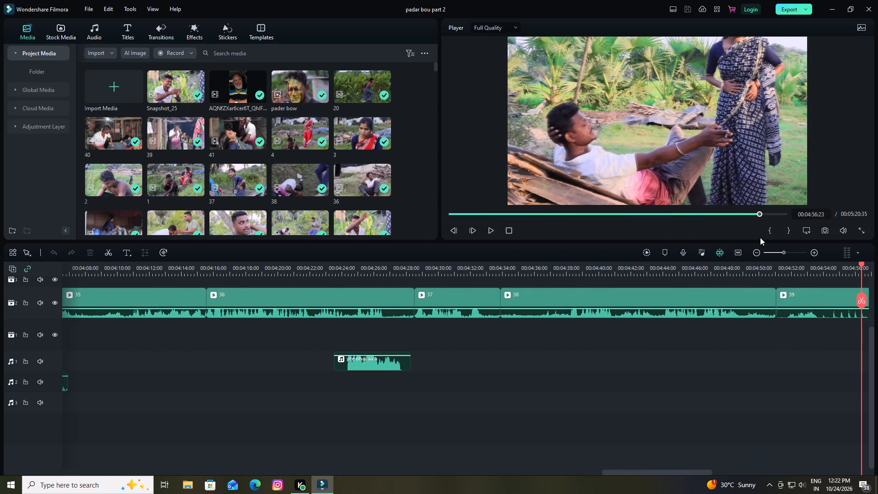
left_click_drag(760, 237, 746, 241)
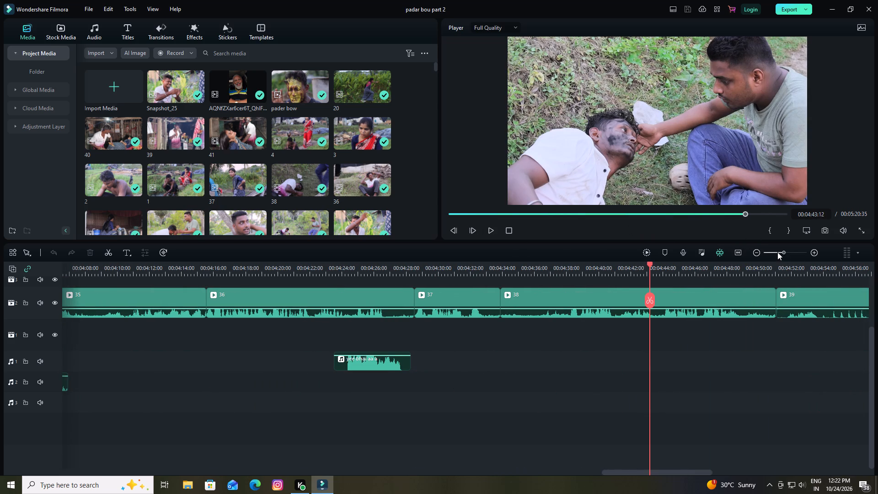
left_click(780, 252)
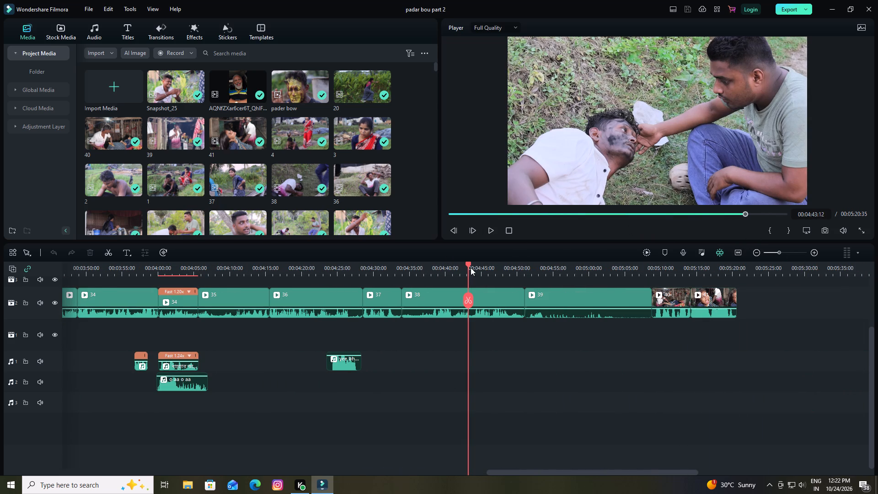
left_click_drag(469, 265, 280, 303)
key("space")
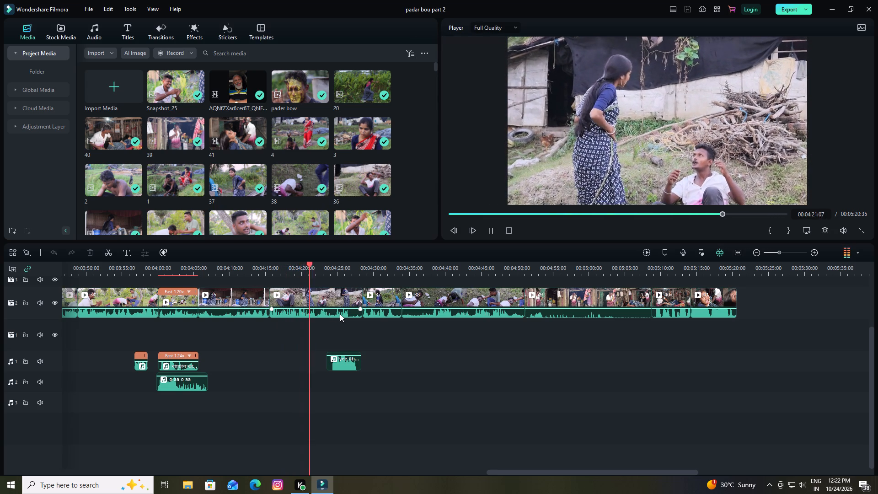
key("space")
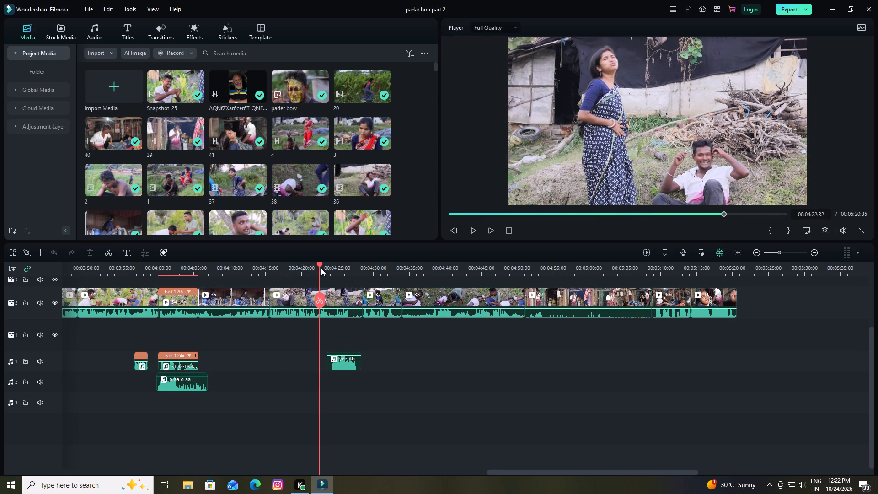
left_click_drag(320, 267, 217, 308)
key("space")
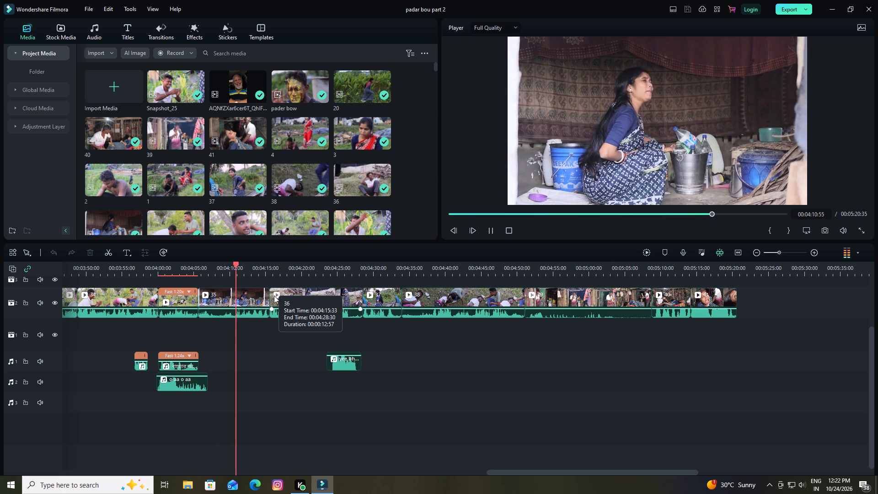
key("space")
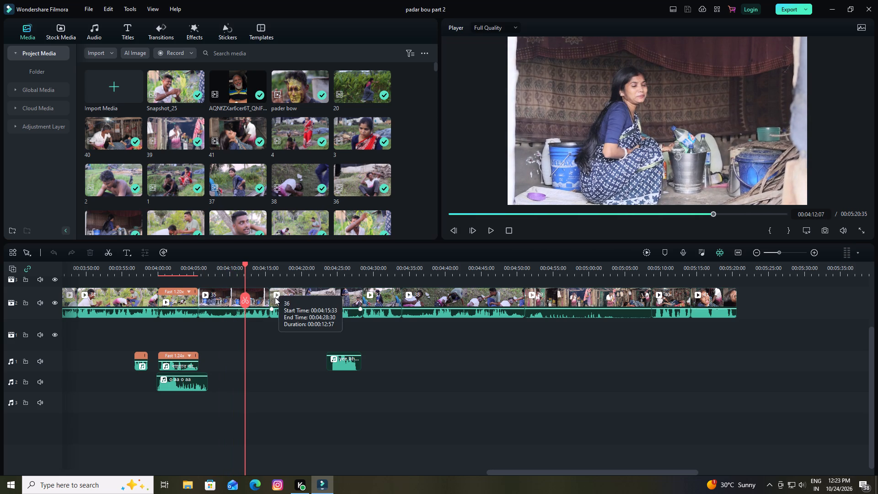
key("space")
key("space")
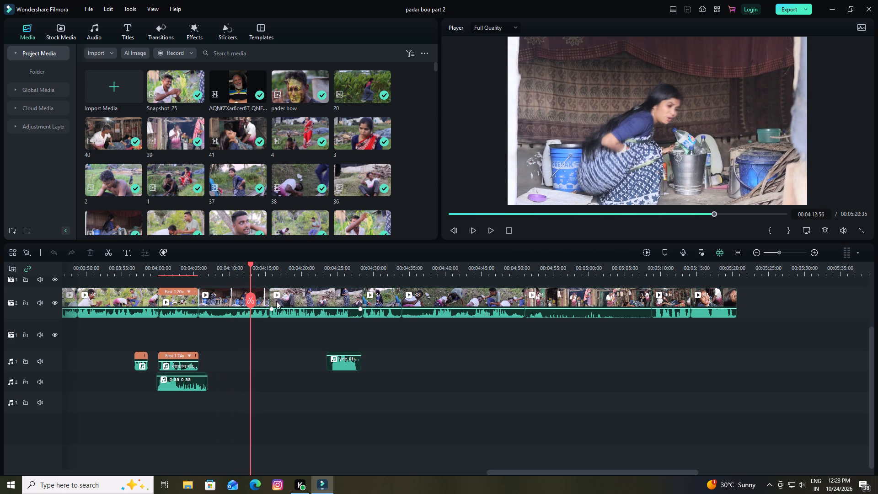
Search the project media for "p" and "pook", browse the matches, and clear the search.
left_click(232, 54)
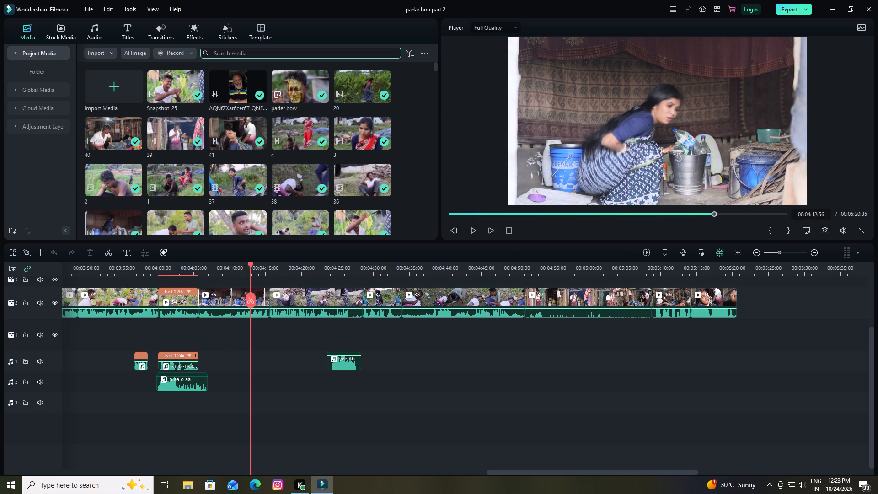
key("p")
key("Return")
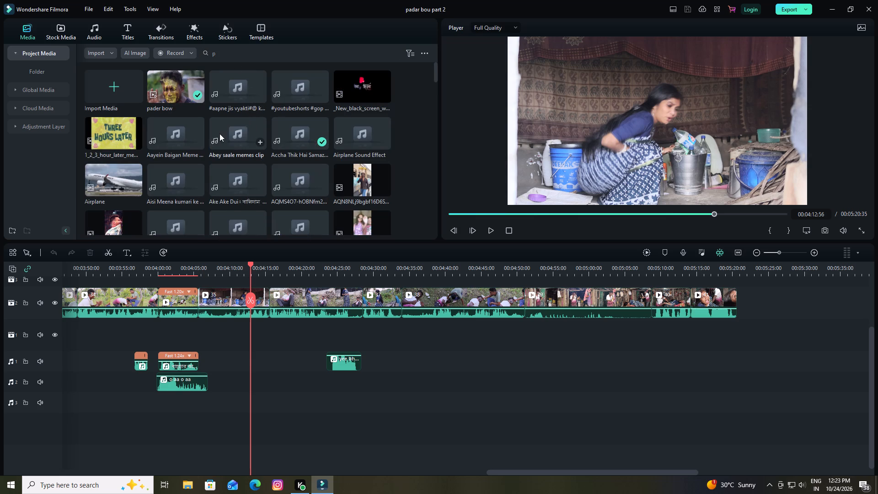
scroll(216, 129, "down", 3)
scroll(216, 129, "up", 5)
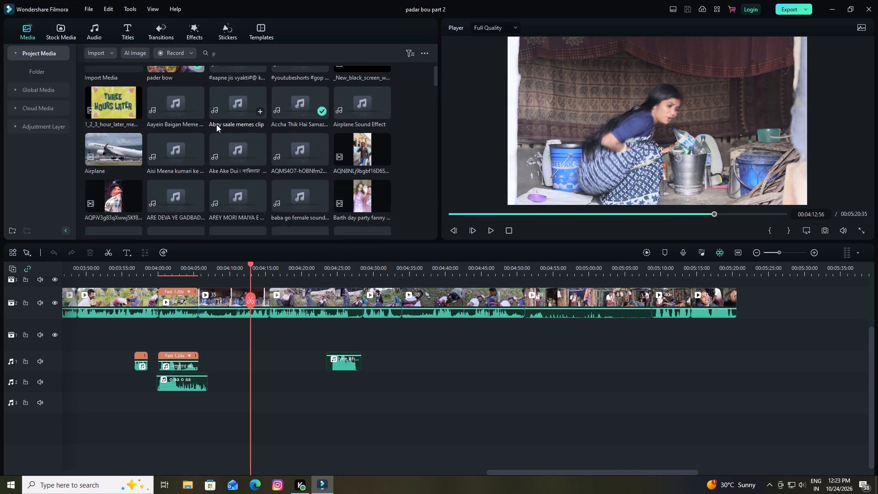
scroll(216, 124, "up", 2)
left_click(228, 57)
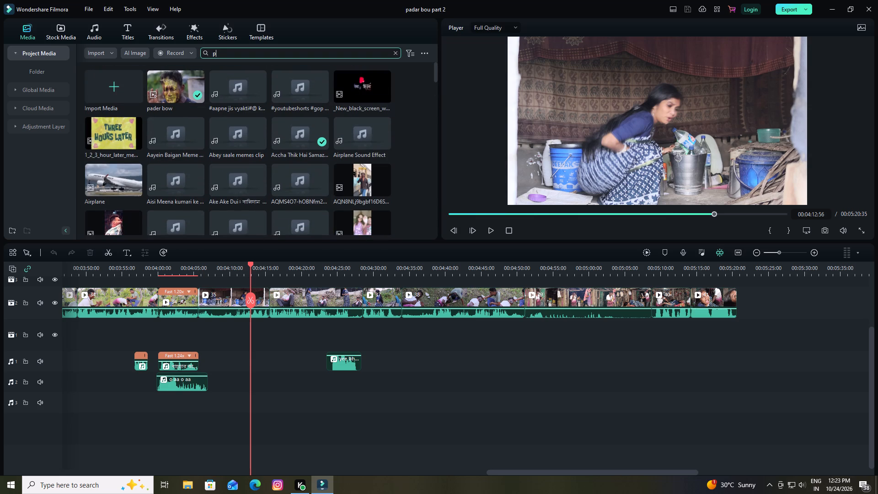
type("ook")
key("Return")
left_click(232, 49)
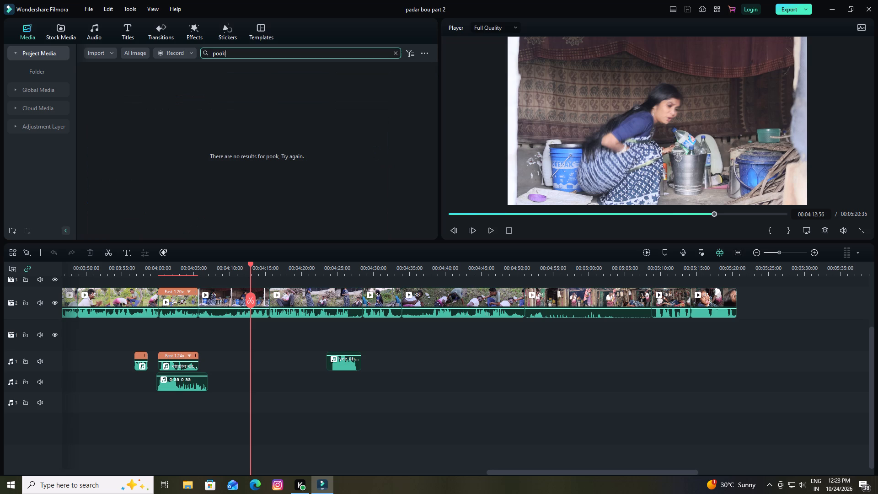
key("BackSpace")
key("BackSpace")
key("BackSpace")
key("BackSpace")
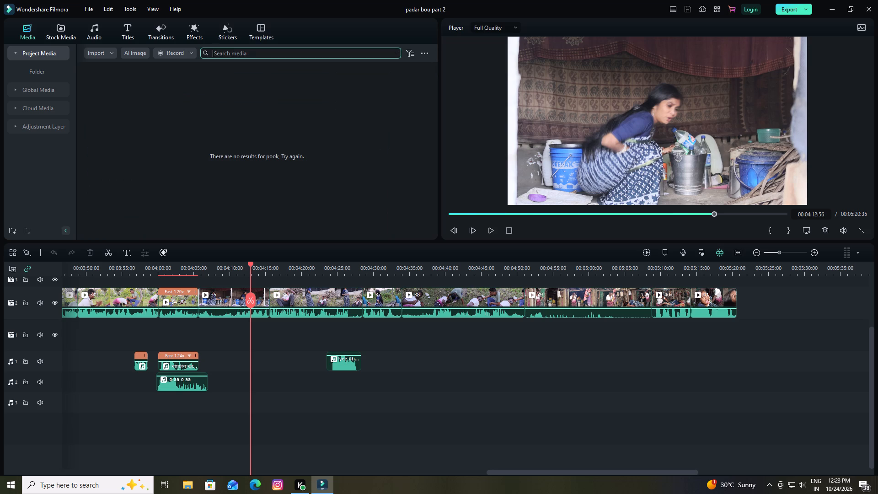
Search the project media for "aa" and place the PAAK sound on audio track 1 beneath clip 35, near 00:04:12:56.
left_click(228, 53)
type("aa")
key("Return")
scroll(260, 144, "down", 2)
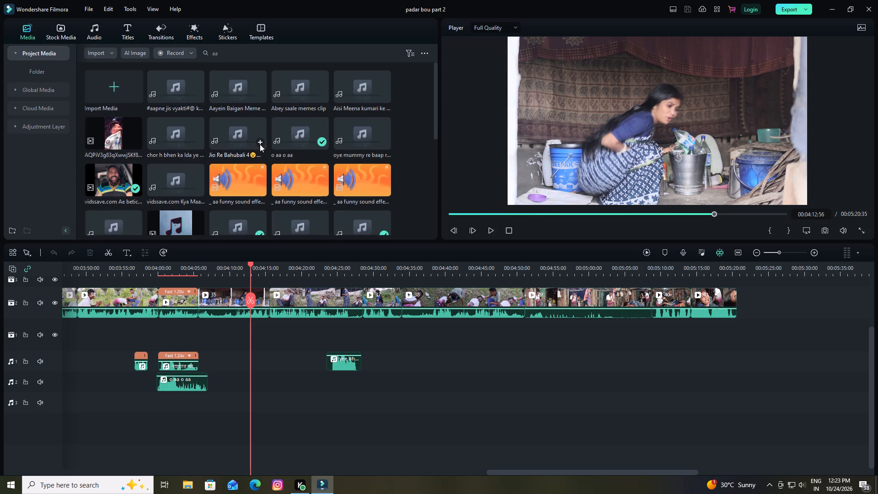
scroll(260, 144, "down", 1)
left_click_drag(359, 158, 295, 318)
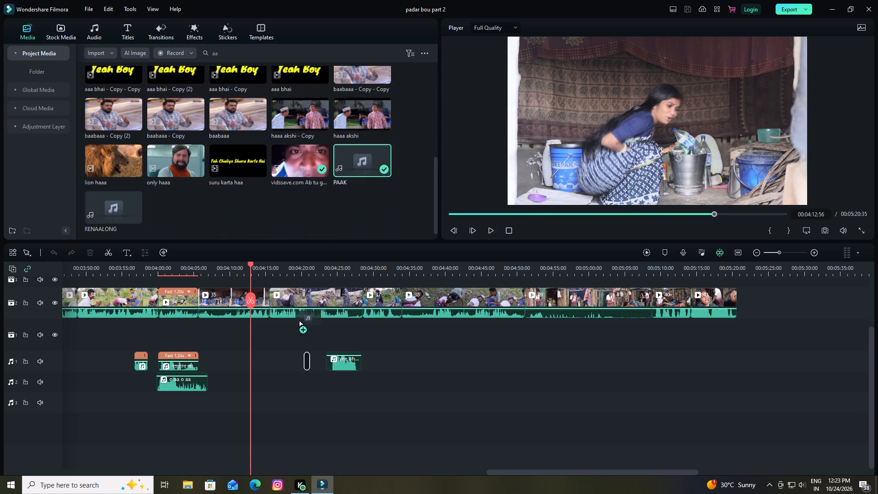
left_click_drag(295, 318, 248, 318)
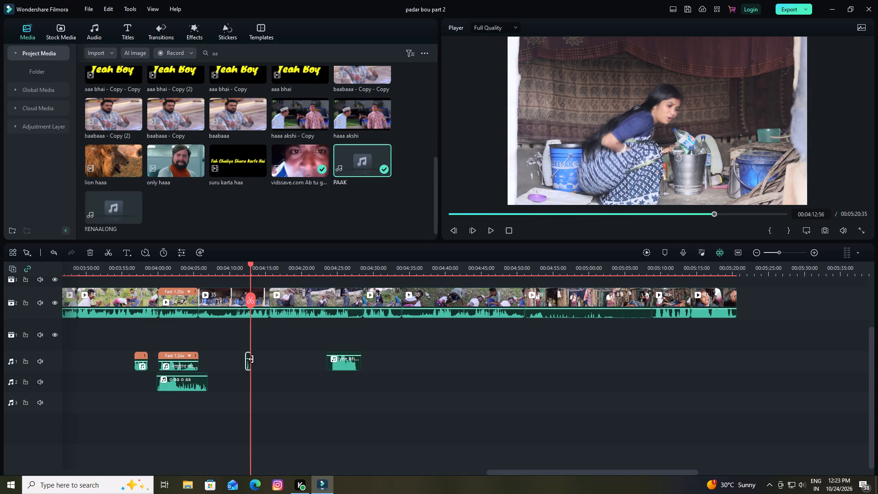
Shift the PAAK sound to start at 00:04:12:56, as the woman gets up, and play it back.
left_click_drag(247, 368, 256, 368)
left_click_drag(256, 368, 258, 368)
left_click_drag(254, 360, 256, 317)
key("space")
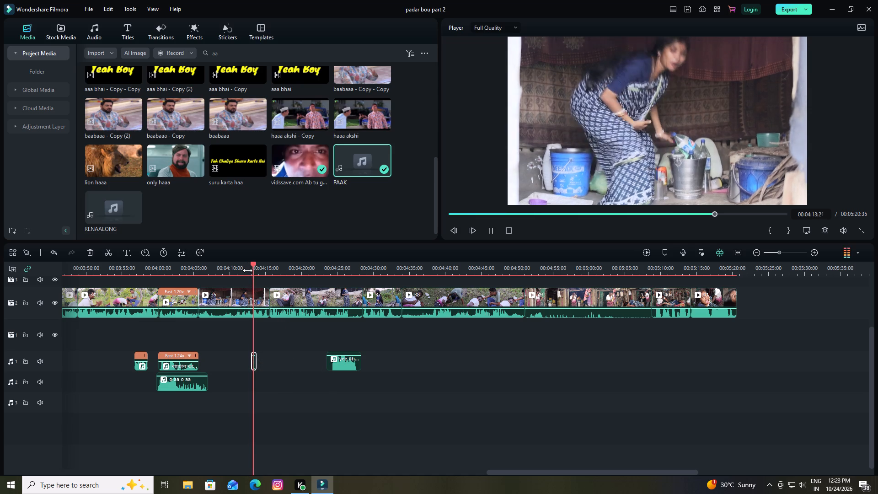
key("space")
Scrub through clips 37 to 39 and save the project.
left_click_drag(259, 262, 543, 341)
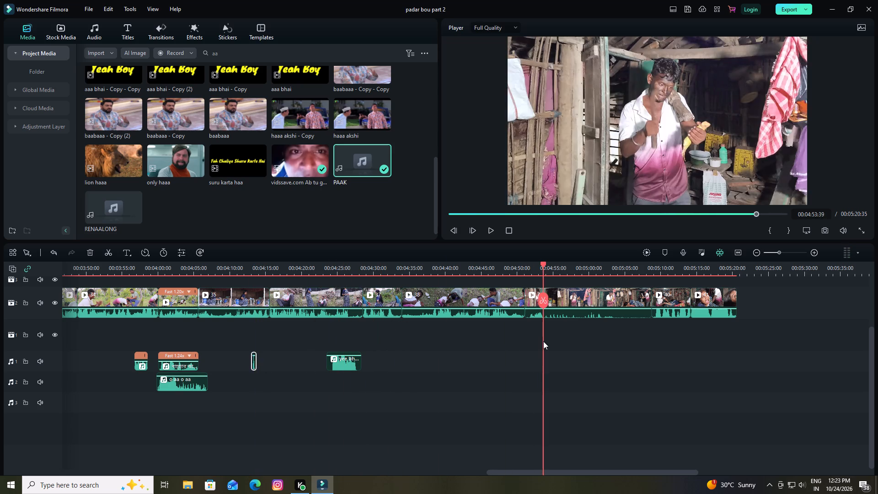
left_click_drag(543, 341, 367, 349)
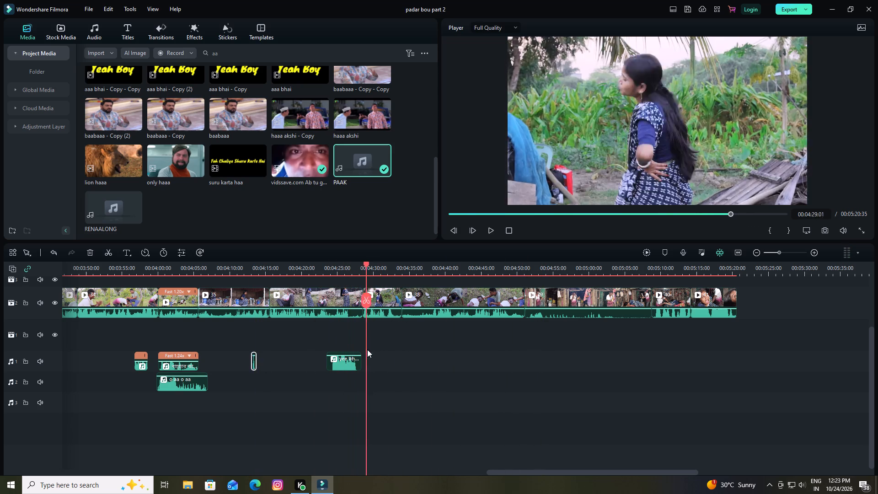
left_click_drag(367, 349, 412, 354)
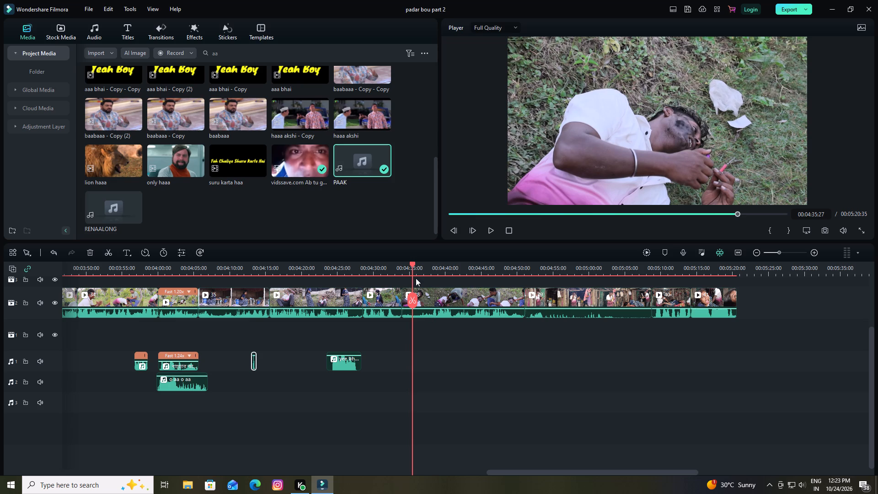
key("ctrl+s")
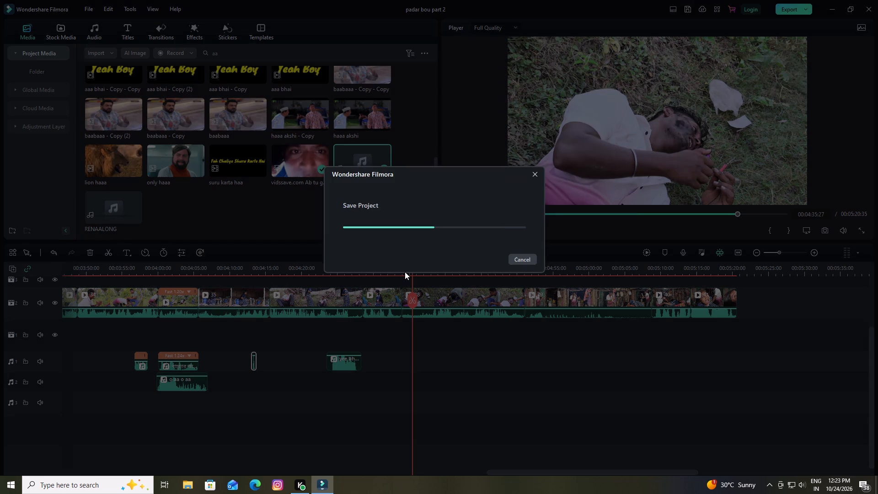
Add the trending sound effect "Fart Long 04 - AISFX" to audio track 1 at 00:04:33:07, beneath the end of clip 37.
left_click_drag(412, 264, 395, 277)
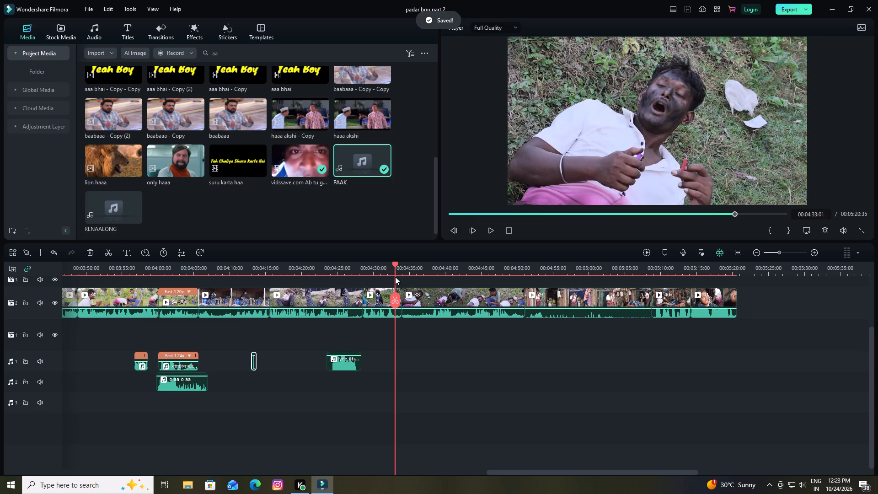
left_click_drag(395, 277, 396, 277)
key("Left")
key("Left")
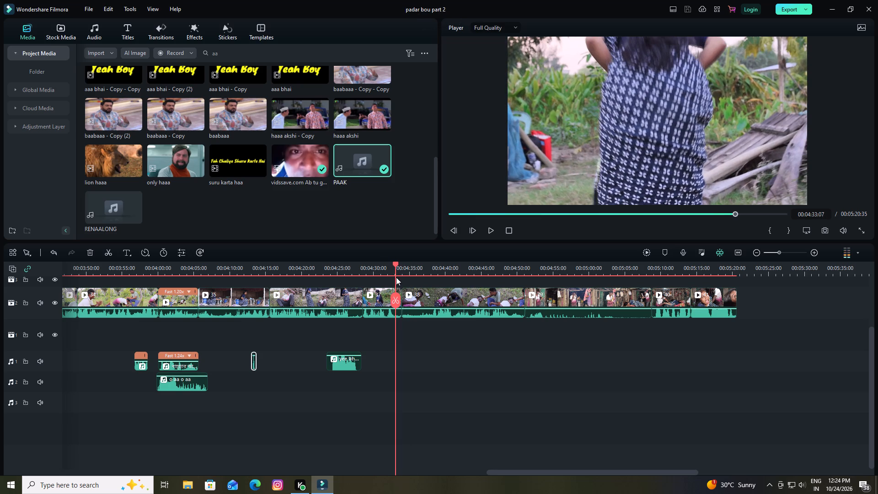
left_click(94, 34)
left_click(139, 70)
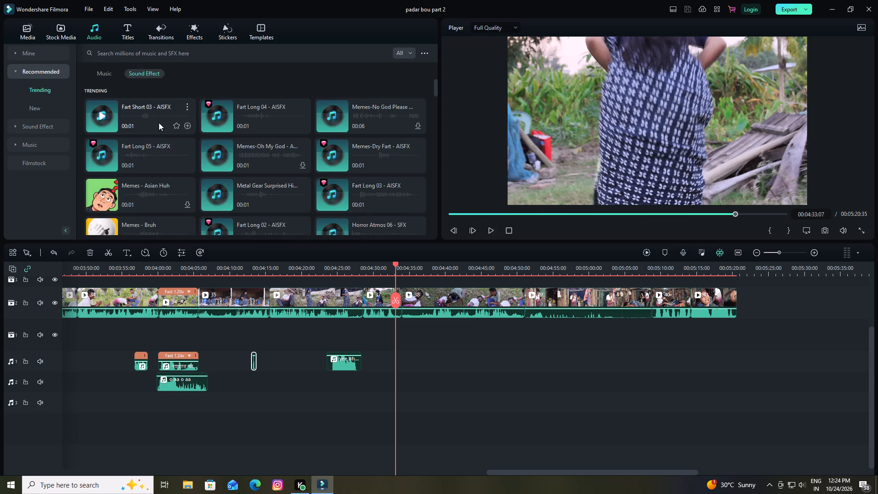
left_click(217, 115)
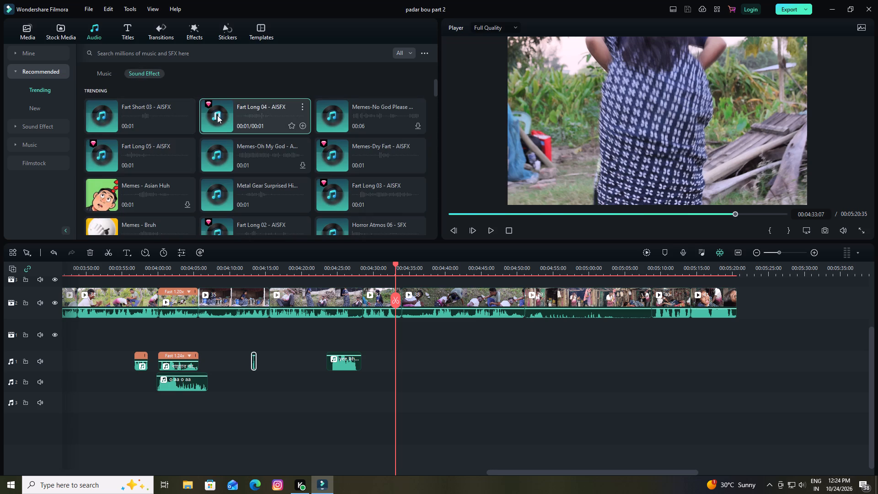
left_click_drag(267, 117, 398, 365)
left_click_drag(398, 365, 396, 366)
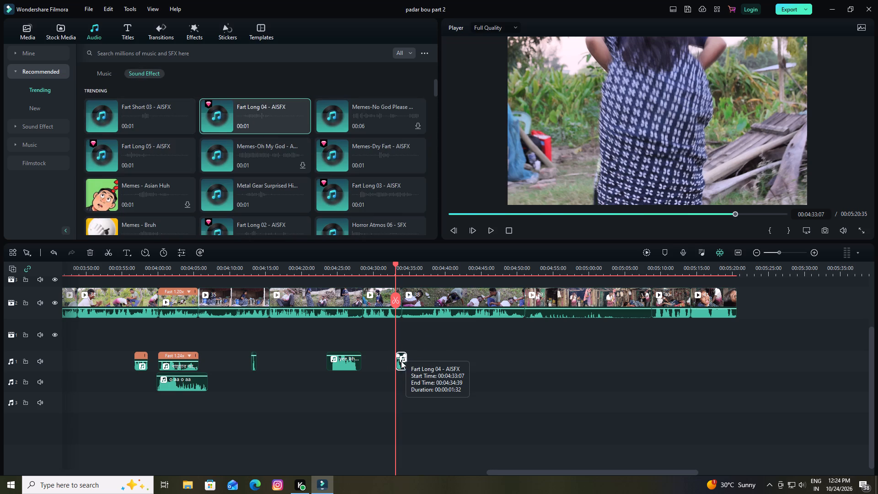
left_click_drag(401, 360, 412, 300)
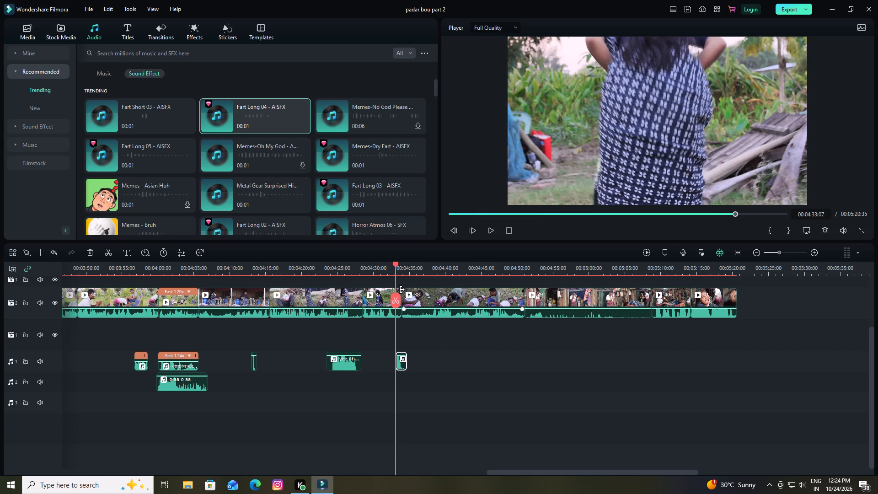
Add the sound effect "Fart Short 03 - AISFX" to audio track 2 at 00:04:33:07, below the long fart sound.
left_click(143, 116)
left_click_drag(145, 115, 396, 391)
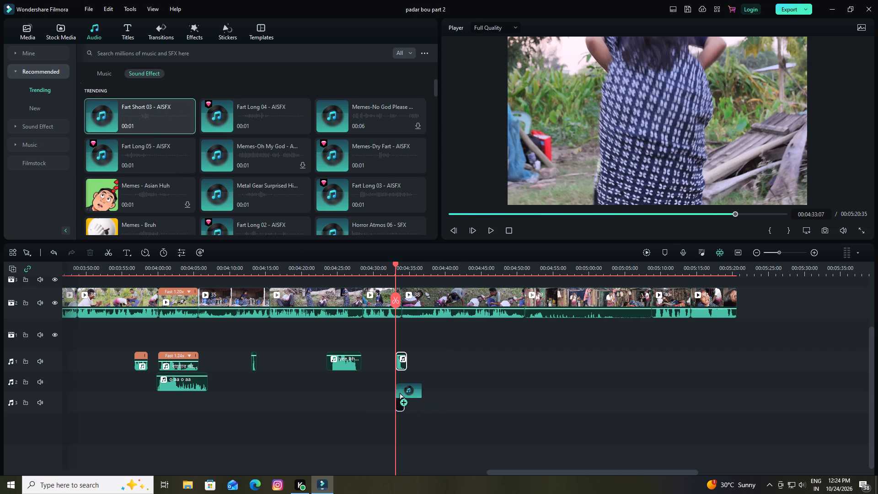
left_click_drag(396, 391, 396, 380)
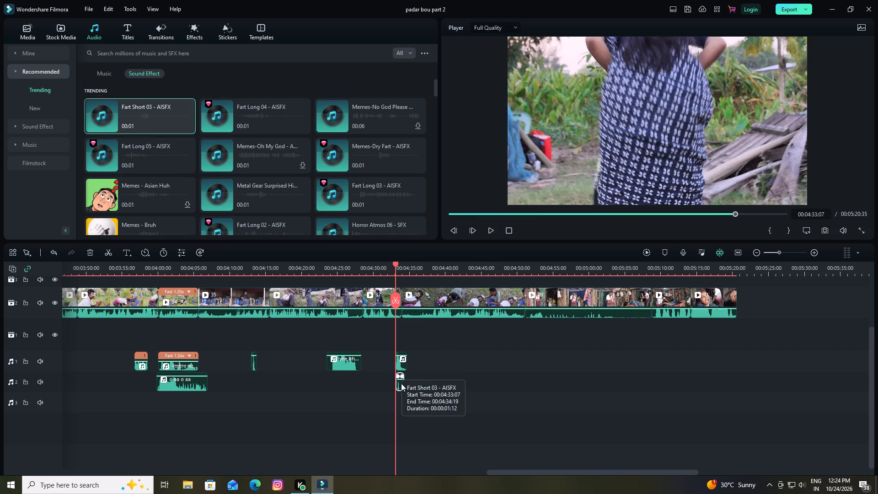
Raise the volume of the short fart sound on audio track 2 and play it back into clip 38.
left_click_drag(401, 380, 415, 310)
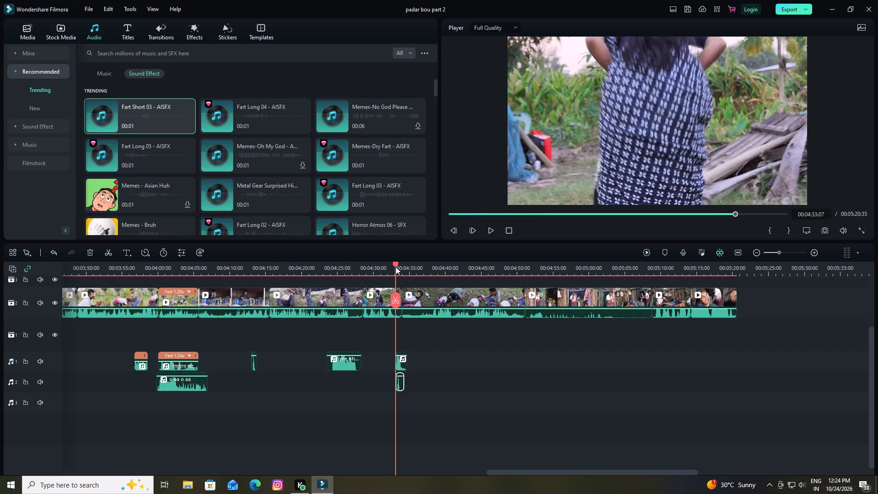
left_click(396, 267)
key("space")
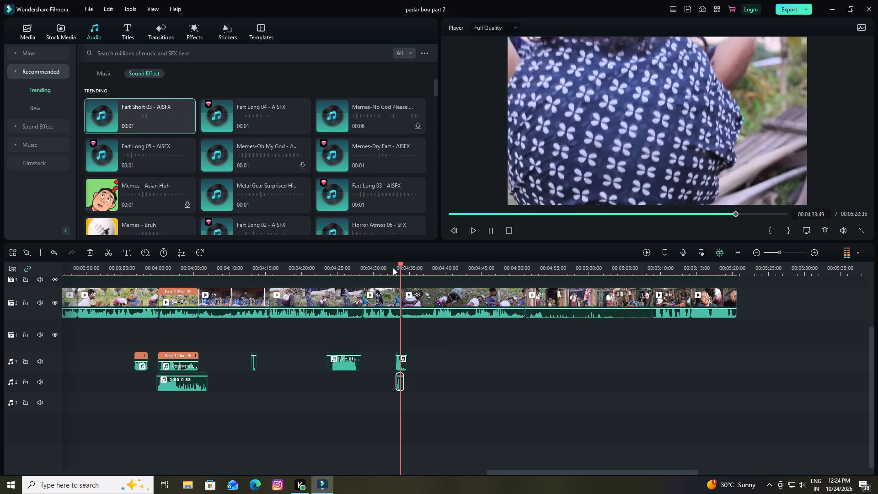
key("space")
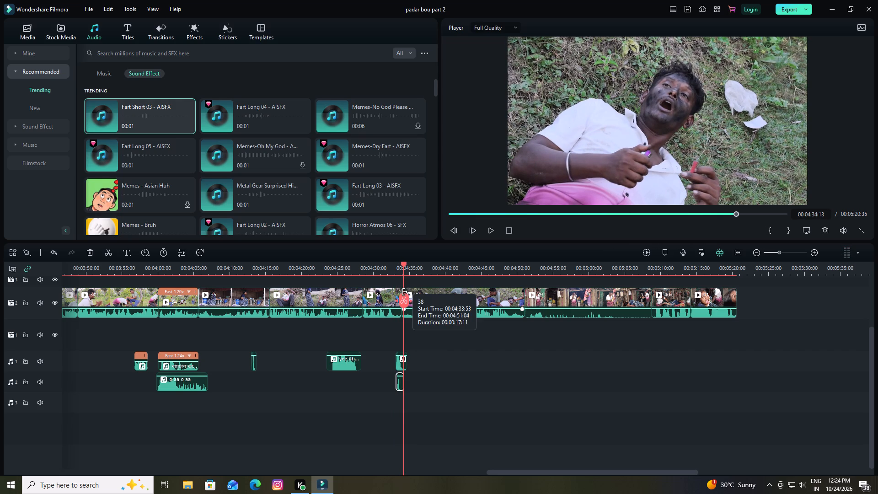
Search sound effects for "boom", place "Explosion" on audio track 3 at 00:04:33:53, where clip 38 starts, and raise its volume.
left_click(403, 266)
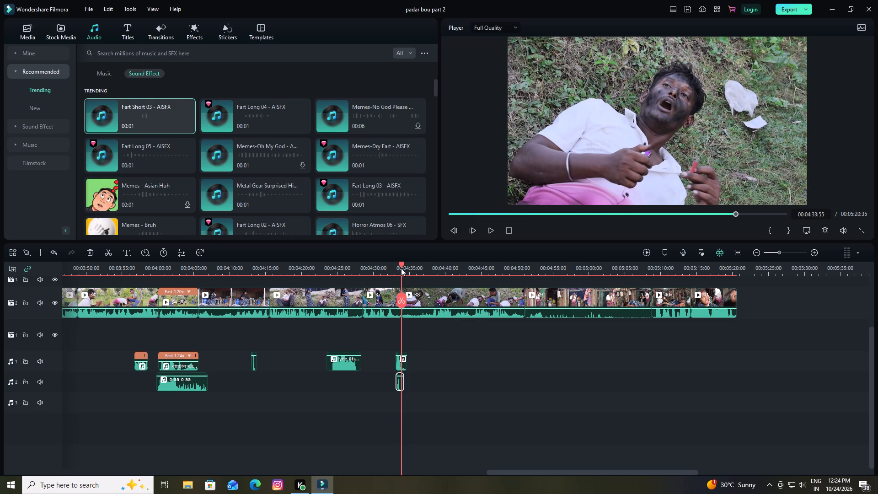
key("Right")
key("Right")
key("Right")
key("Right")
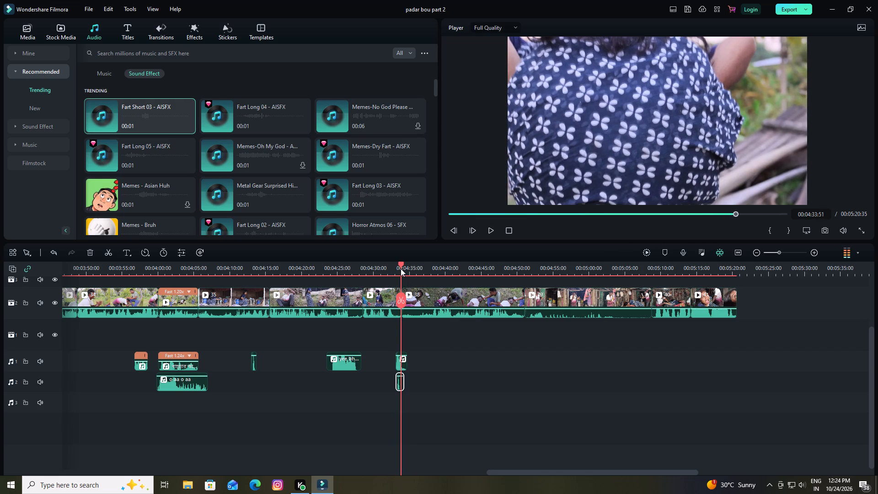
key("Right")
key("Right")
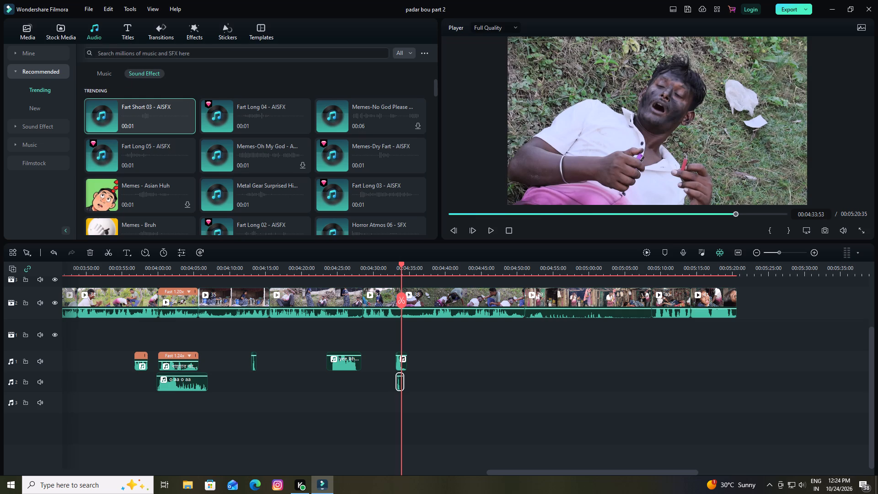
left_click(141, 50)
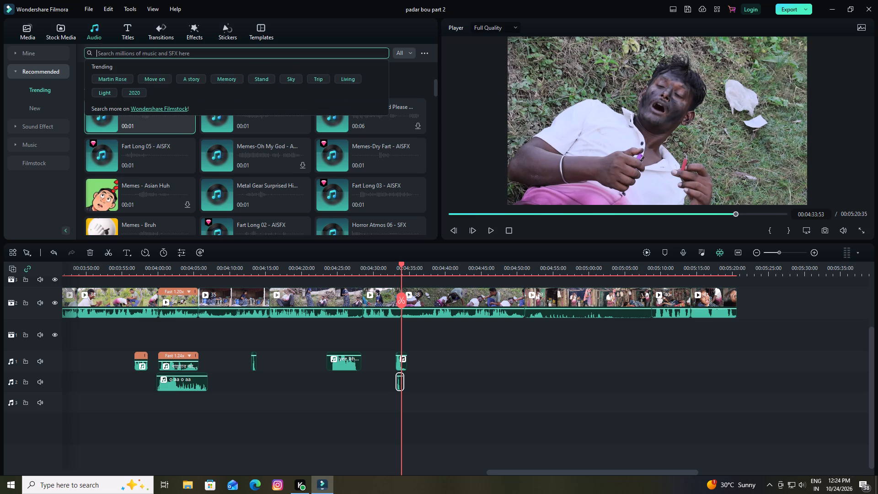
type("boom")
key("Return")
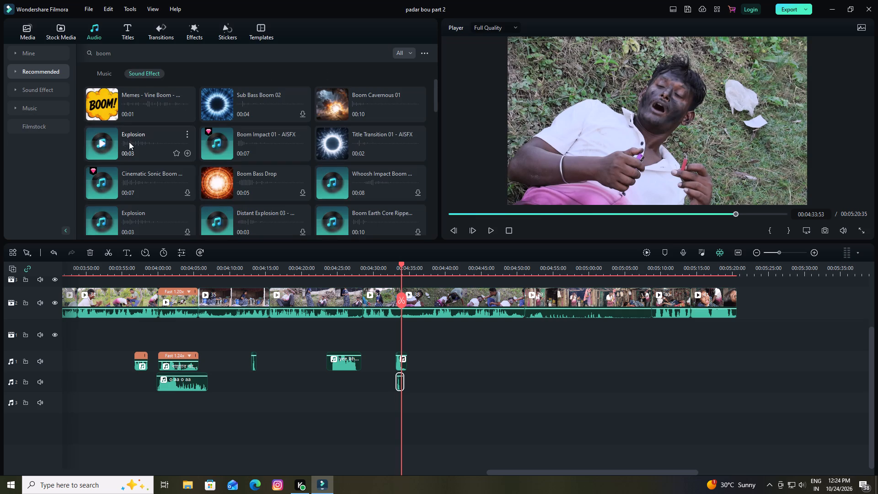
left_click_drag(129, 142, 401, 404)
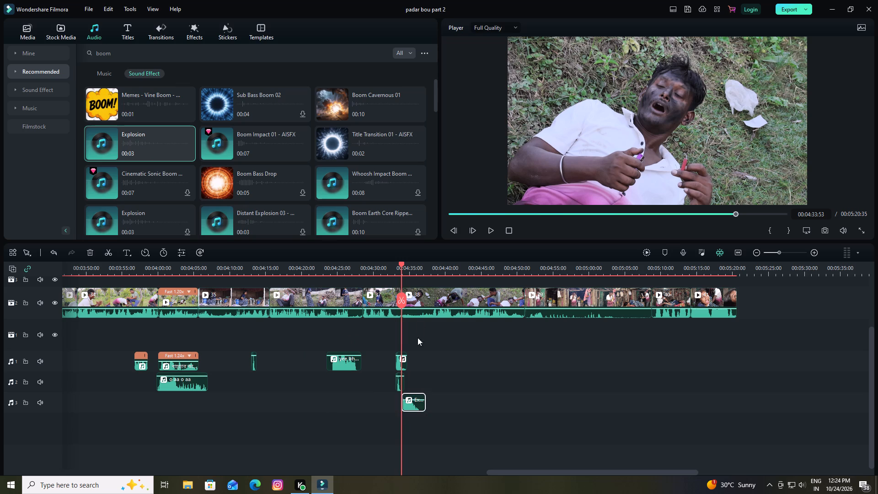
left_click_drag(412, 400, 415, 366)
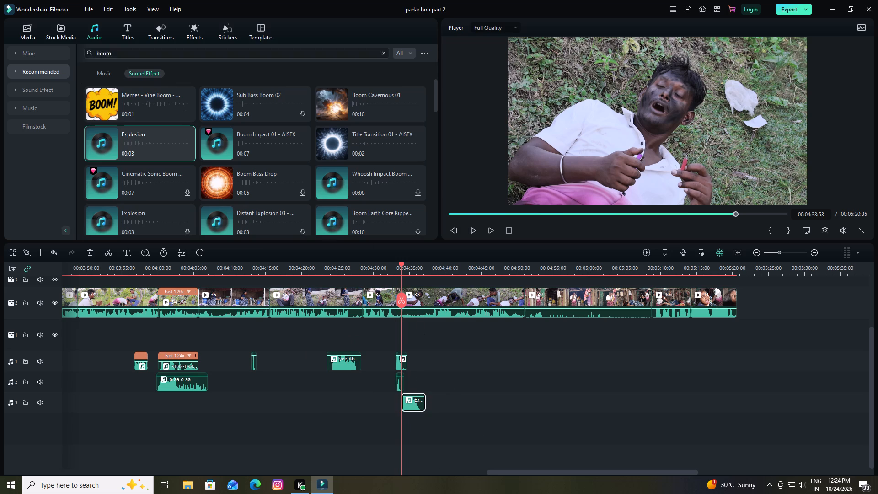
Search the project media for "baby", place "baby hasi" on a new audio track 4 at clip 38's start, and raise its volume to 12.00 dB.
left_click(152, 49)
left_click(31, 33)
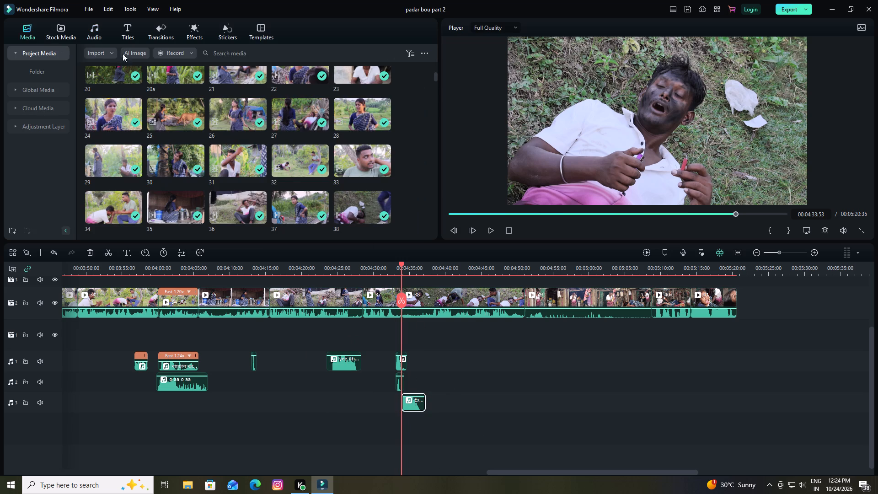
left_click(270, 55)
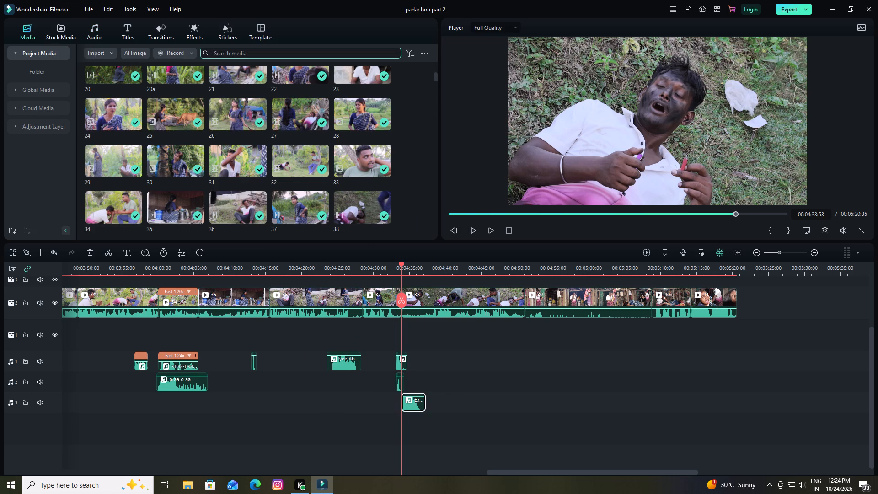
type("baby")
key("Return")
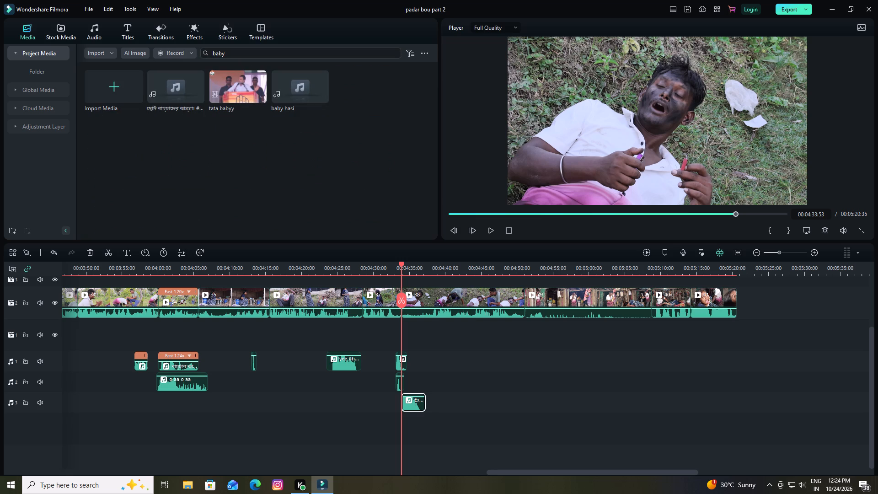
left_click_drag(289, 93, 408, 425)
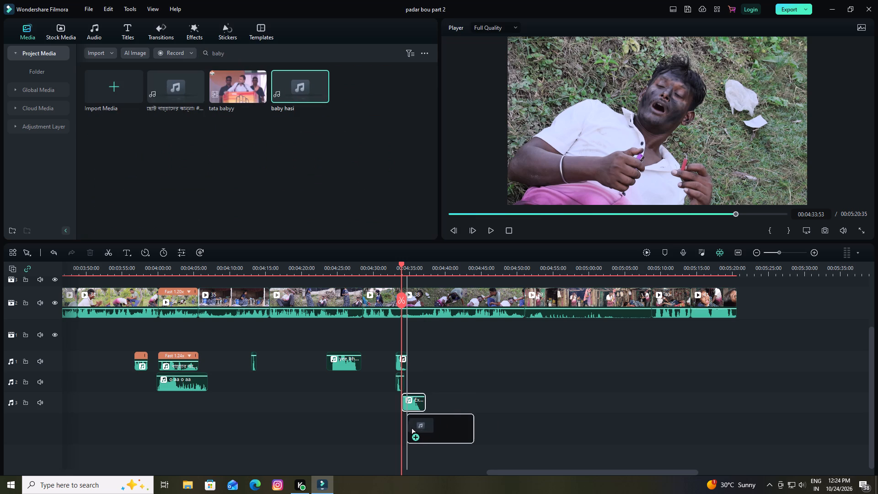
left_click_drag(408, 425, 399, 425)
left_click_drag(425, 422, 428, 381)
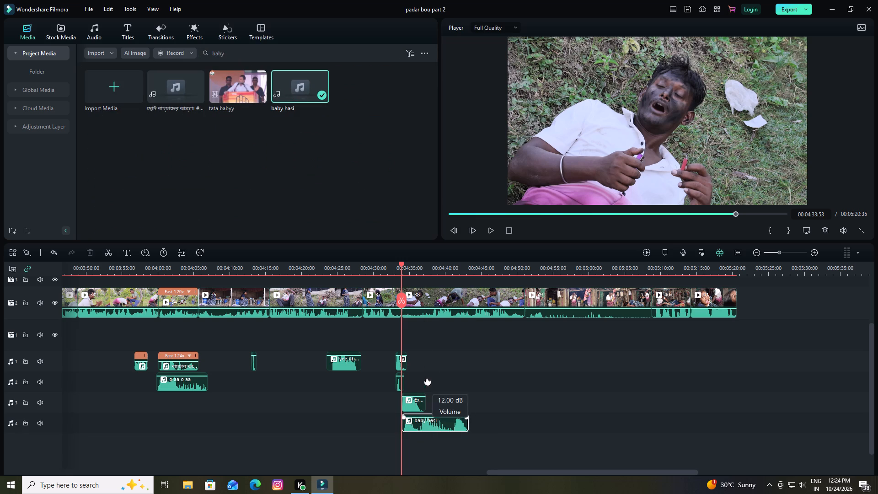
left_click_drag(428, 381, 430, 366)
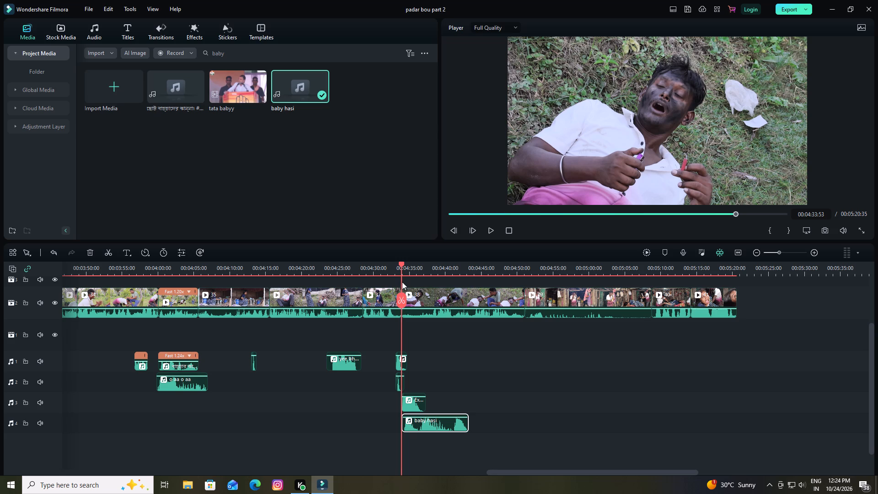
Play back the new sounds, split "baby hasi" at 00:04:38:09 as the man bends down, and delete the part after it.
left_click_drag(401, 264, 378, 274)
key("space")
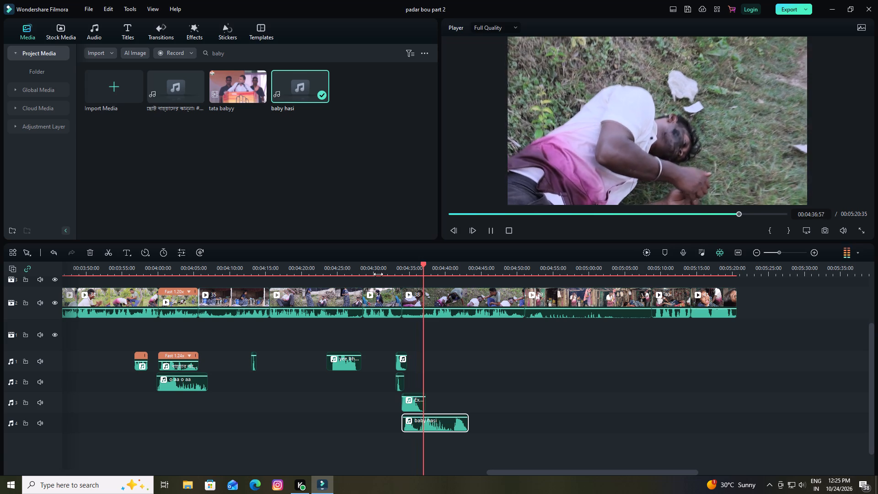
key("space")
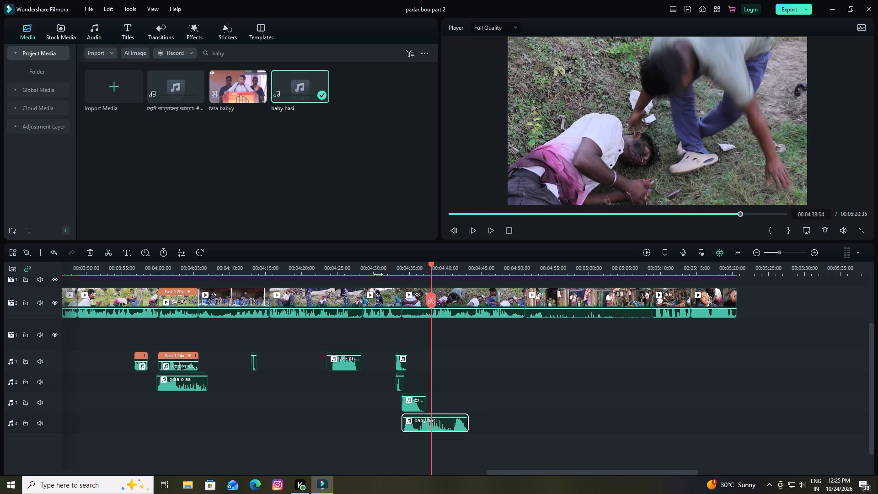
key("Right")
key("Right")
key("Right")
key("Right")
key("Right")
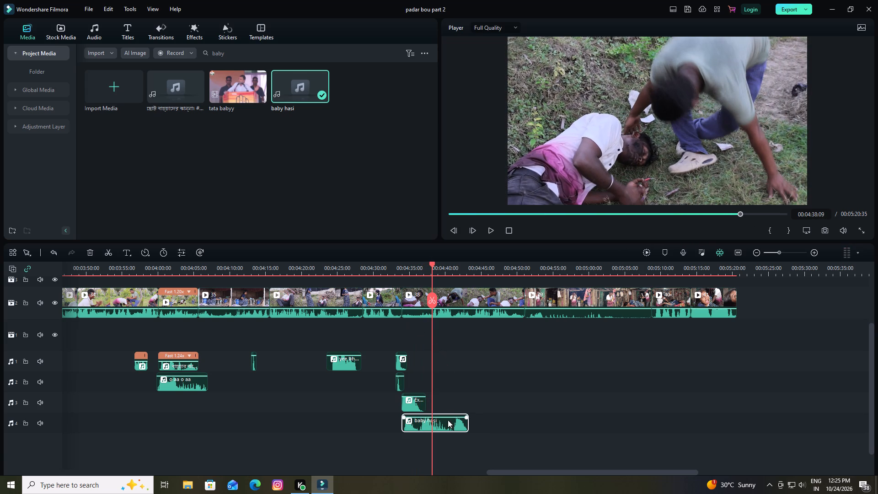
left_click(447, 421)
left_click(432, 302)
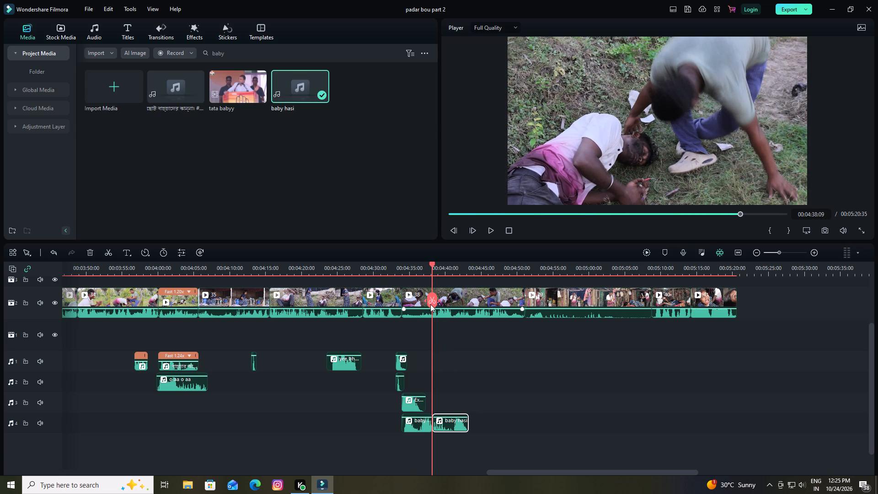
key("Delete")
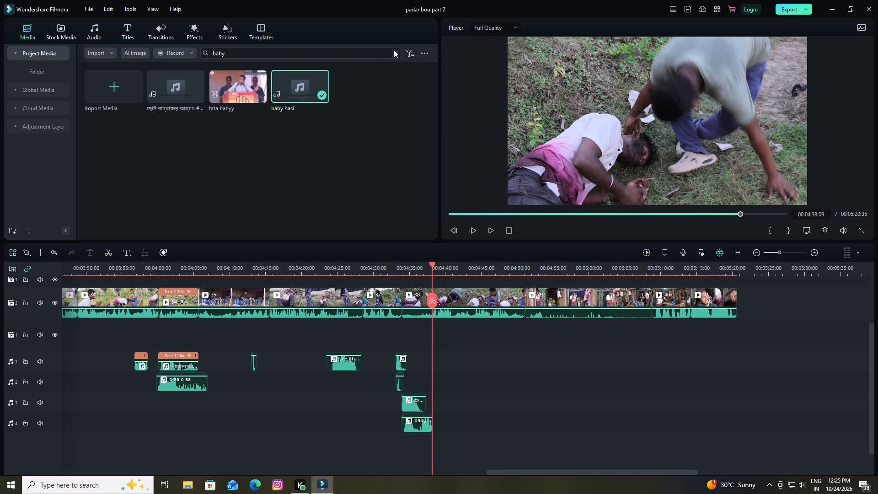
left_click(397, 50)
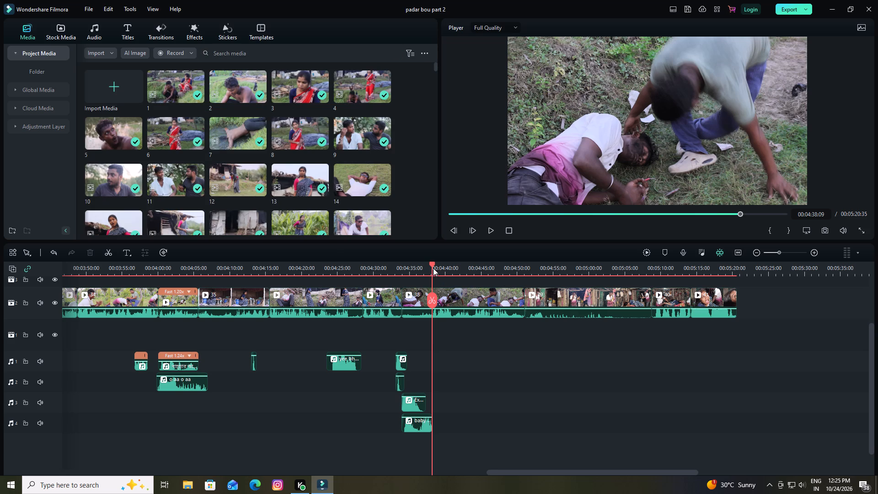
Split clip 38 on video track 2 at 00:04:35:42, while the man lies on his side.
left_click_drag(432, 265, 403, 281)
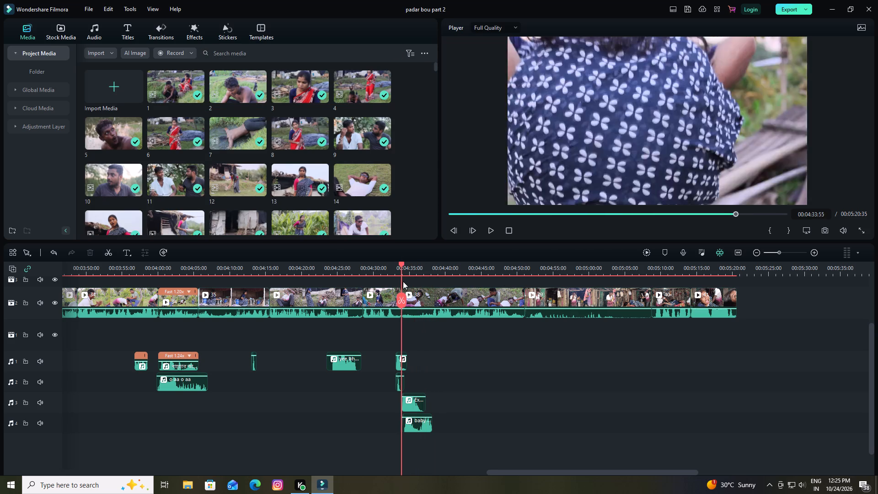
left_click_drag(403, 281, 416, 285)
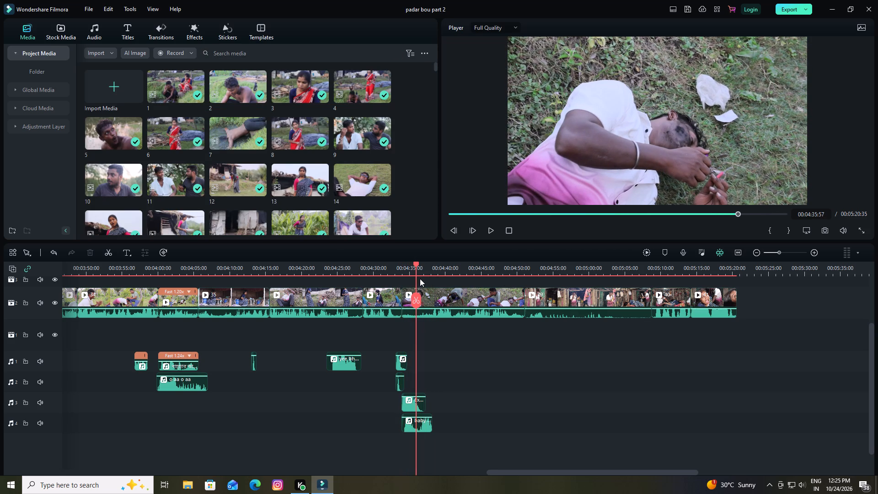
key("Left")
key("Left")
key("Left")
key("Left")
key("Left")
key("Left")
key("Left")
key("Left")
key("Left")
key("Left")
key("Left")
key("Left")
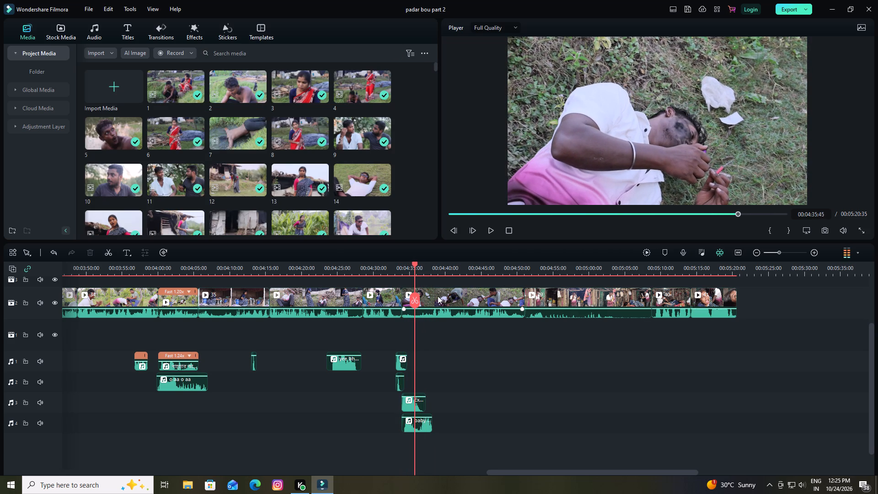
key("Left")
key("Left")
key("Left")
left_click(431, 295)
left_click(414, 303)
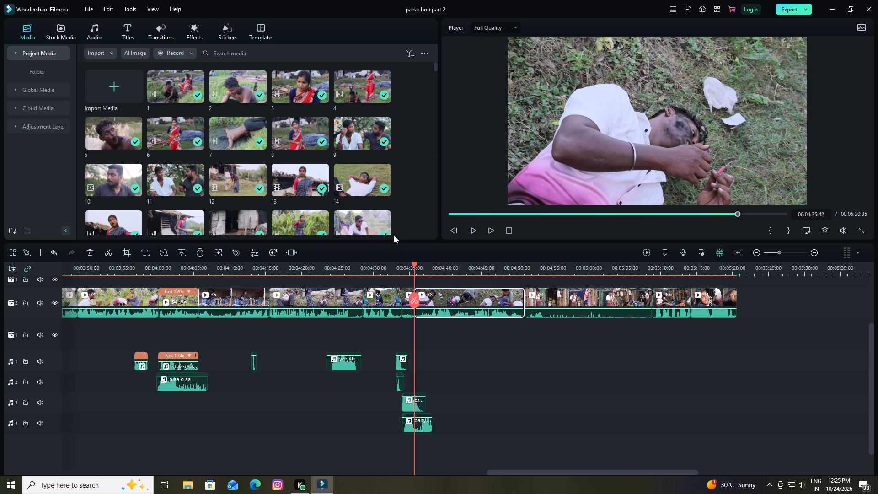
Search effects for "smok", apply the "Mysterious Gigantic T..." smoke next to Light Leak 1 to clip 38's short first part, and save the project.
left_click(197, 34)
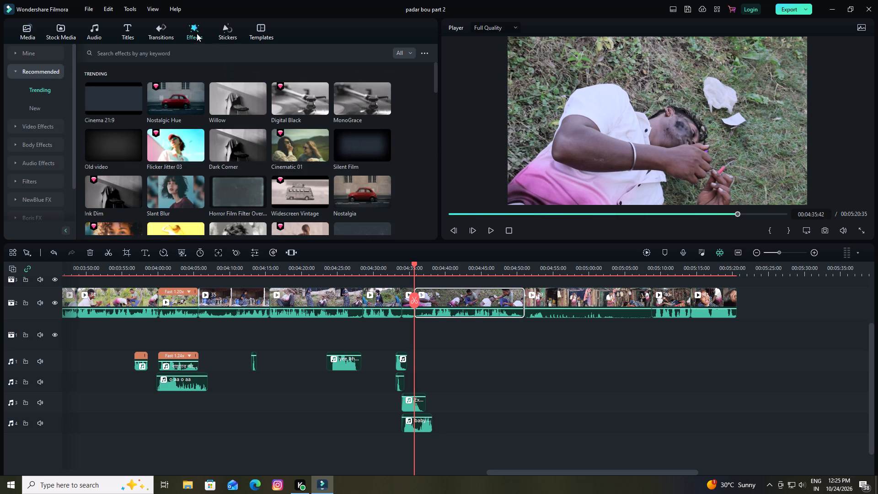
left_click(201, 55)
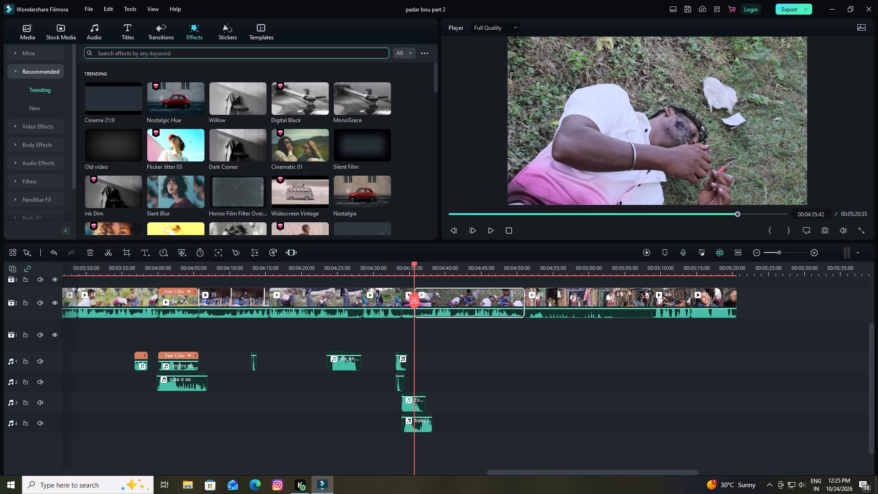
key("s")
type("mok")
key("Return")
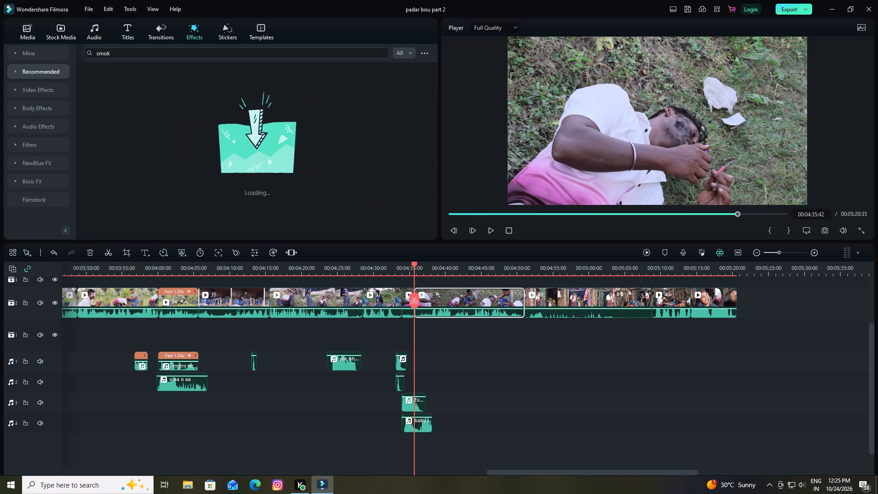
left_click_drag(306, 85, 418, 302)
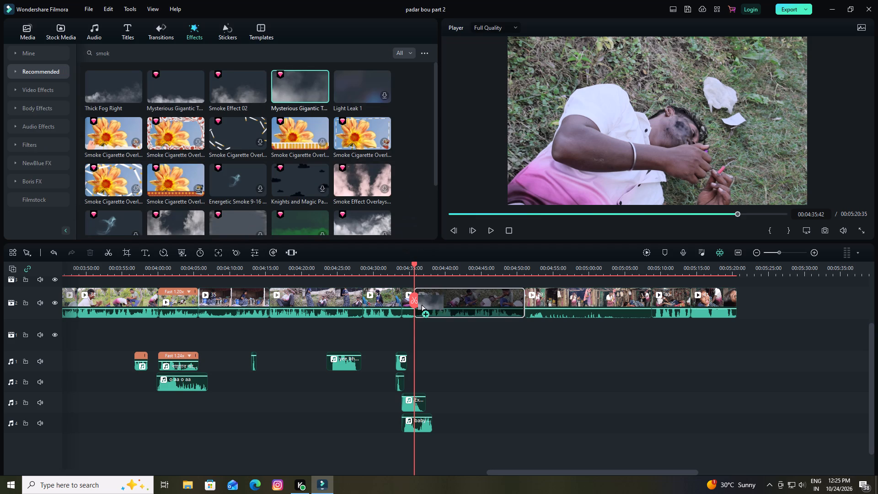
left_click_drag(418, 302, 407, 311)
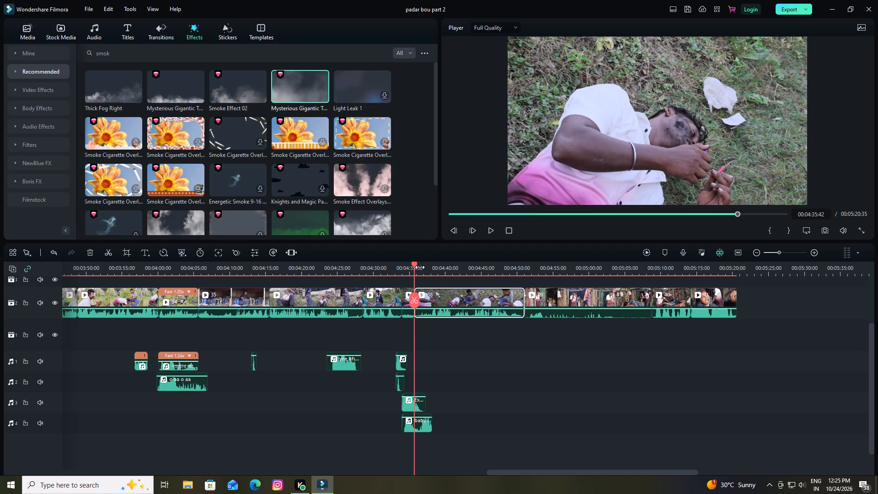
key("ctrl+s")
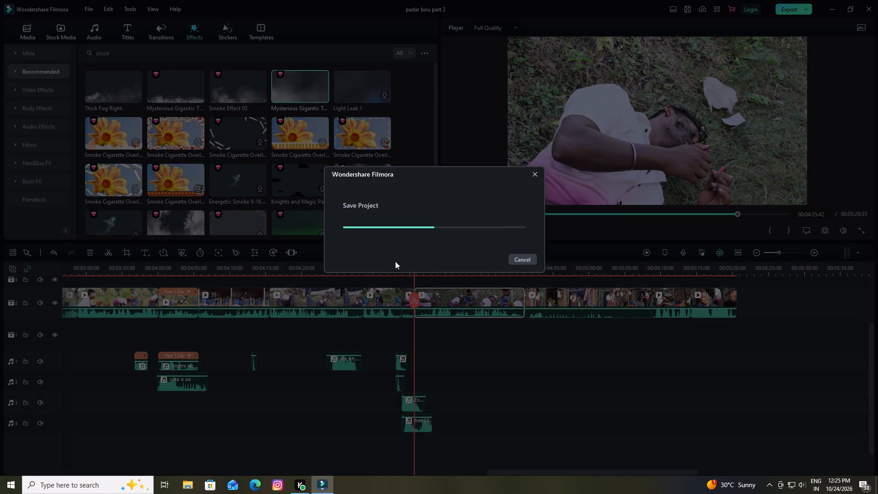
Play the sequence from the end of clip 37 to 00:04:43:18 to check the smoke and sounds.
left_click_drag(412, 263, 394, 272)
key("space")
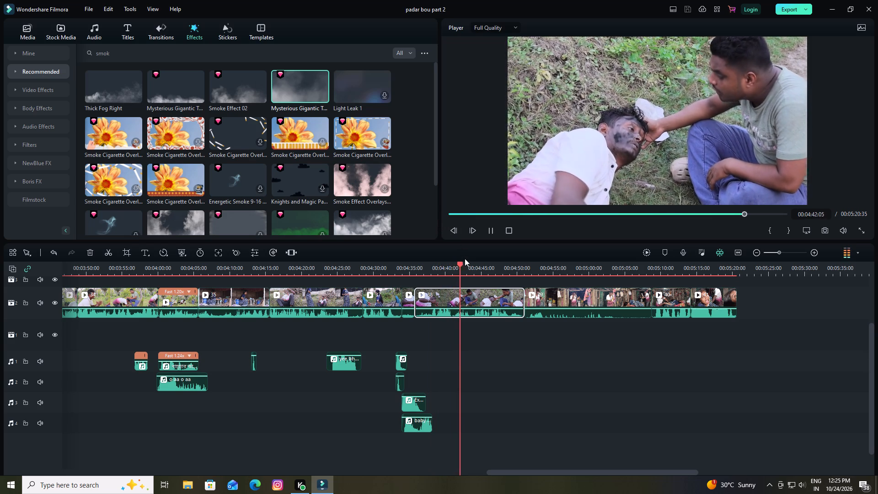
key("space")
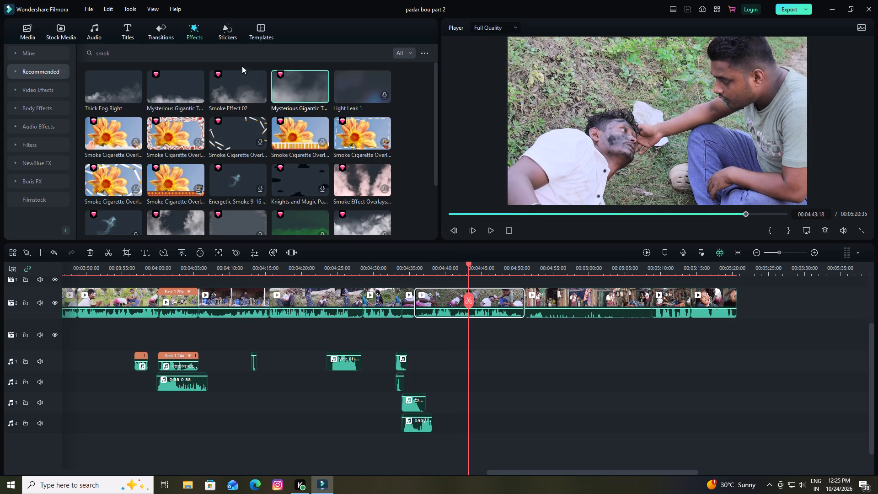
Look through the project media, from the numbered clips past the sound effects and meme videos, for a funny reaction for clip 38.
left_click(25, 26)
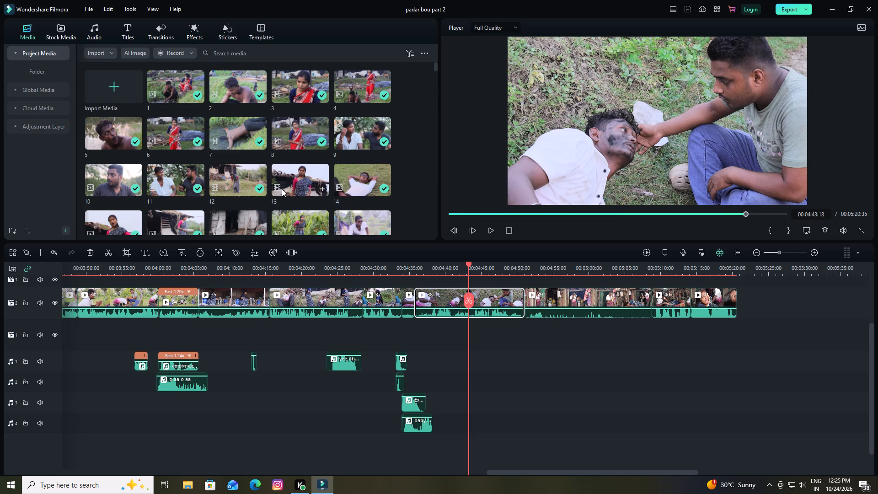
scroll(284, 151, "down", 3)
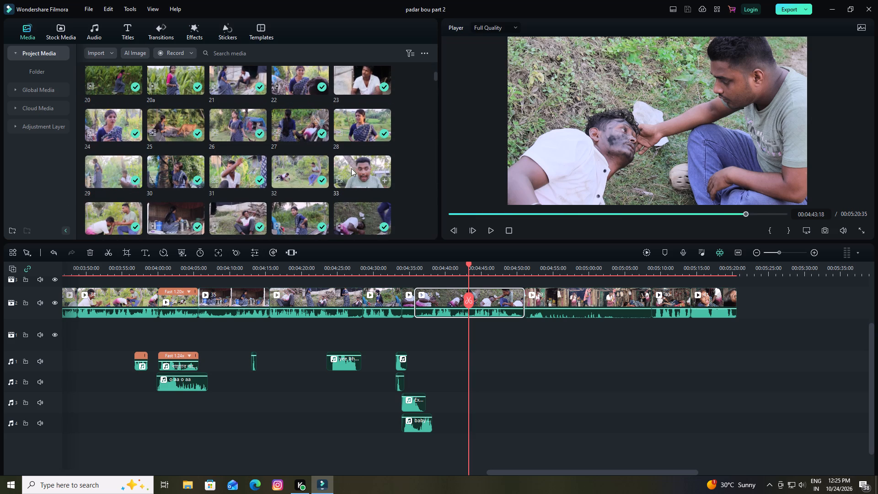
scroll(350, 166, "down", 4)
scroll(348, 166, "up", 1)
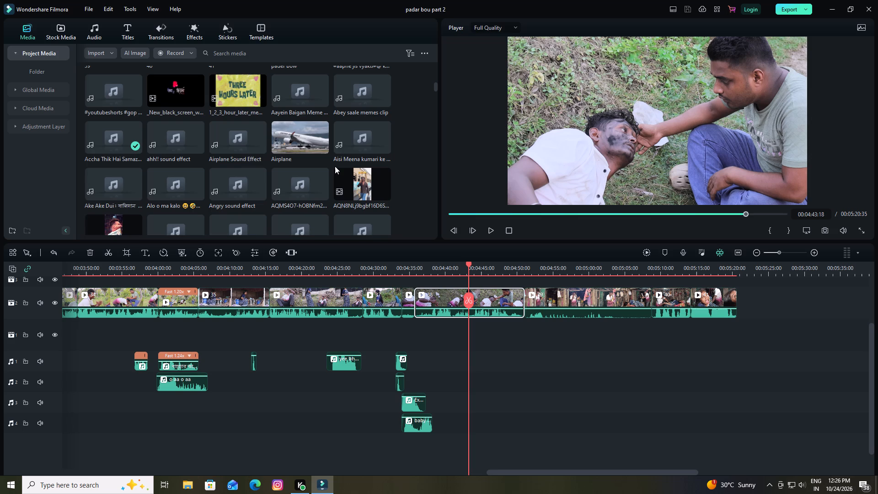
scroll(335, 166, "up", 6)
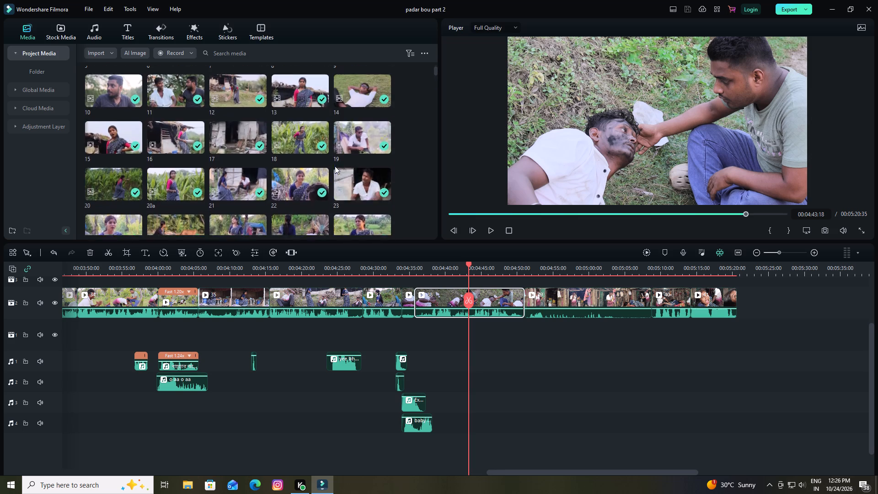
scroll(335, 166, "up", 3)
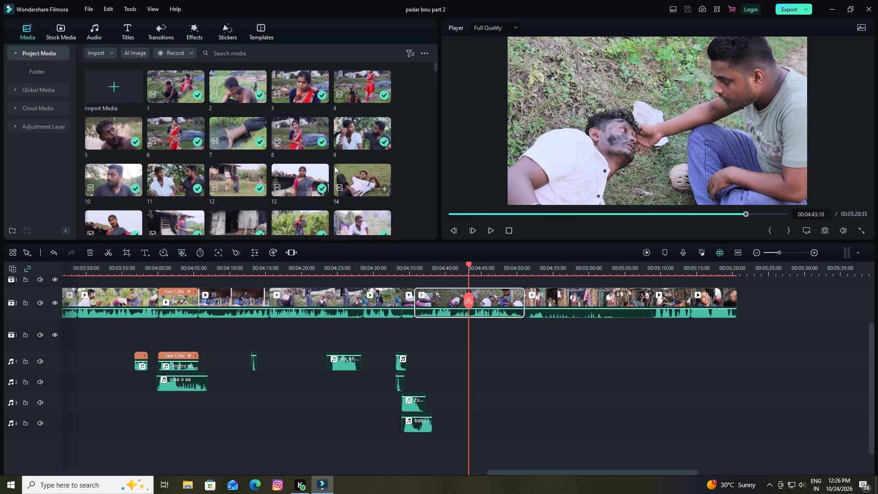
scroll(333, 165, "down", 3)
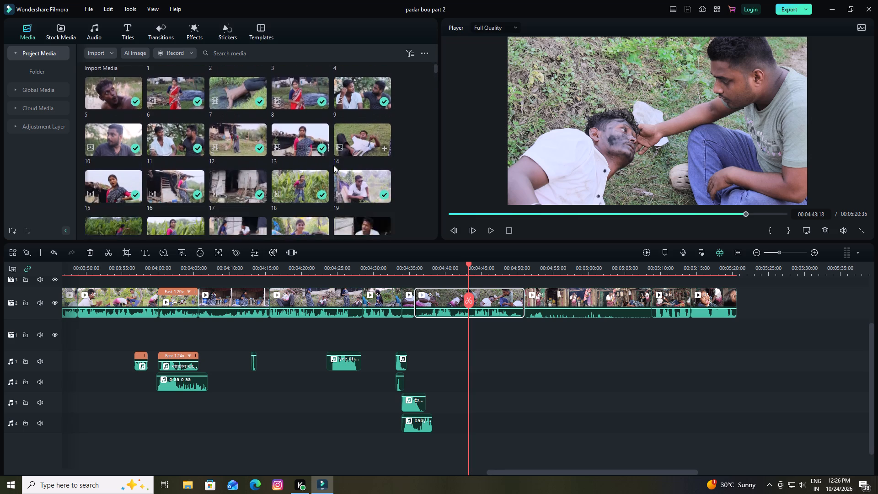
scroll(333, 165, "down", 12)
scroll(332, 166, "up", 1)
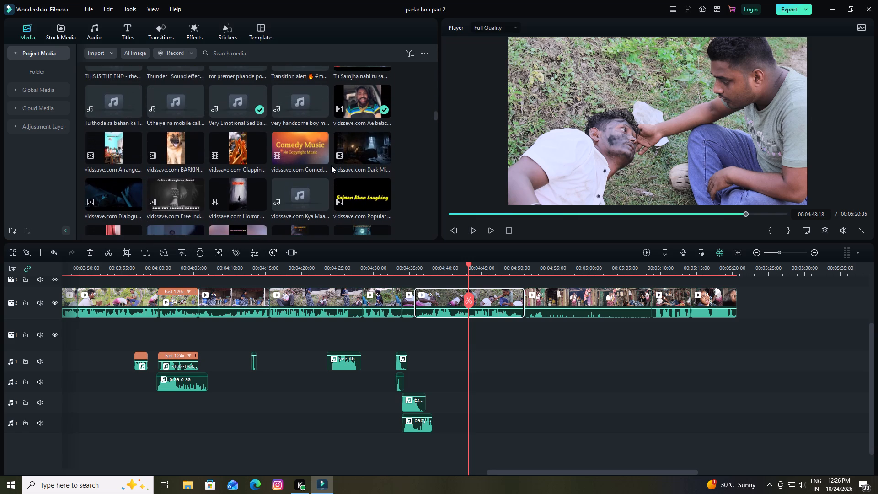
scroll(331, 165, "down", 6)
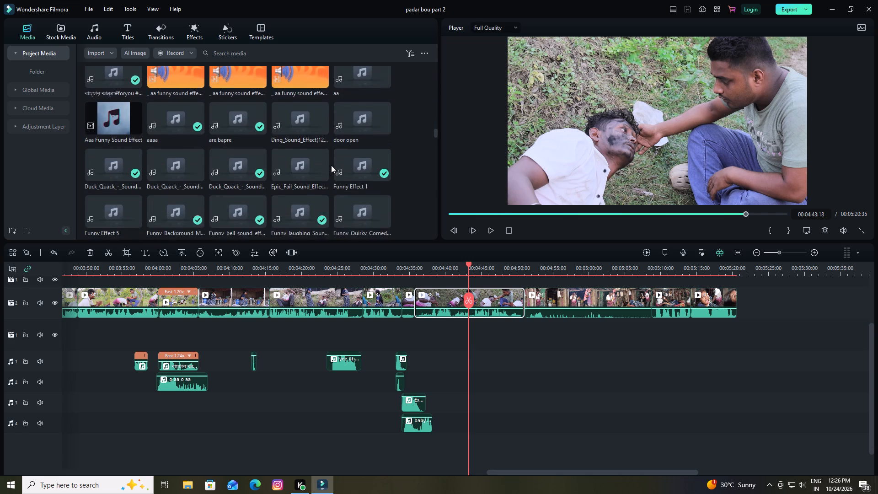
scroll(331, 165, "down", 2)
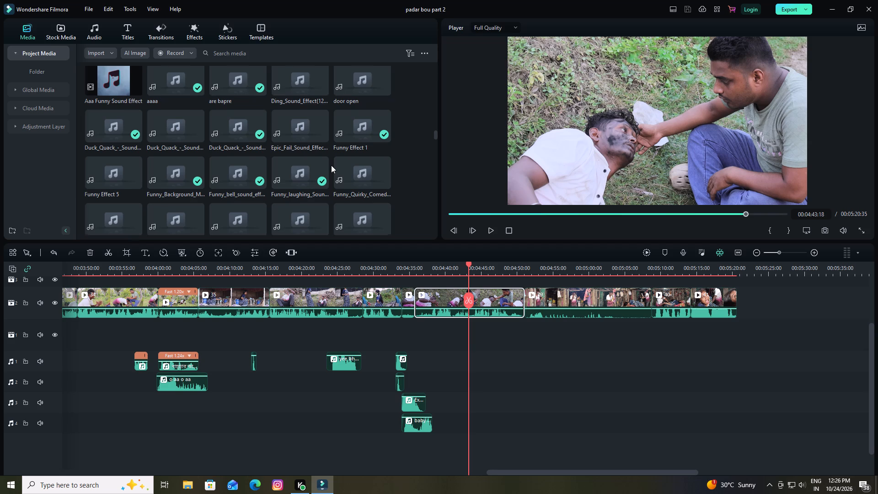
scroll(331, 165, "down", 5)
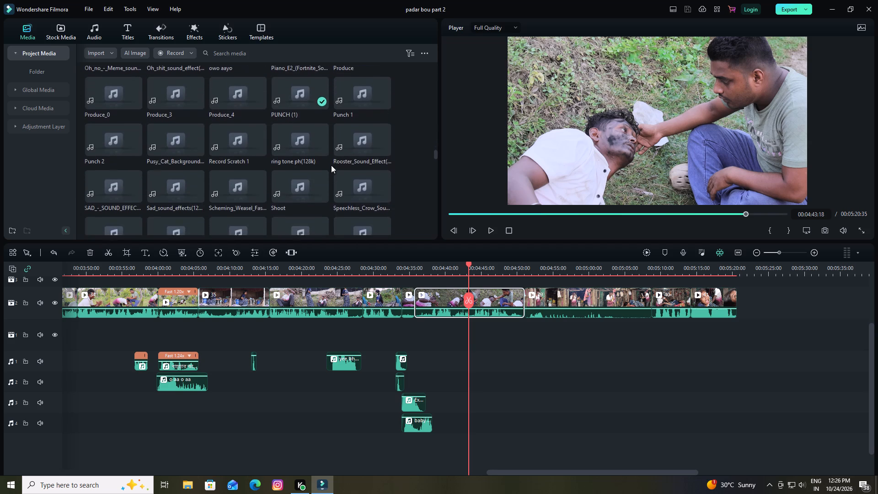
scroll(331, 165, "down", 4)
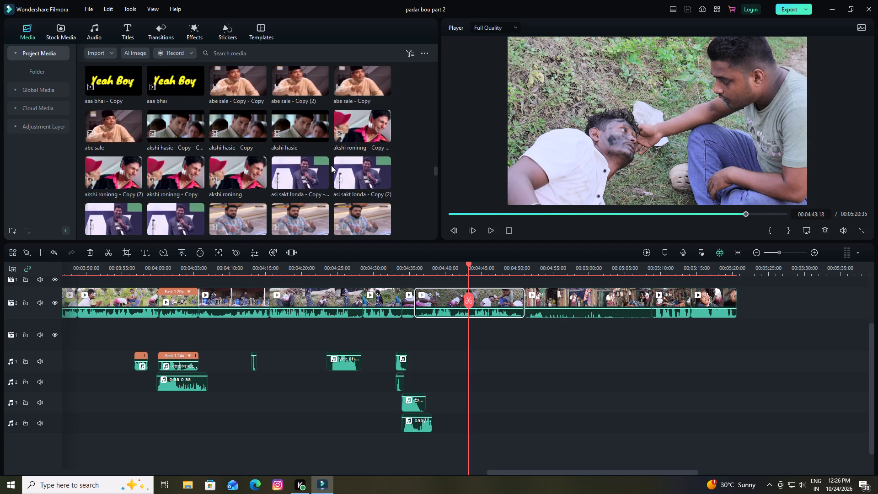
scroll(331, 165, "down", 3)
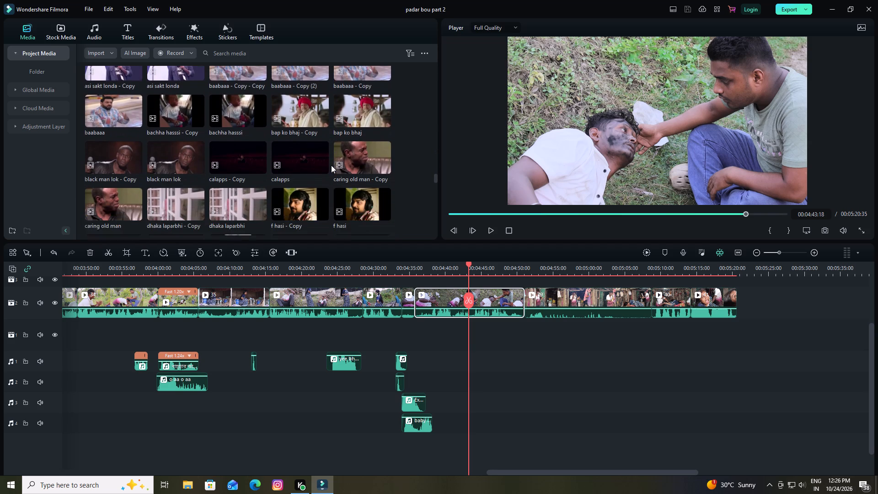
scroll(331, 165, "down", 1)
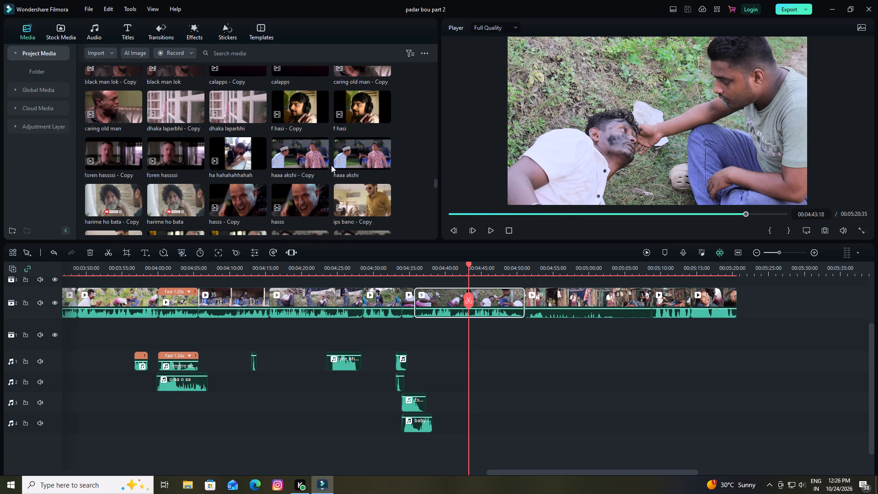
scroll(331, 165, "down", 2)
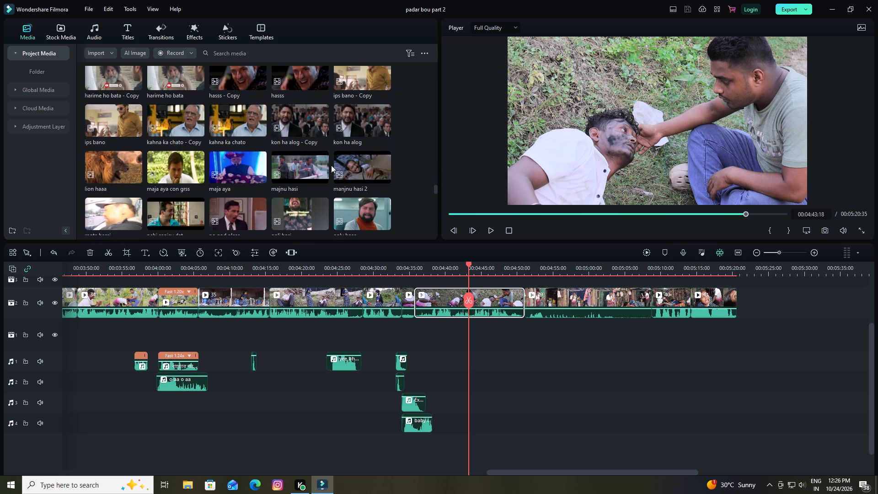
scroll(331, 165, "down", 1)
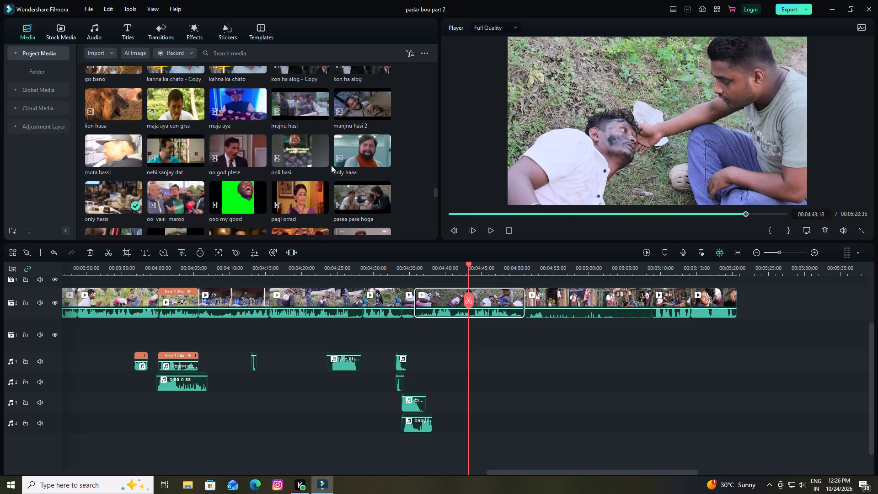
scroll(331, 165, "down", 1)
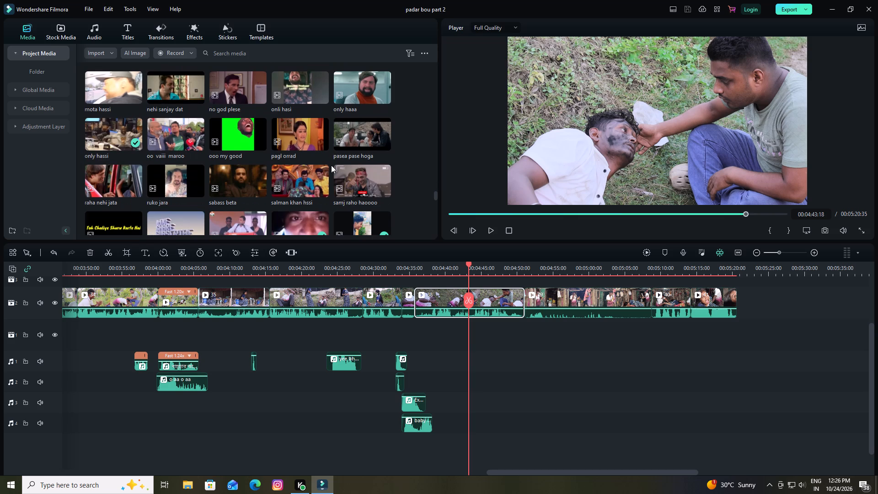
scroll(331, 165, "down", 1)
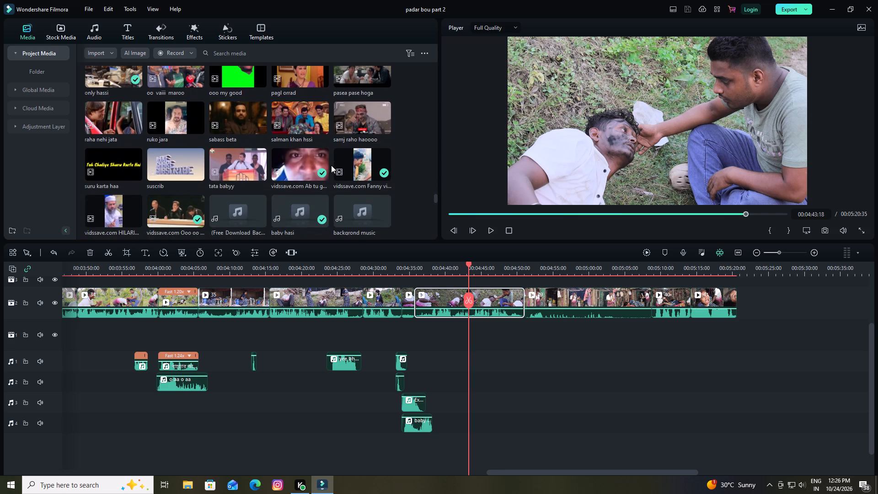
scroll(331, 165, "down", 3)
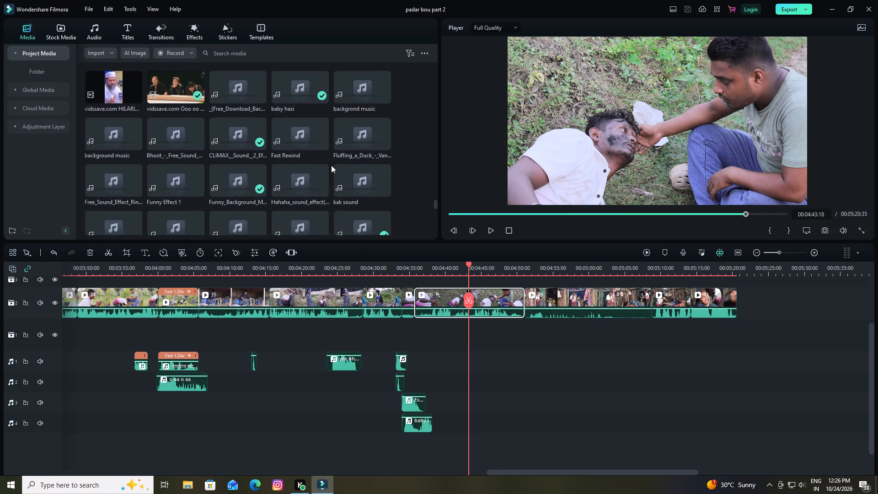
Go back through the meme video clips, from the "vidssave.com" items up to the "aaa bhai" copies, skimming candidates for a laughing reaction.
scroll(331, 165, "up", 3)
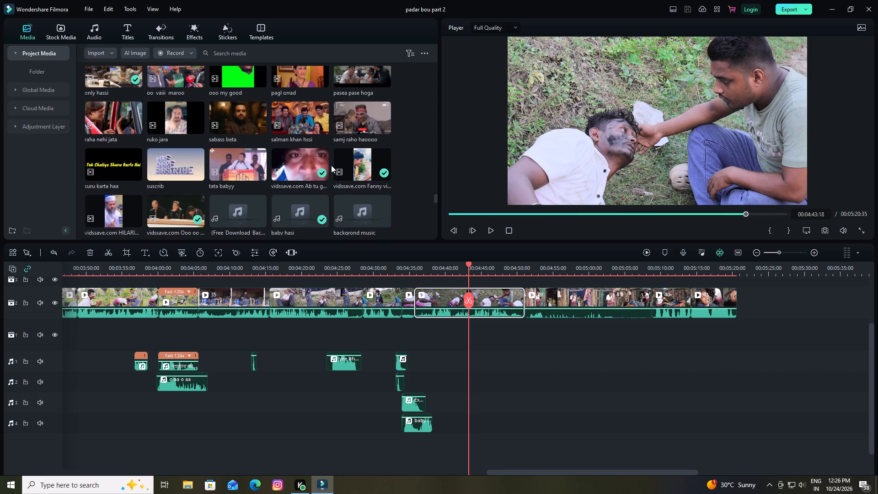
scroll(358, 169, "up", 1)
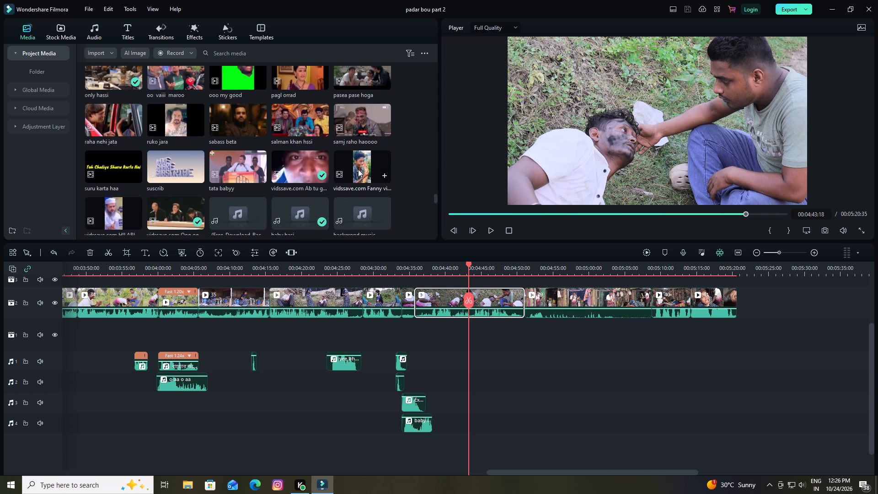
scroll(358, 169, "up", 1)
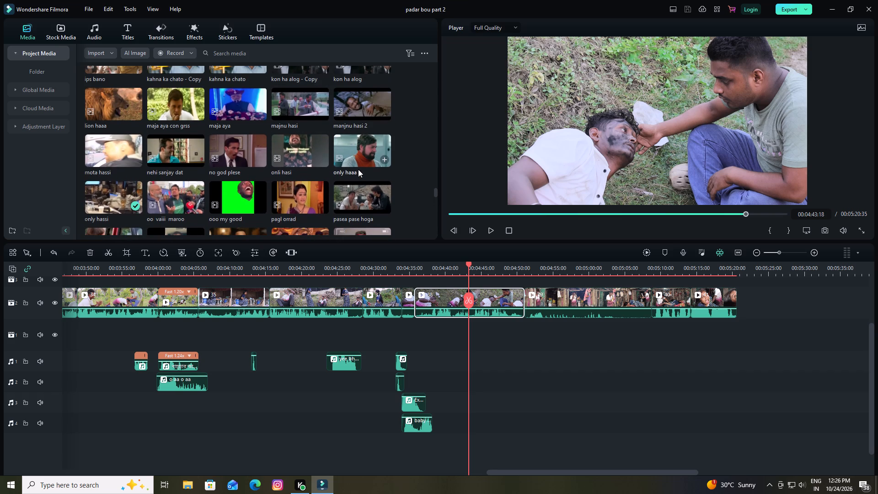
scroll(358, 169, "up", 1)
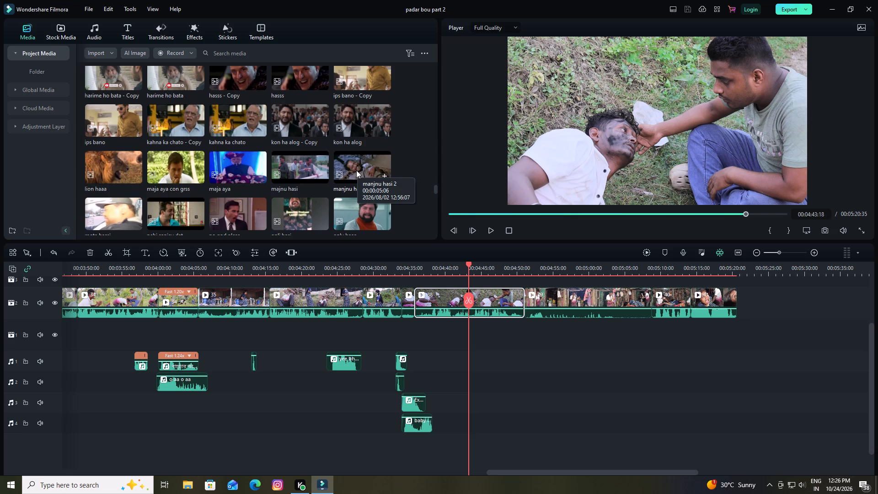
scroll(356, 170, "up", 2)
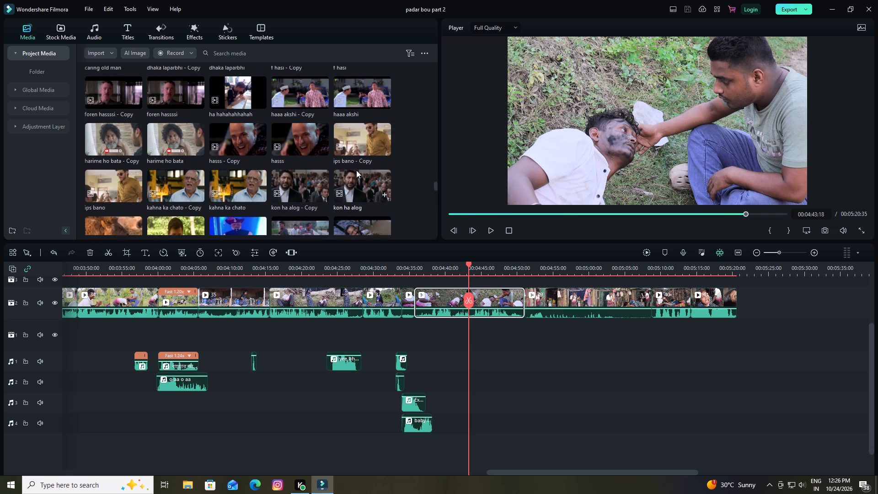
scroll(356, 170, "up", 2)
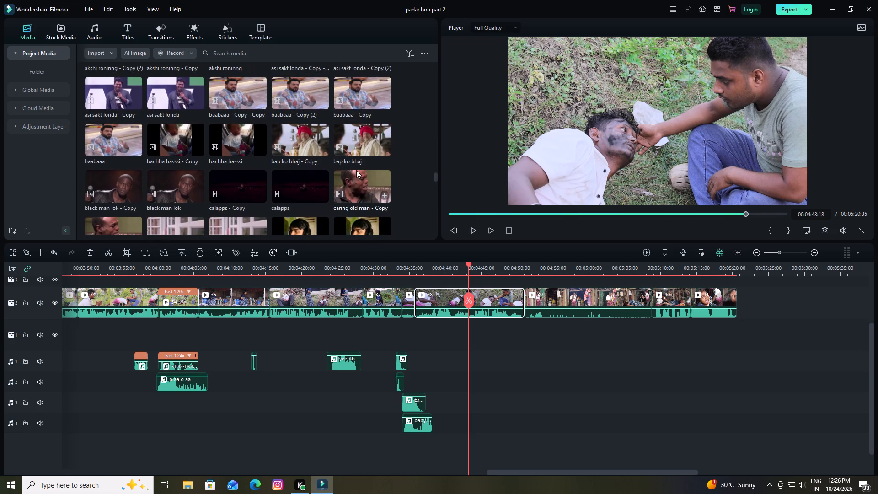
scroll(356, 170, "up", 1)
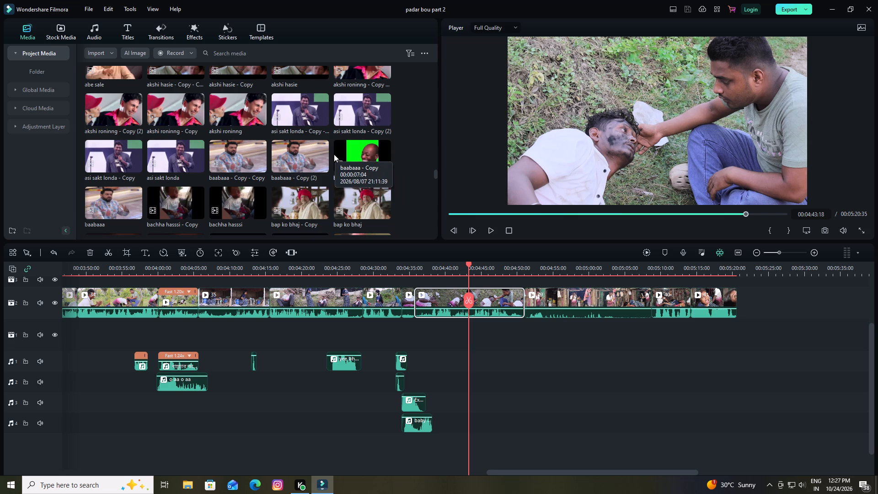
scroll(242, 162, "up", 1)
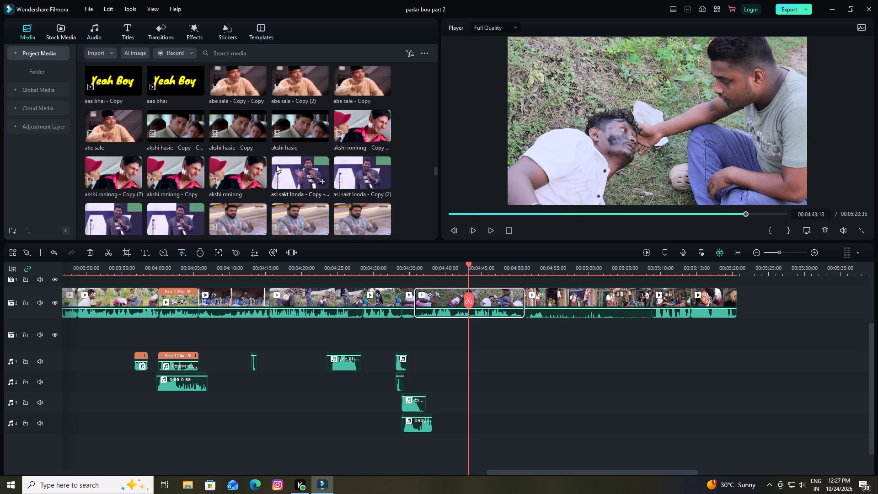
scroll(252, 161, "up", 1)
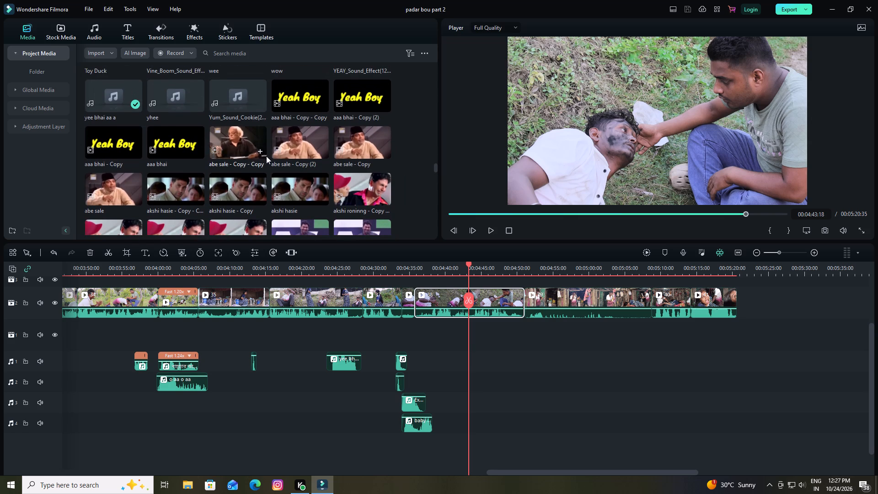
scroll(296, 150, "up", 1)
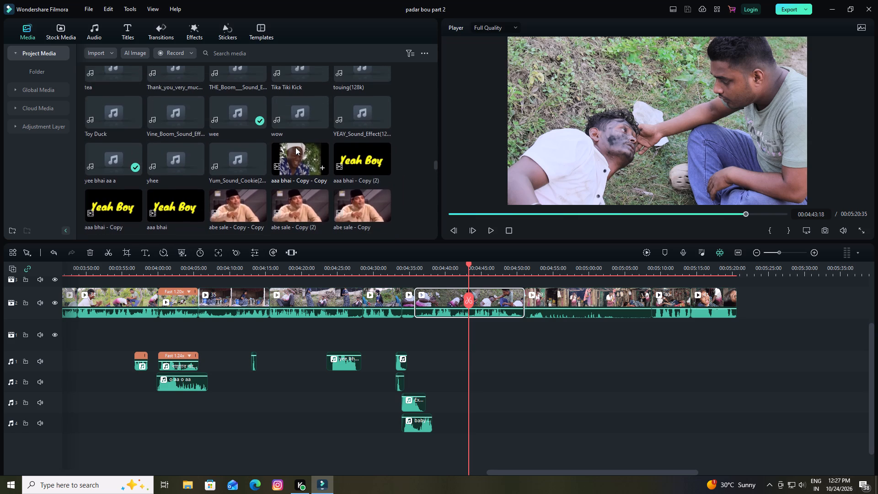
scroll(295, 147, "down", 1)
scroll(295, 147, "up", 1)
Preview "aaa bhai - Copy - Copy", place it on video track 1 under clip 38 at about 00:04:46, and match the project to 1920 x 1080 25fps.
left_click(300, 161)
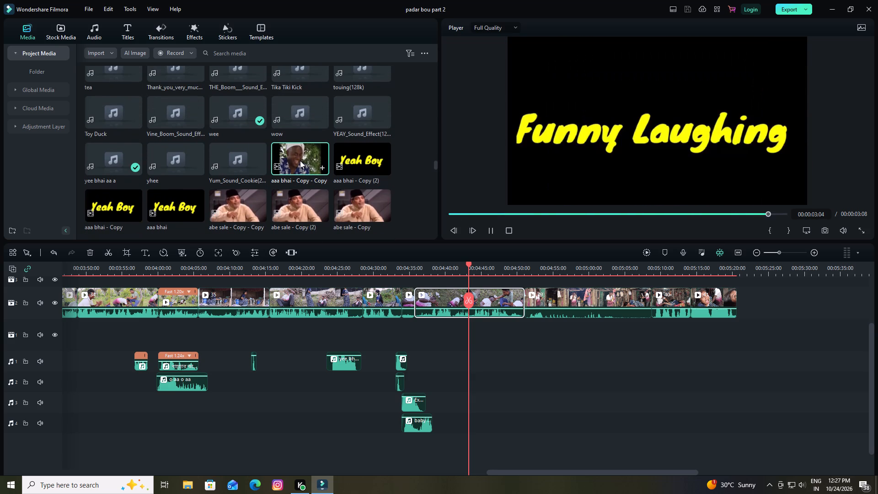
left_click_drag(300, 161, 332, 201)
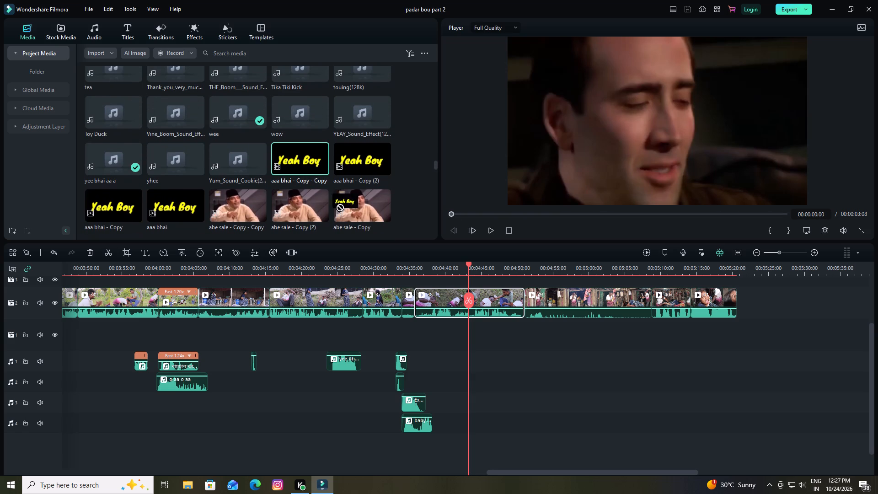
left_click_drag(332, 201, 486, 335)
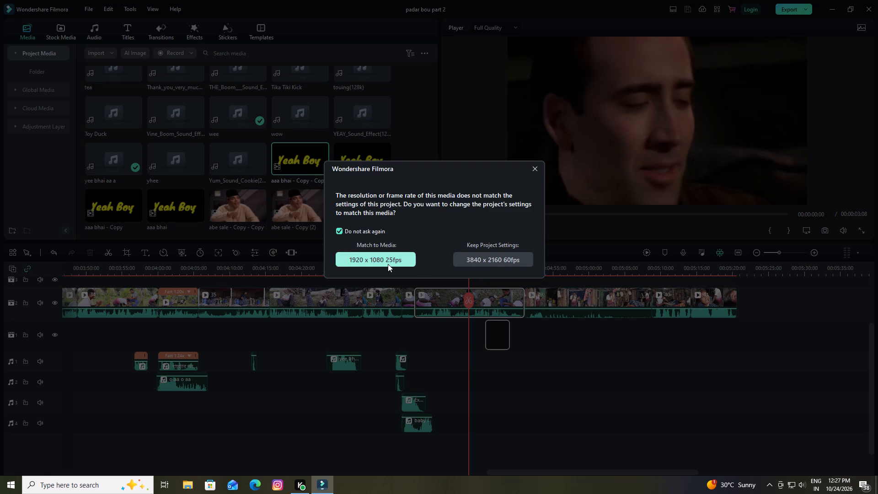
left_click(388, 264)
Detach the audio from the "aaa bhai - Copy - Copy" clip under clip 38 and delete its video part.
scroll(501, 341, "up", 8)
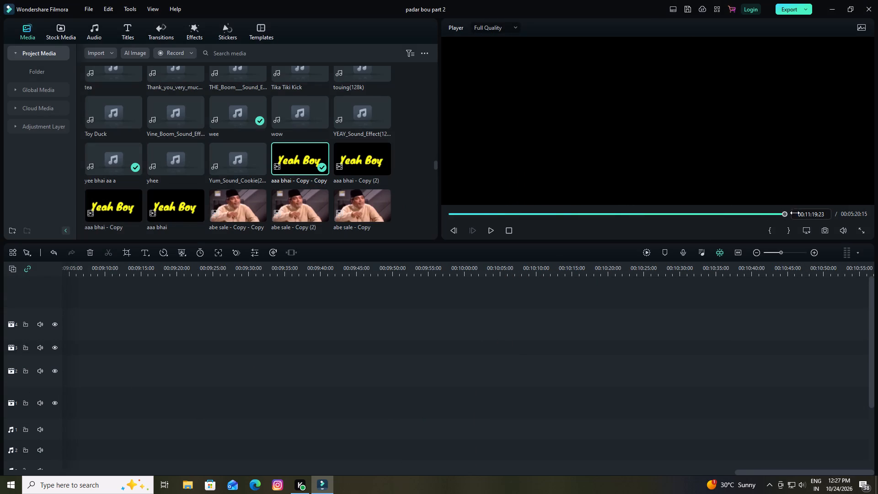
left_click_drag(784, 215, 656, 216)
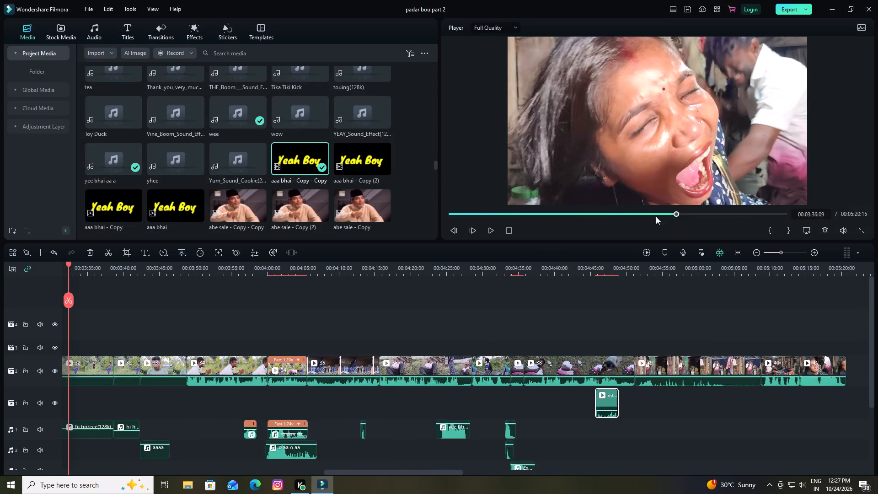
left_click_drag(656, 216, 773, 231)
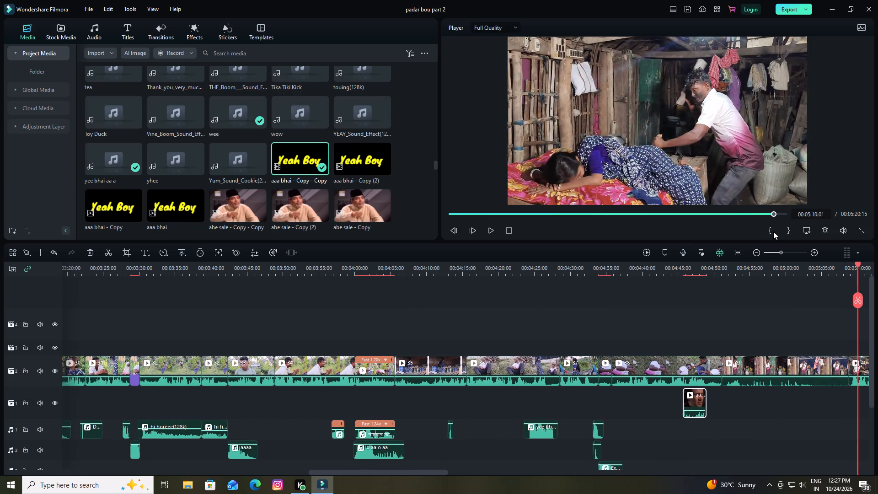
left_click_drag(773, 231, 845, 235)
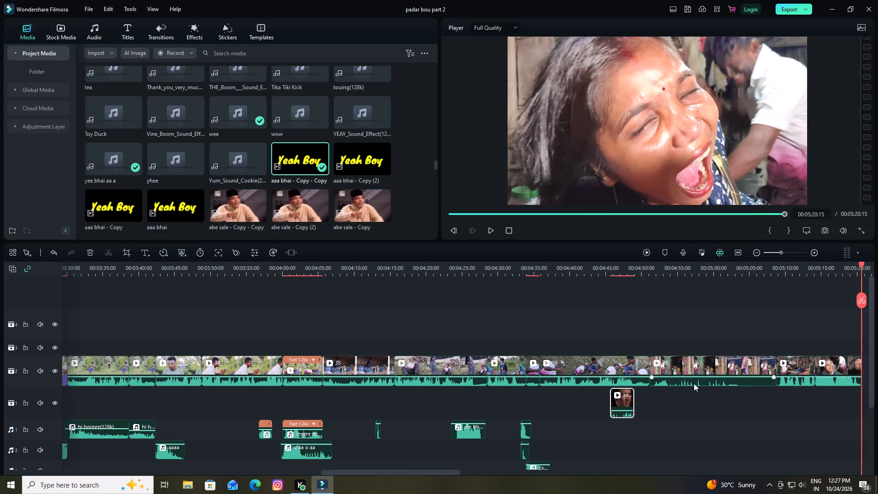
left_click(625, 403)
right_click(625, 403)
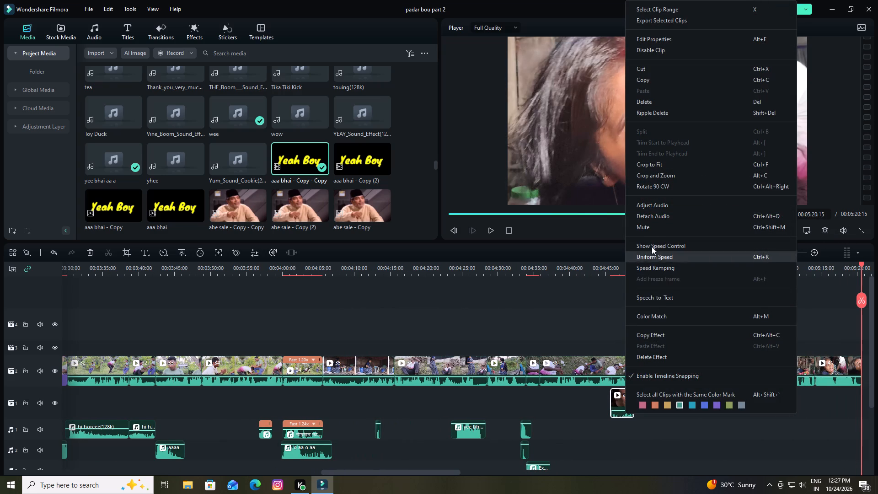
left_click(655, 218)
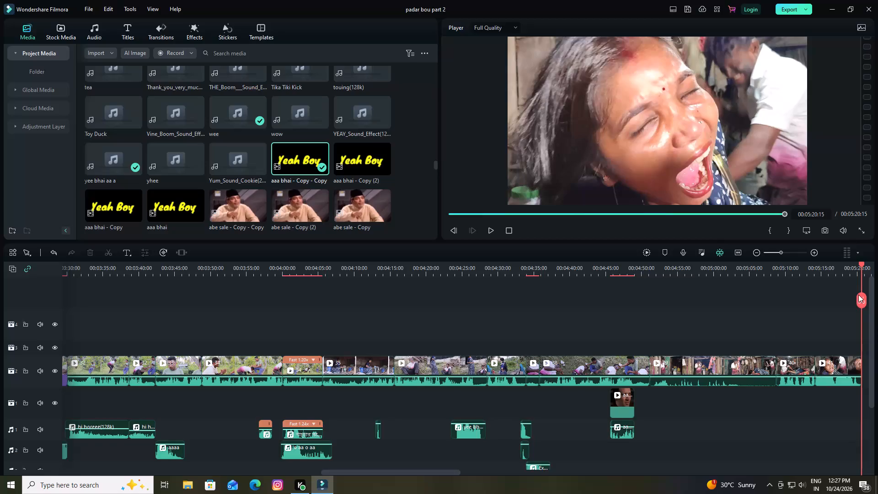
left_click(623, 406)
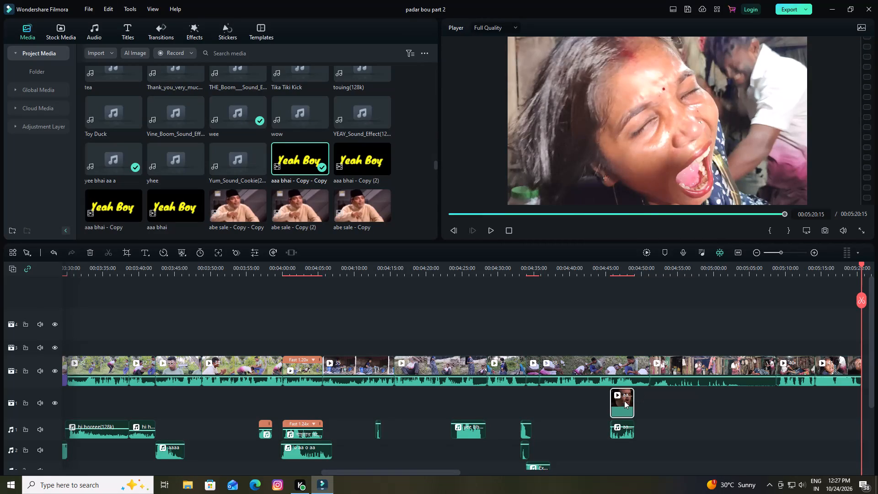
key("Delete")
Split the detached "aaa bhai" audio at 00:04:46:20 and delete the piece before the cut.
left_click_drag(610, 266, 618, 286)
key("Right")
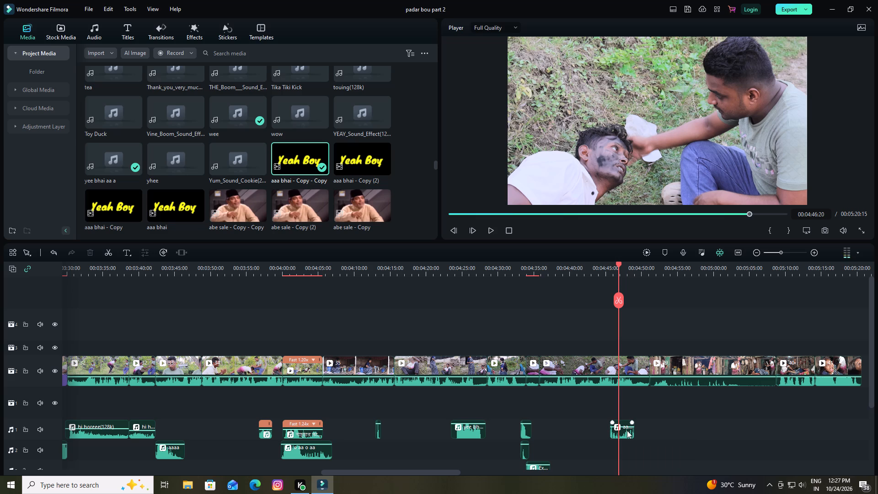
left_click(627, 430)
left_click(619, 303)
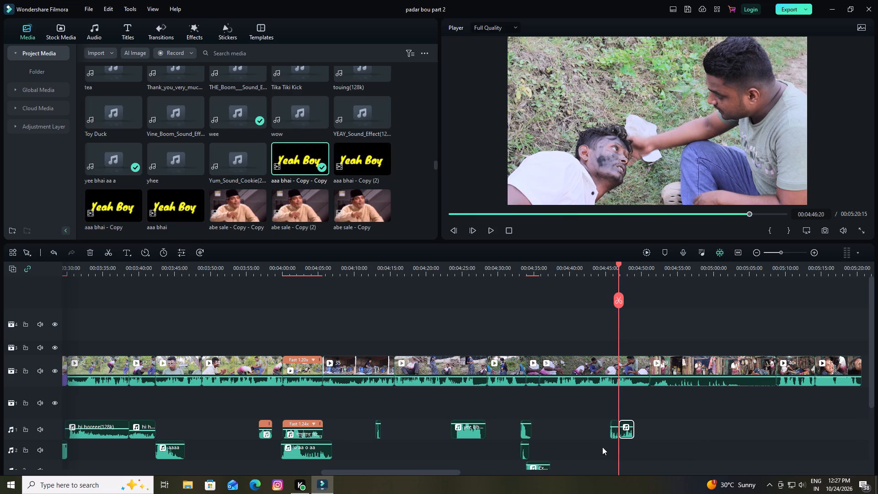
left_click(612, 435)
key("Delete")
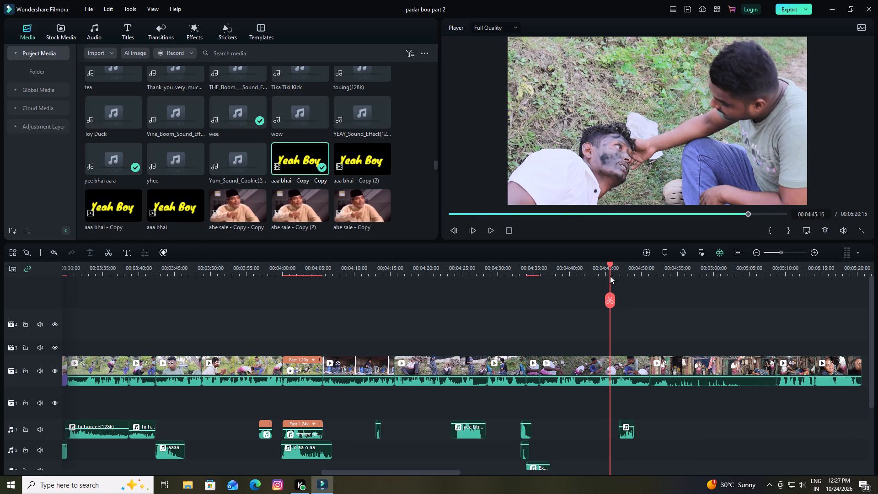
Find the matching moment in clip 38, move the "aaa bhai" audio to start at 00:04:43:03, and play it back.
key("space")
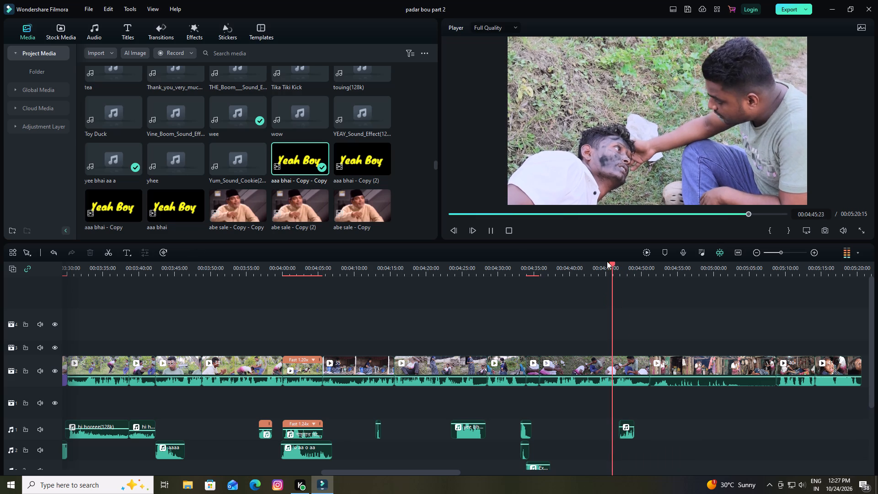
key("space")
left_click_drag(614, 265, 589, 284)
key("space")
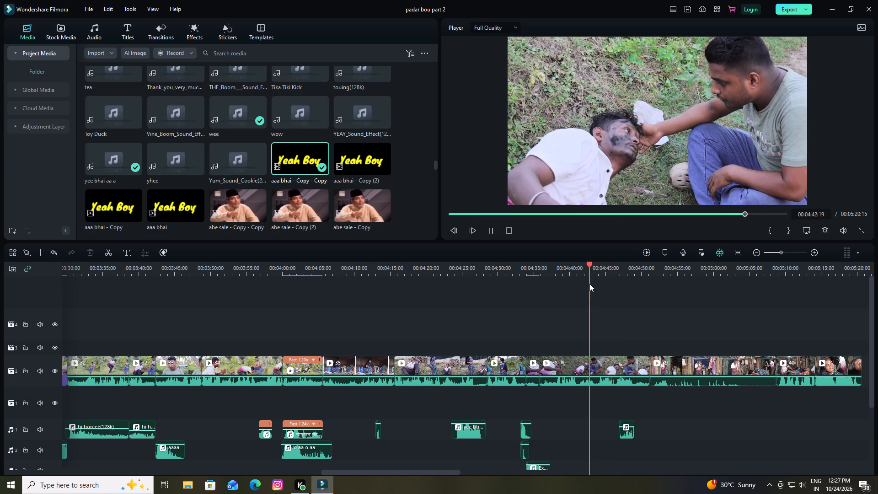
key("space")
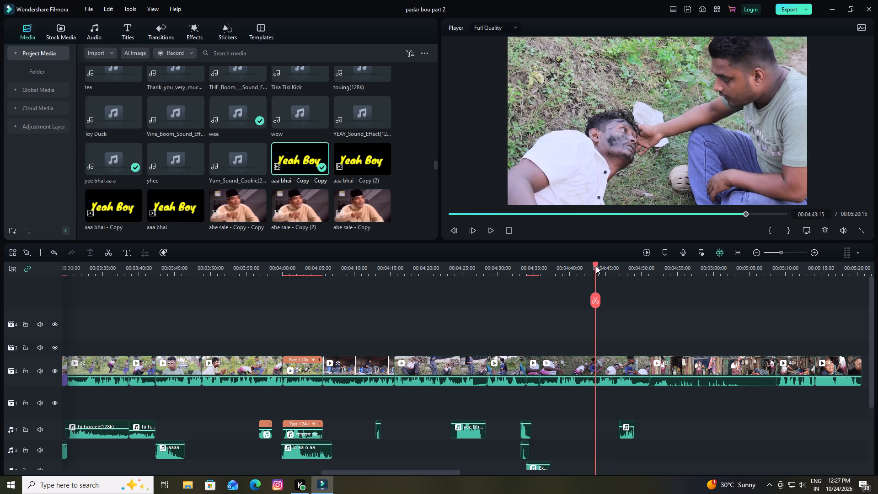
left_click(596, 266)
left_click_drag(627, 435, 626, 435)
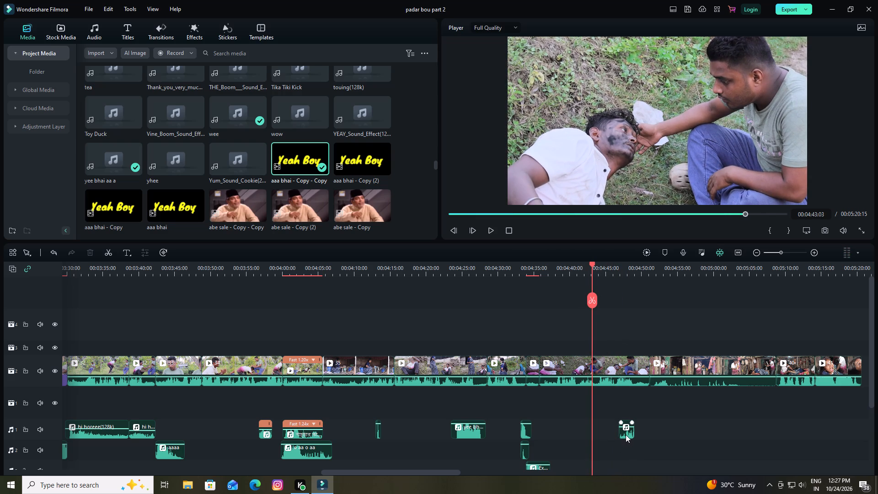
left_click_drag(626, 435, 594, 409)
key("space")
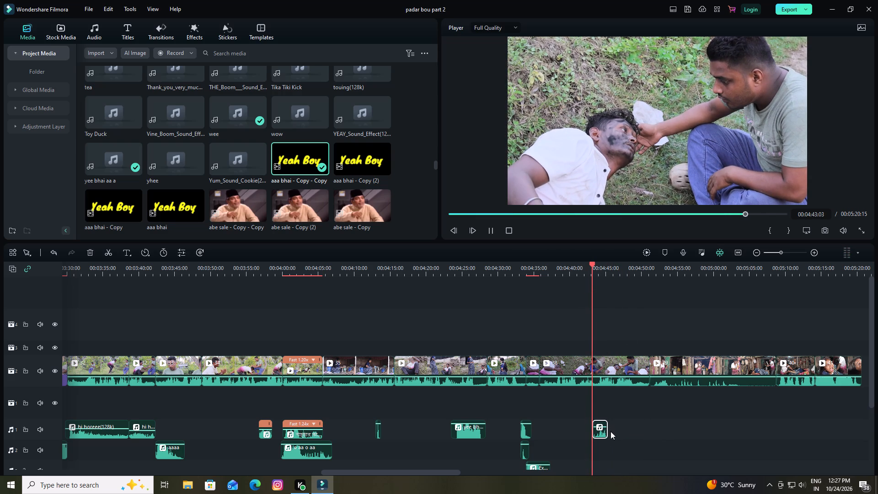
key("space")
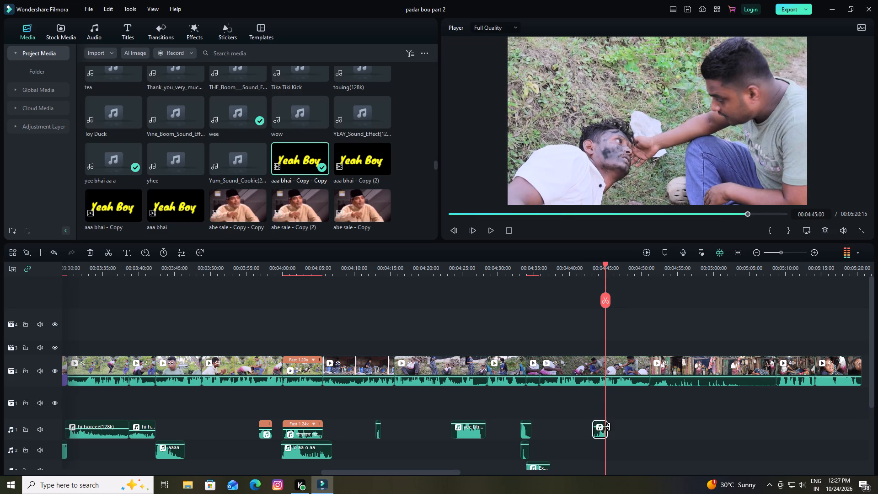
Cut off the start of the "aaa bhai" audio at 00:04:43:16 and move the remaining piece back to 00:04:43:03.
left_click_drag(605, 263, 599, 280)
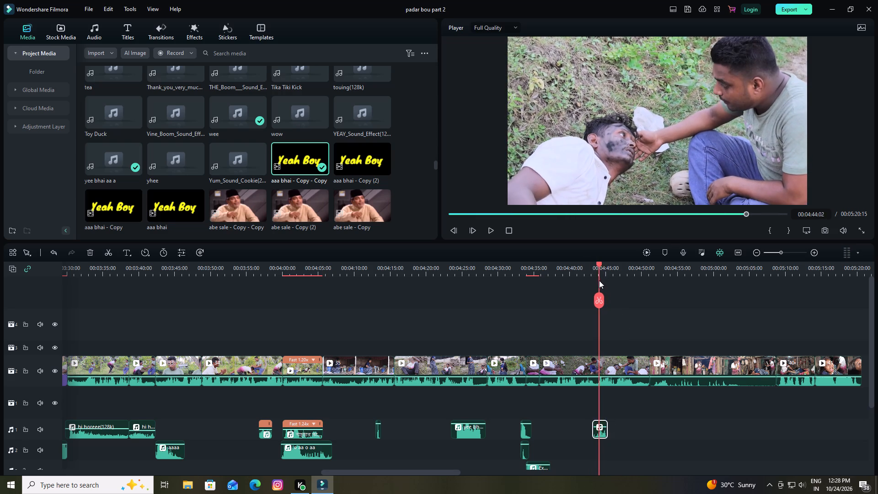
left_click_drag(599, 280, 596, 289)
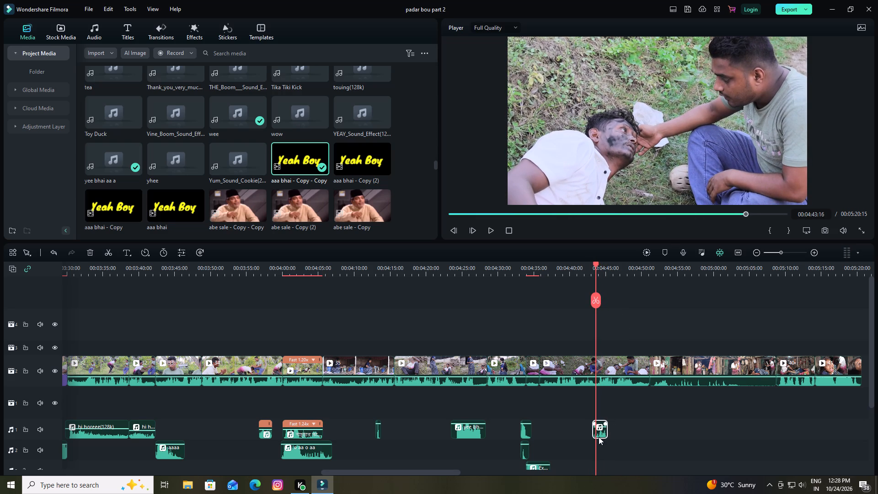
left_click(599, 435)
left_click(596, 306)
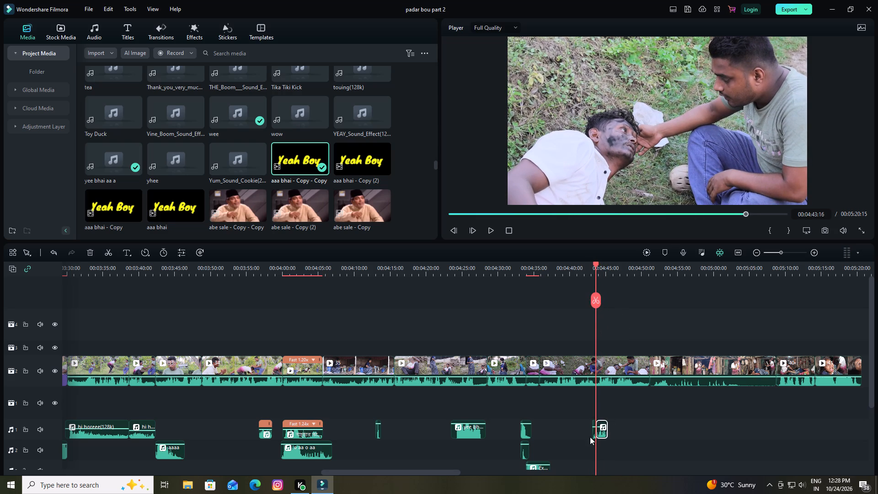
left_click(593, 438)
key("Delete")
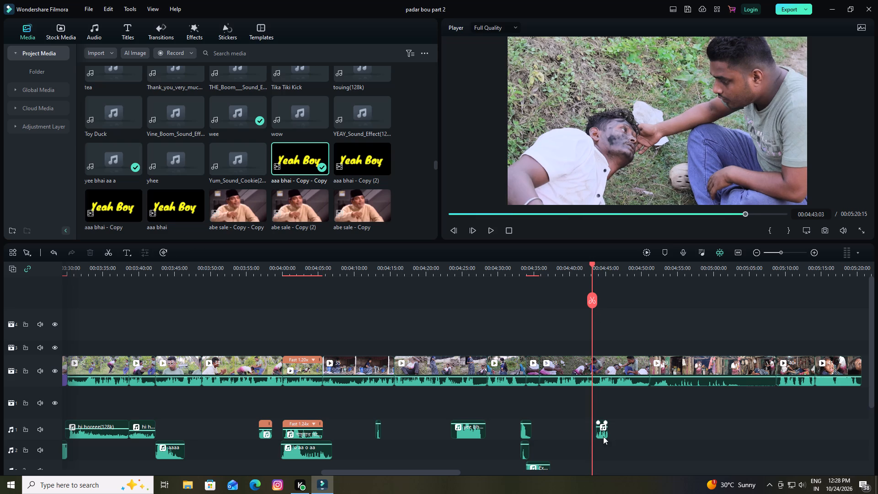
left_click_drag(604, 436, 610, 433)
left_click_drag(603, 435, 592, 437)
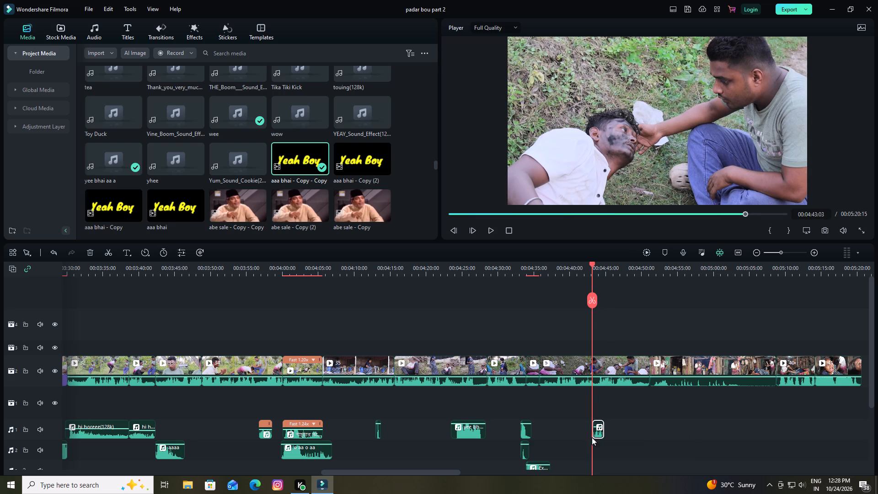
Set the uniform speed of the trimmed "aaa bhai" audio to 1.34.
double_click(599, 434)
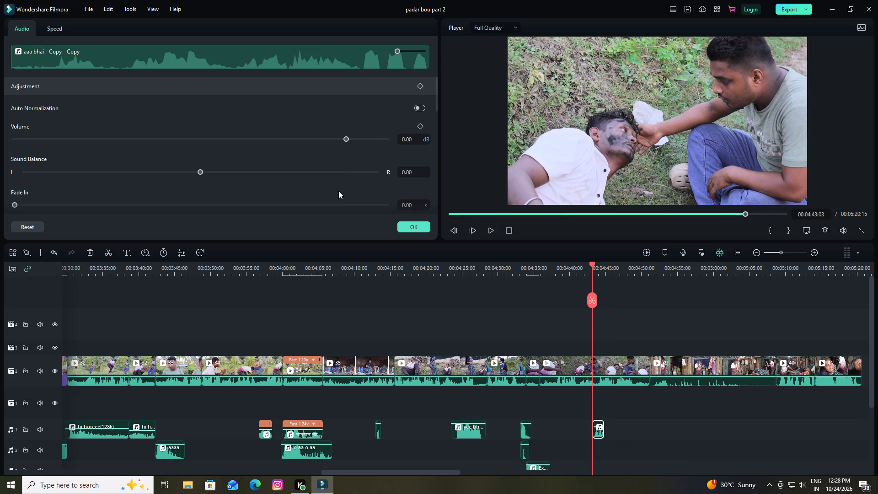
left_click(55, 26)
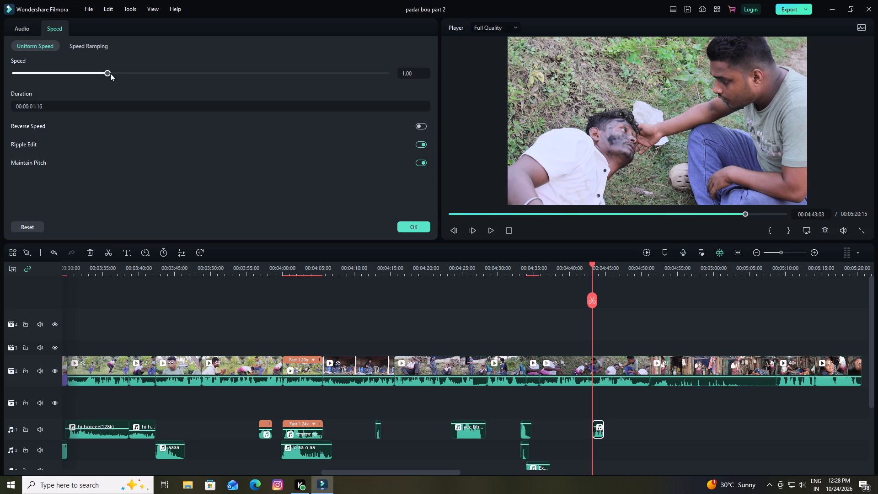
left_click_drag(108, 72, 136, 76)
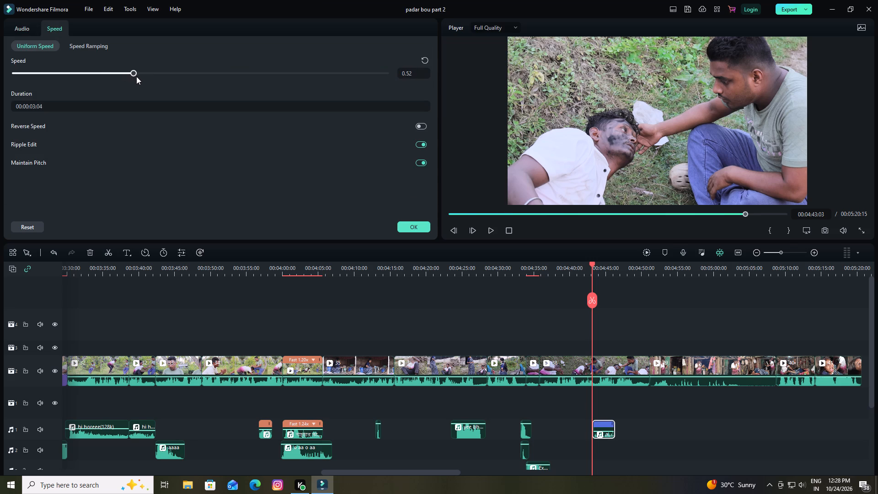
left_click_drag(136, 76, 216, 87)
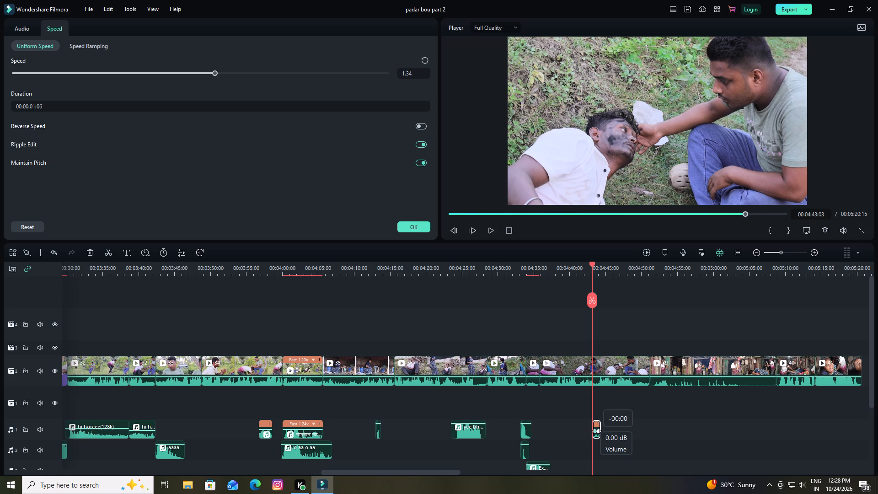
Raise the "aaa bhai" audio volume to 12 dB, play from 00:04:43:03 to 00:04:48:22, and finish its speed settings.
left_click(597, 434)
left_click_drag(595, 433, 593, 415)
left_click_drag(593, 415, 592, 394)
left_click(592, 264)
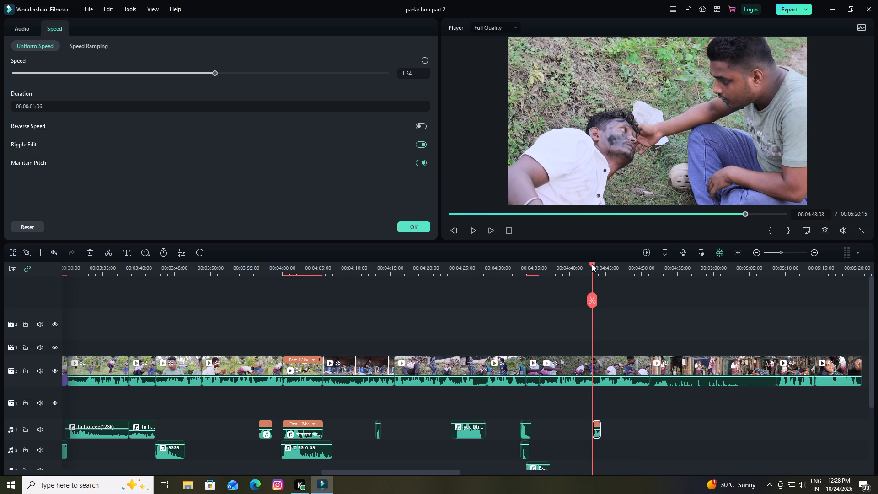
key("space")
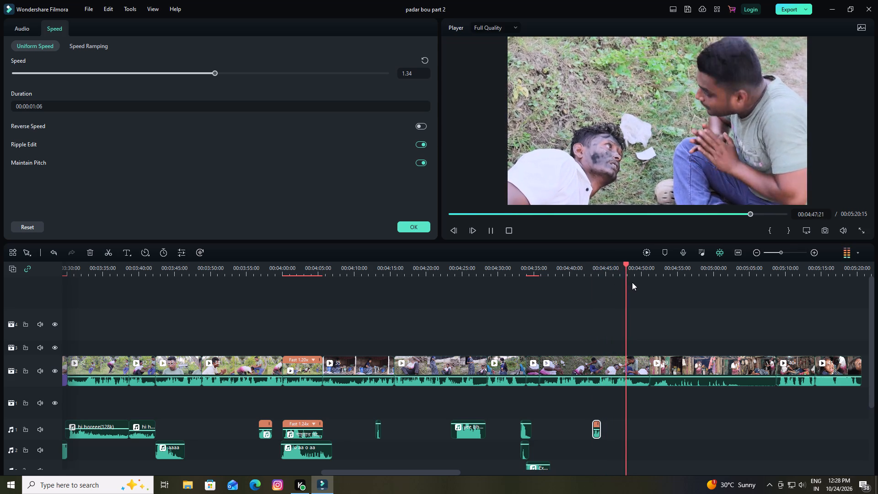
key("space")
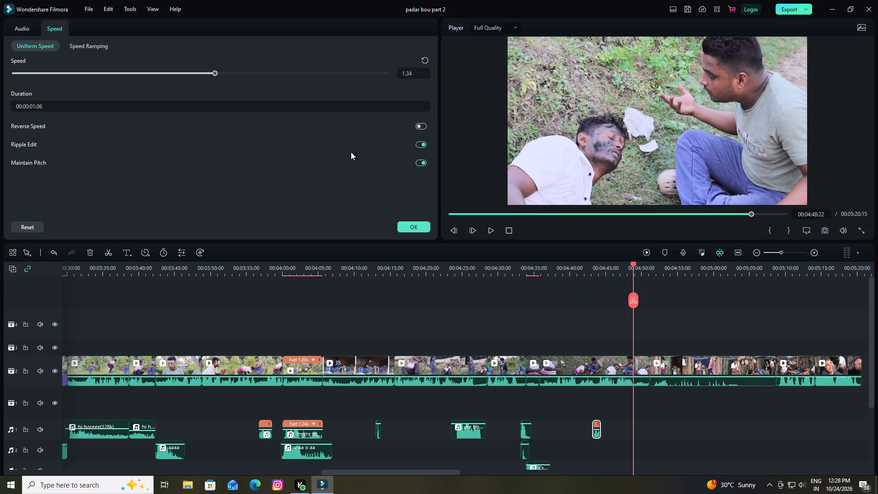
left_click(407, 225)
Browse the meme clips in the project media and preview candidates such as "bap ko bhaj", "baabaaa", "samj raho haoooo", "salman khan hssi" and "sabass beta".
scroll(251, 147, "down", 1)
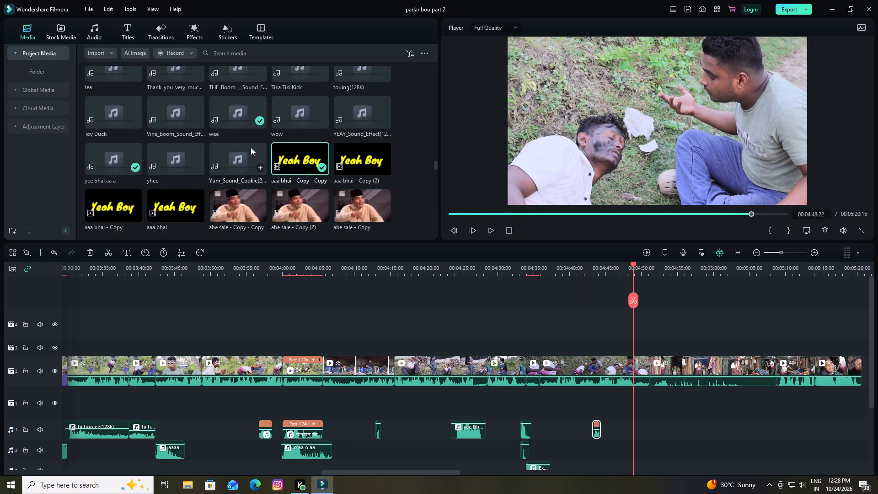
scroll(251, 145, "down", 2)
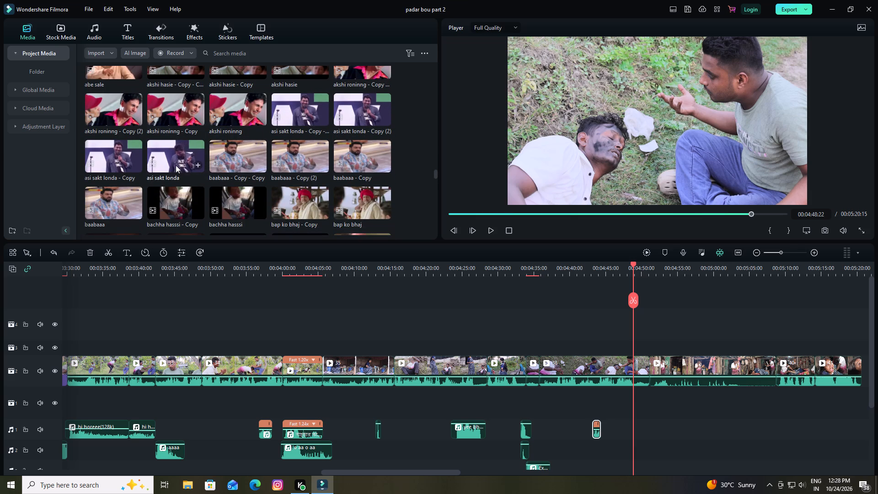
scroll(176, 165, "down", 1)
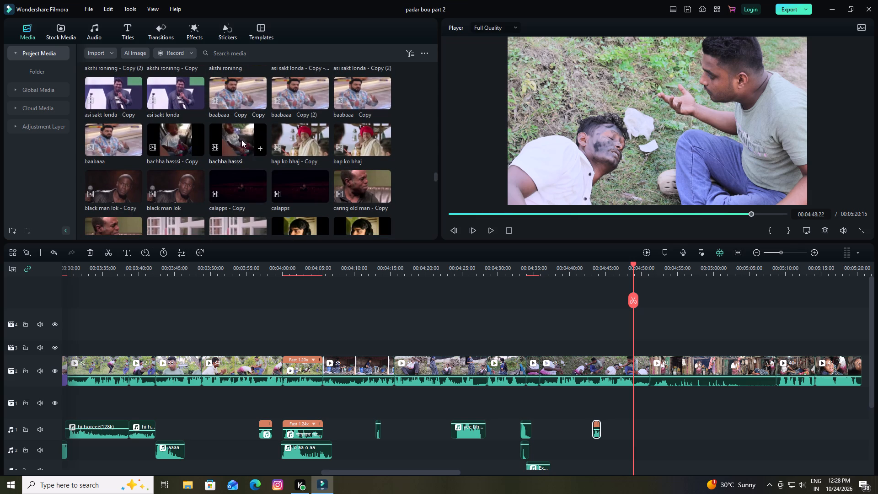
scroll(246, 148, "up", 1)
scroll(241, 166, "down", 1)
left_click(232, 87)
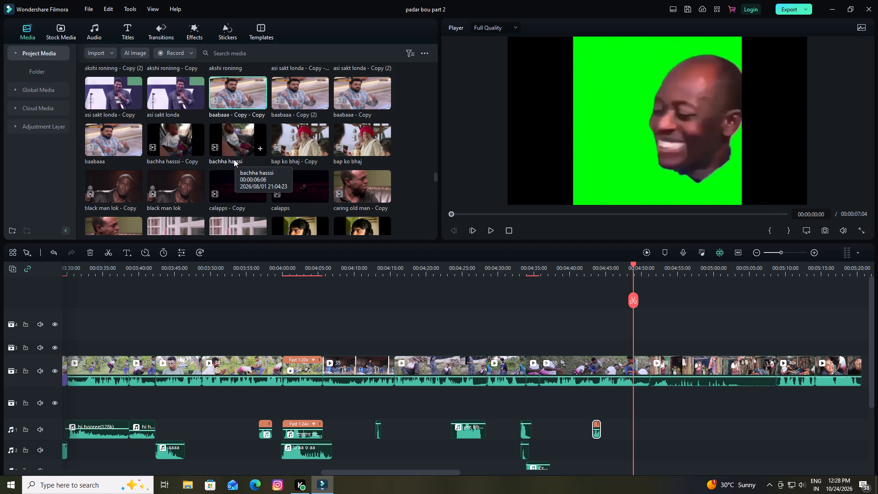
scroll(234, 159, "down", 1)
scroll(234, 159, "up", 1)
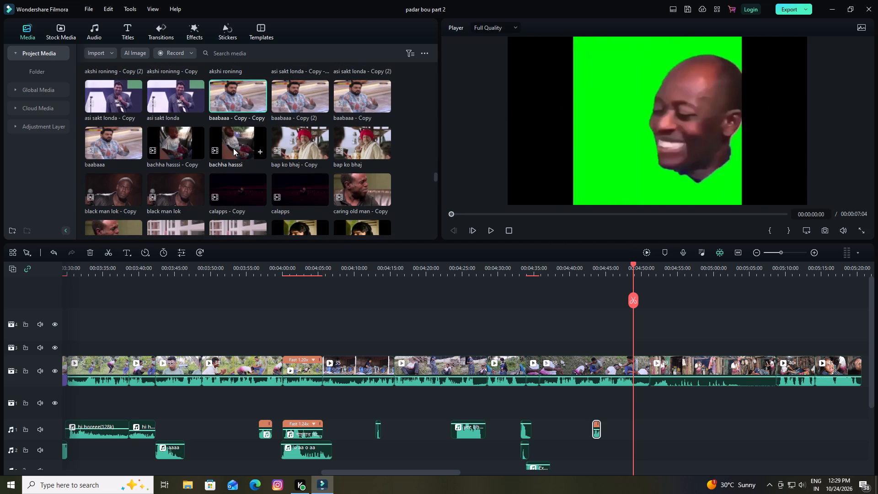
left_click(309, 145)
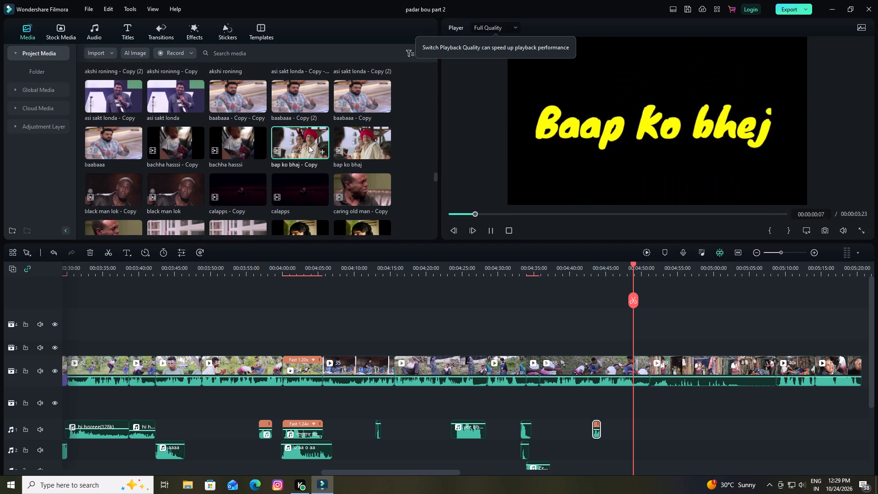
left_click(300, 104)
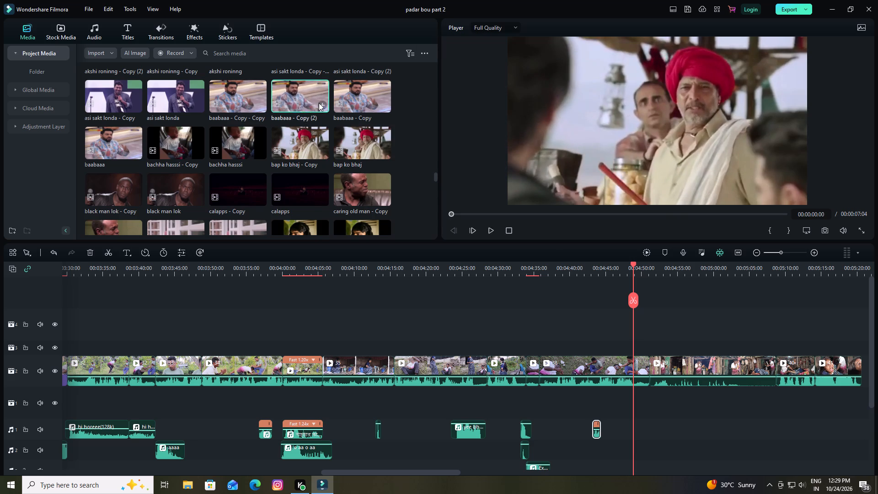
scroll(139, 165, "down", 1)
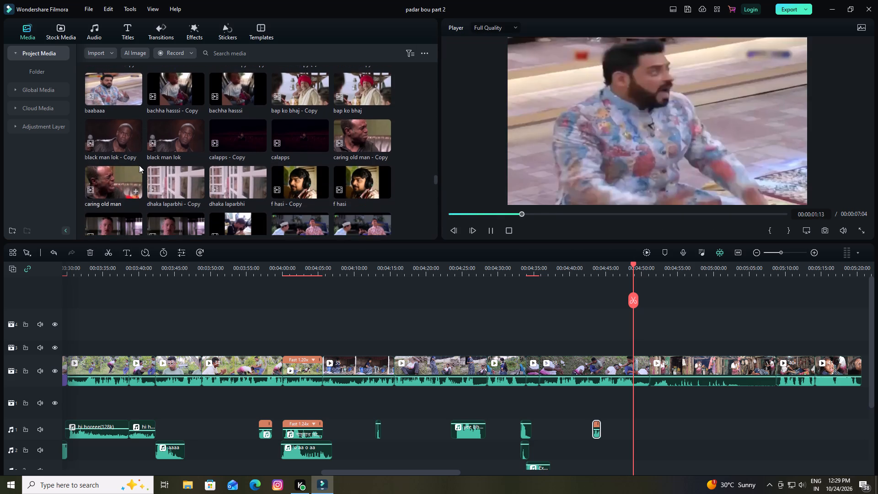
scroll(188, 155, "down", 1)
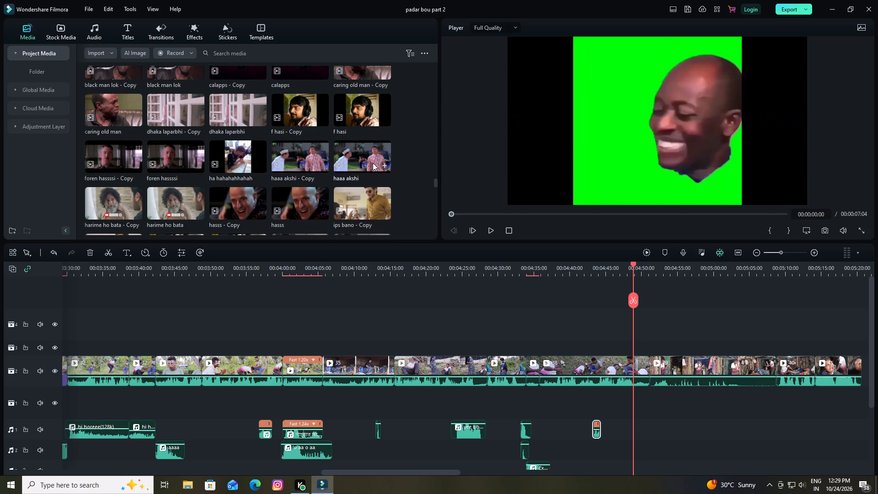
scroll(129, 210, "down", 2)
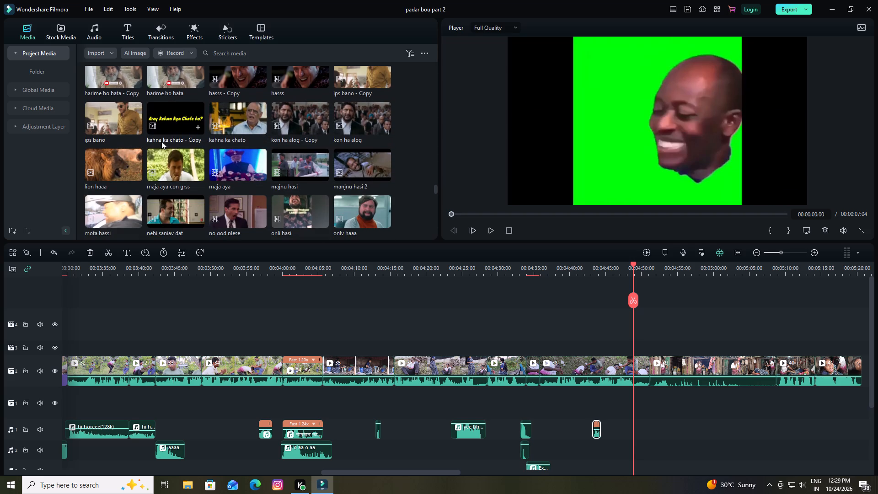
scroll(161, 141, "up", 1)
scroll(214, 174, "down", 1)
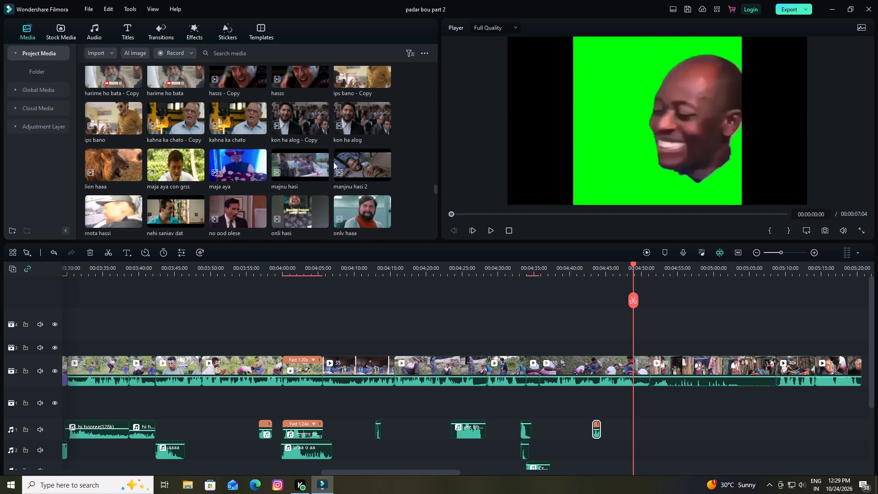
scroll(342, 161, "down", 1)
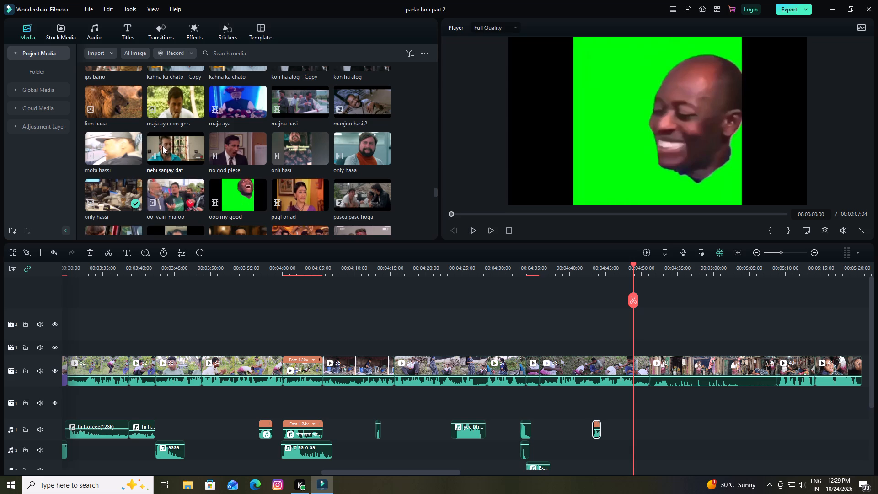
scroll(368, 194, "down", 1)
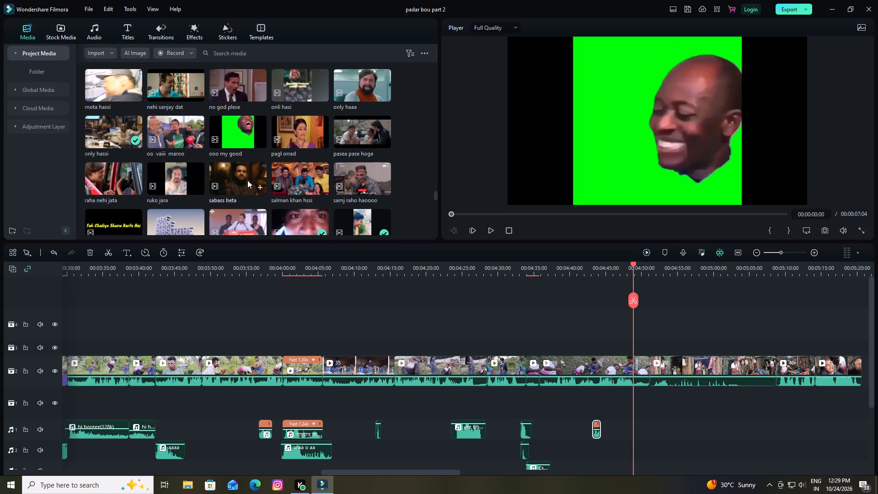
left_click(350, 173)
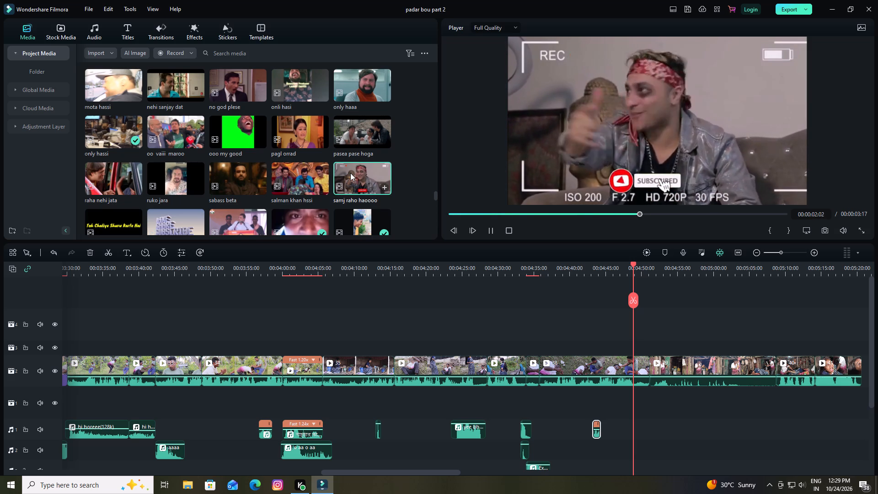
left_click(282, 182)
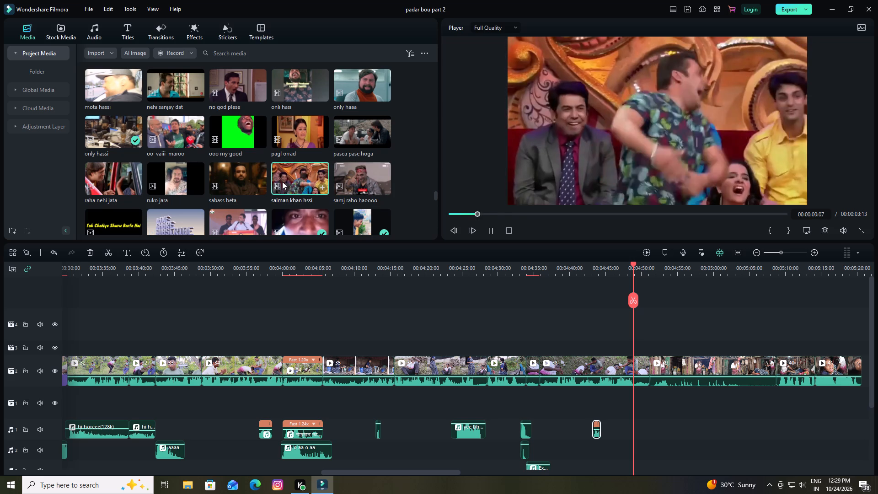
left_click(243, 186)
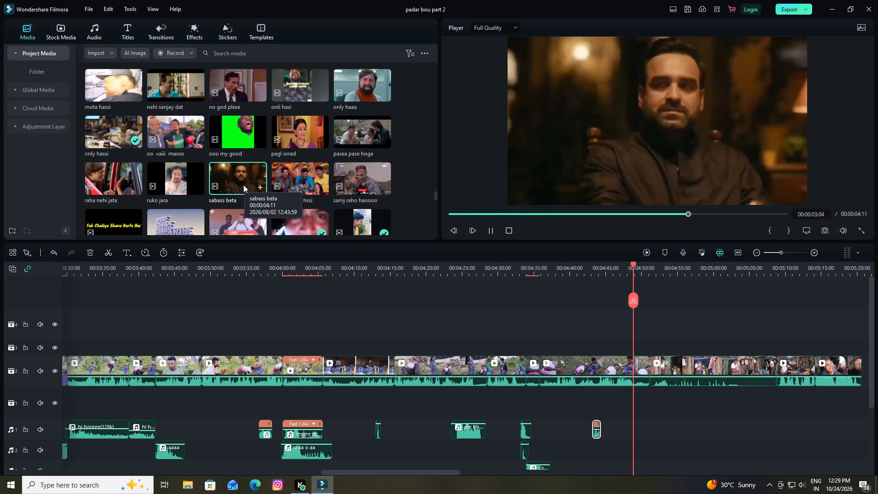
Place the "sabass beta" clip at 00:04:48:22 below clip 38, detach its audio and delete its video part.
left_click_drag(243, 185, 247, 191)
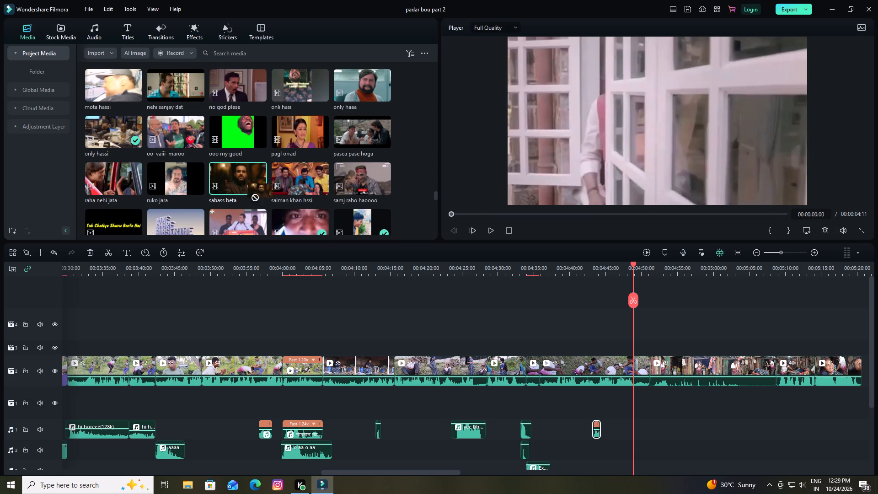
left_click_drag(247, 191, 635, 410)
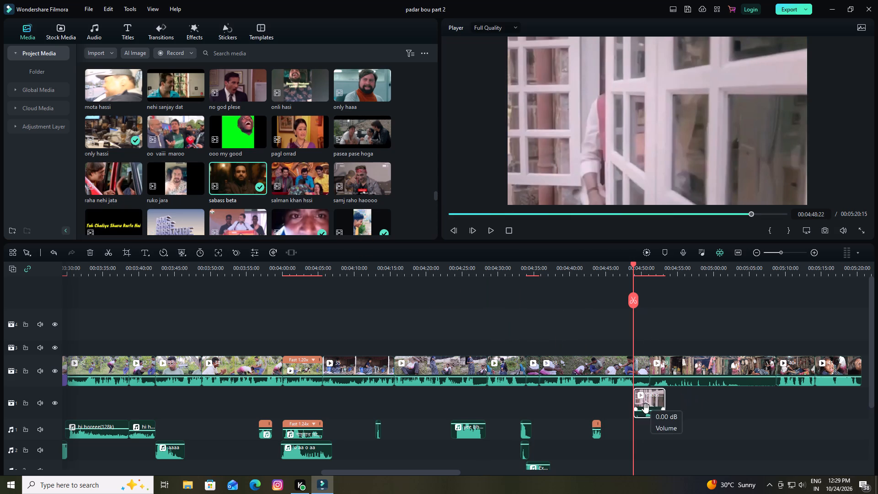
left_click(648, 402)
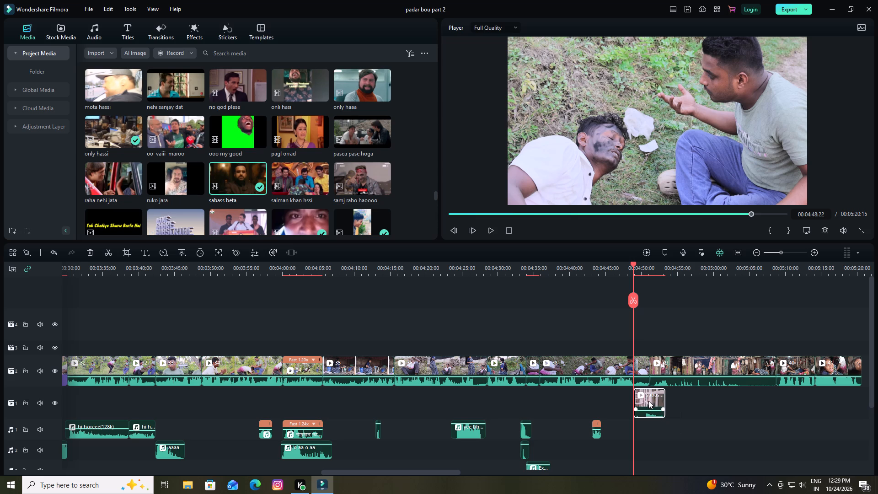
right_click(648, 400)
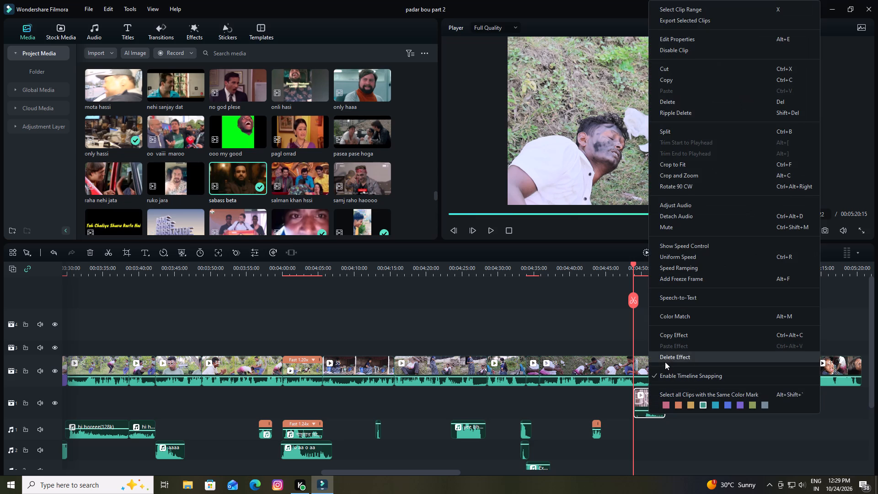
left_click(673, 218)
left_click(658, 403)
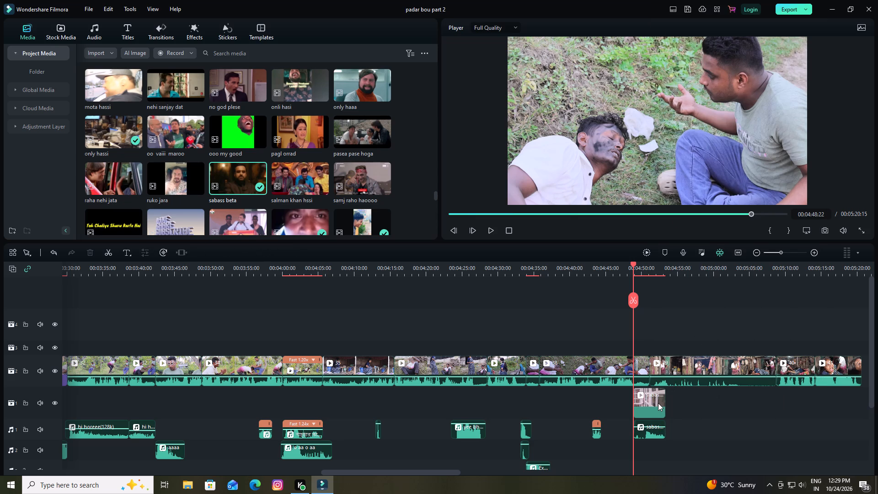
key("Delete")
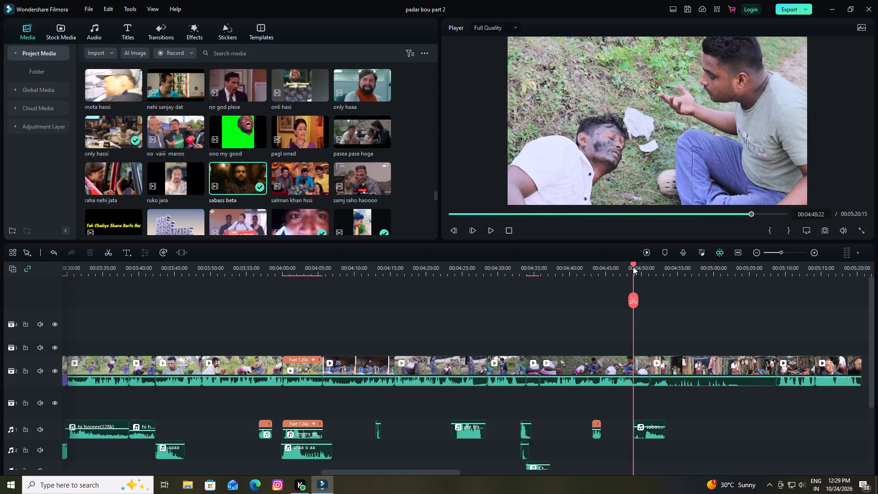
Split the "sabass beta" audio at 00:04:50:11 and delete the piece before the cut.
left_click_drag(633, 267, 644, 278)
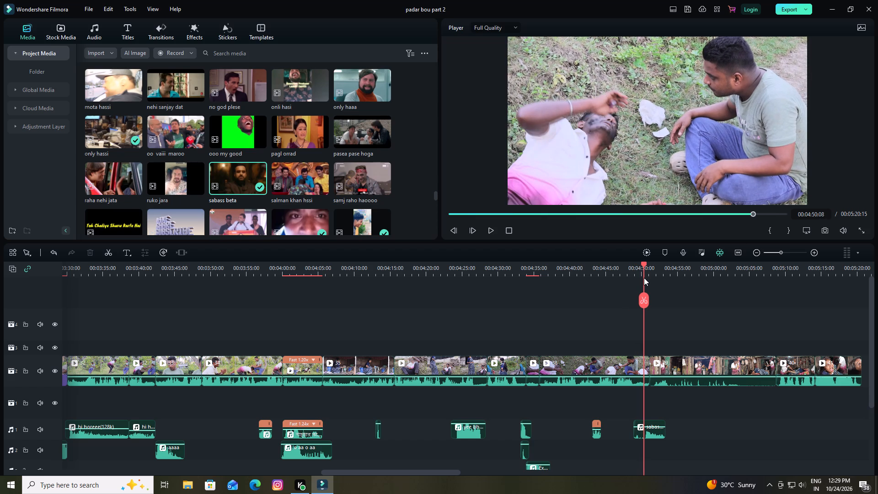
key("Right")
key("Right")
key("Right")
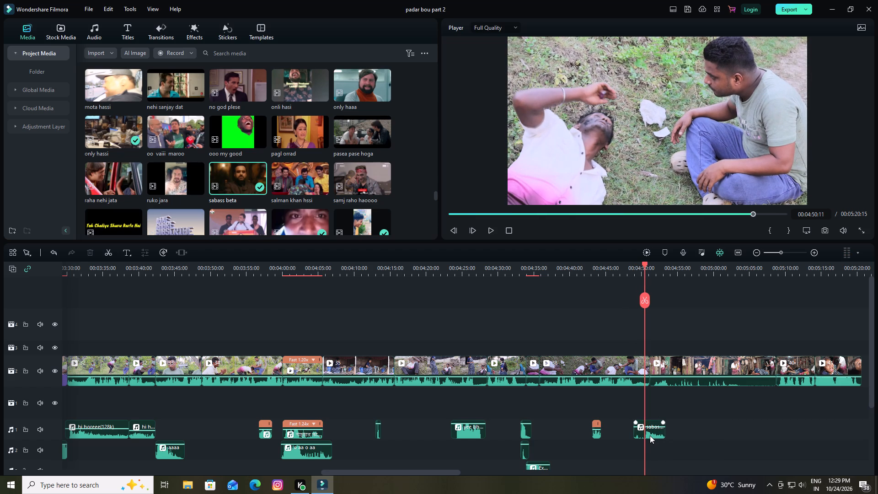
left_click(650, 435)
left_click(645, 302)
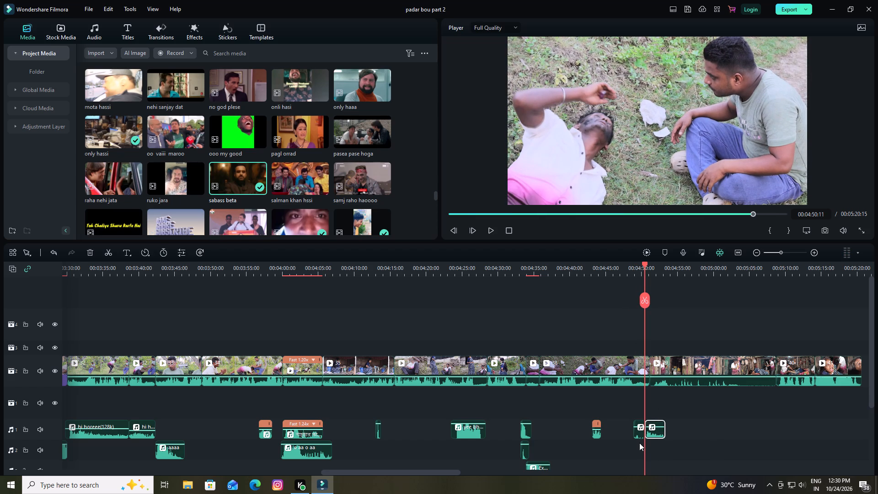
left_click(639, 438)
key("Delete")
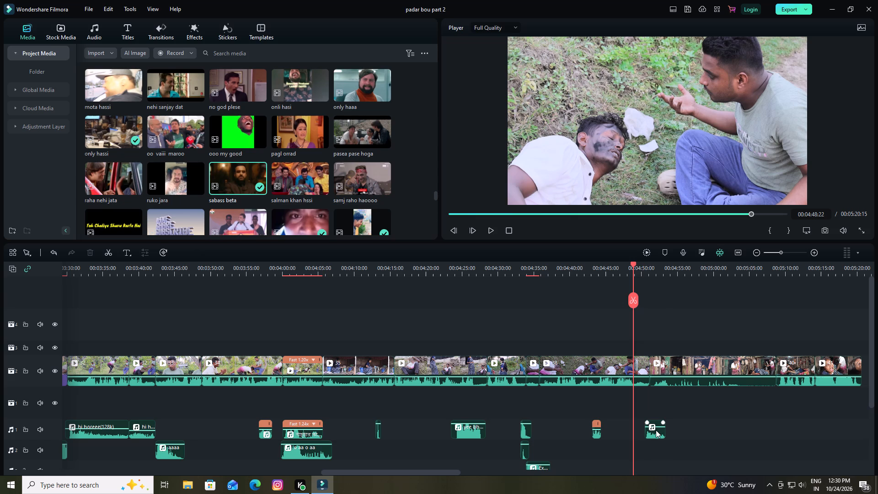
Move the remaining "sabass beta" audio back to start at 00:04:48:19 and play it back with the video.
left_click_drag(656, 430, 642, 430)
left_click_drag(644, 428, 642, 375)
key("Left")
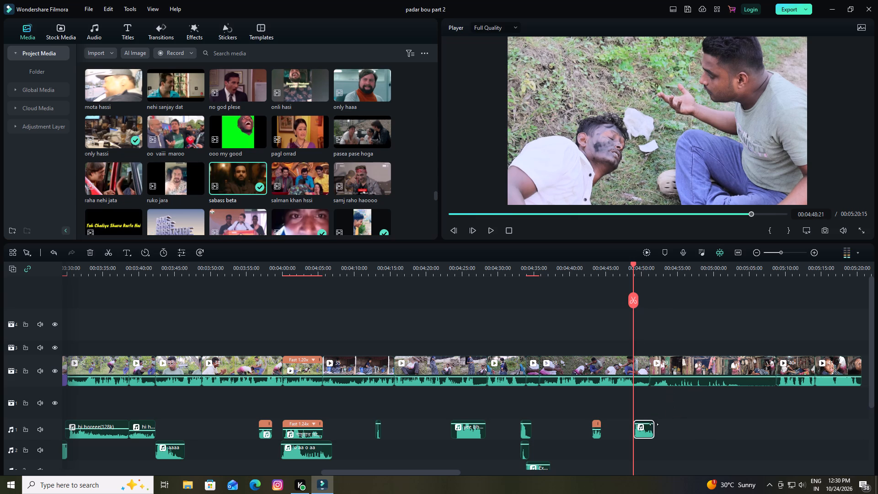
key("Left")
key("Left")
left_click_drag(646, 433, 639, 433)
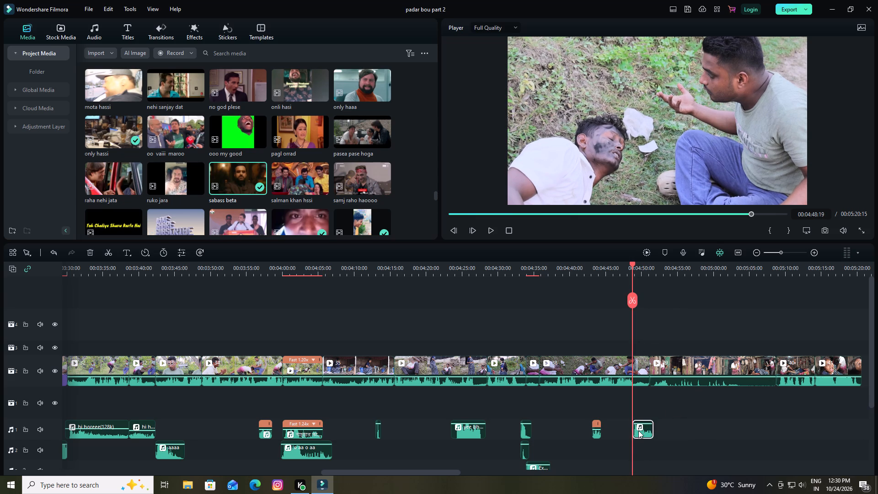
key("space")
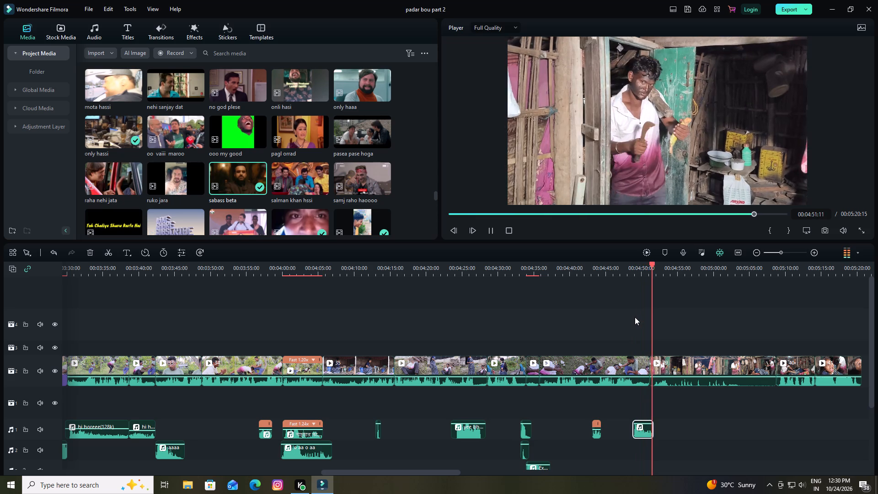
key("space")
Cut off the end of the "sabass beta" audio at 00:04:50:22 and play the section through to 00:04:53:07.
left_click_drag(656, 266, 652, 271)
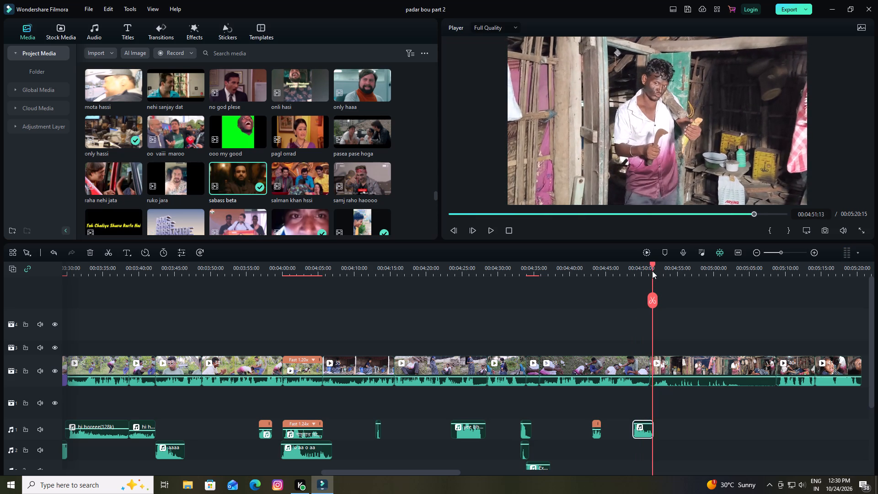
left_click_drag(652, 271, 648, 280)
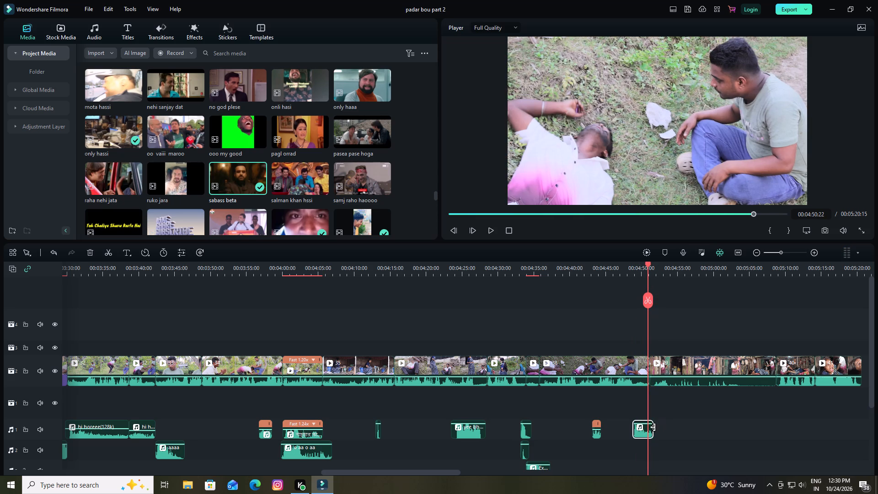
left_click(651, 429)
left_click(650, 433)
left_click(647, 304)
key("Delete")
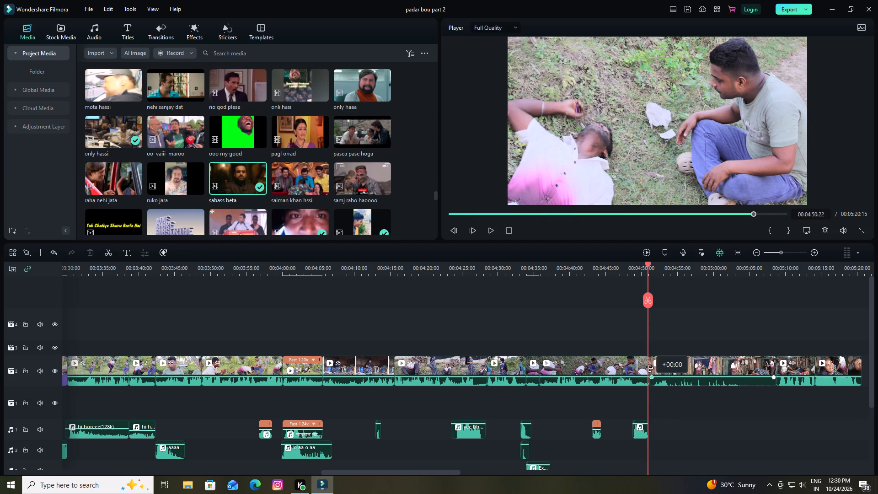
left_click_drag(647, 265, 629, 277)
key("space")
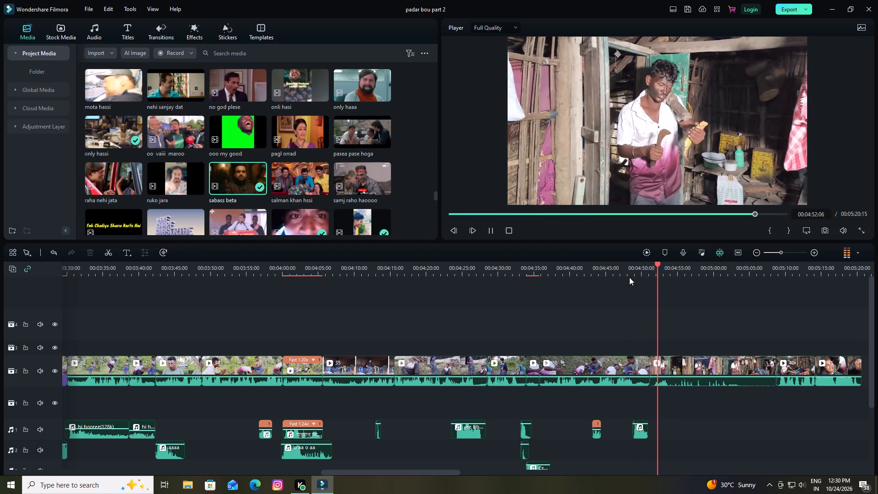
key("space")
left_click_drag(674, 376, 677, 333)
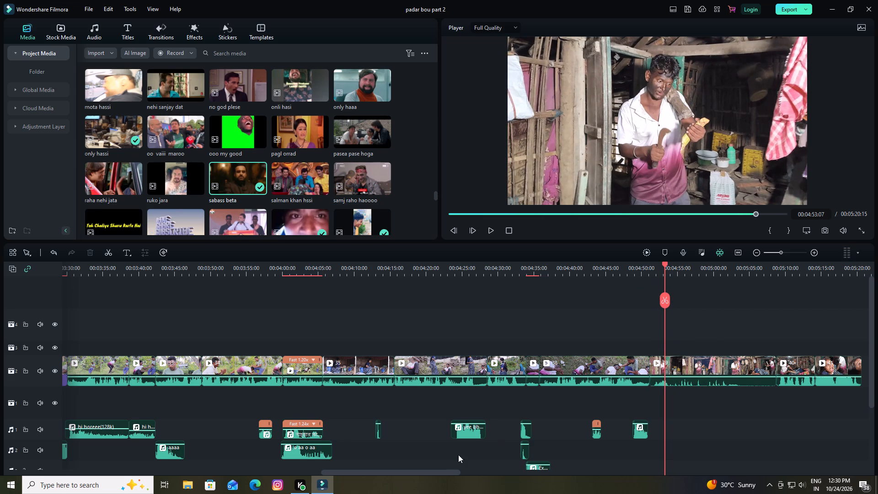
Save the project.
left_click_drag(441, 473, 491, 471)
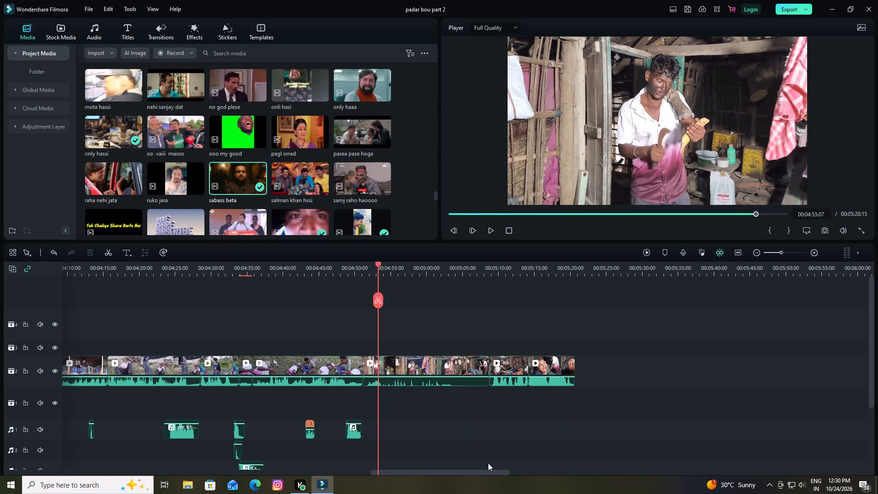
key("ctrl+s")
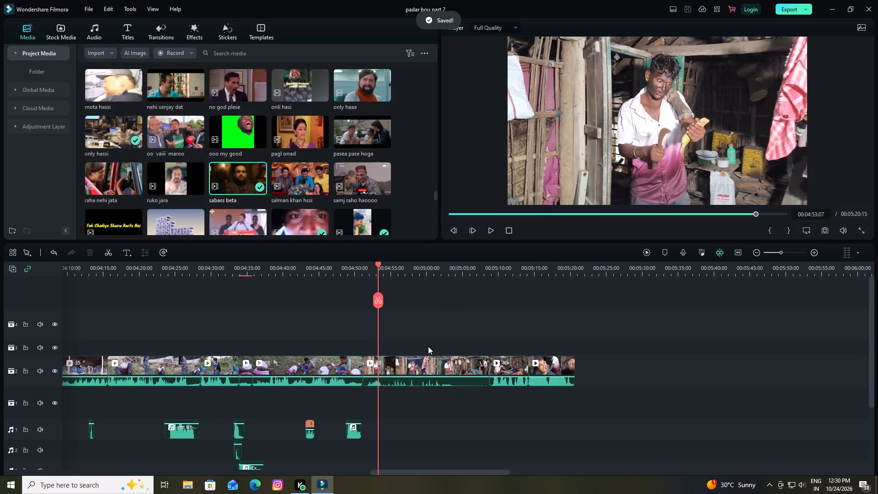
Position the playhead at 00:04:51:02, at the cut where the scene of the man in the hut doorway begins.
left_click_drag(377, 263, 363, 273)
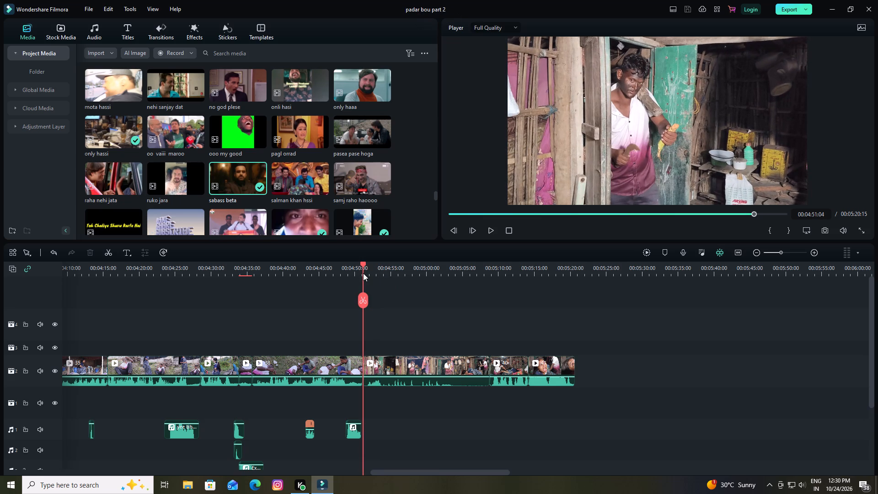
left_click_drag(363, 273, 359, 279)
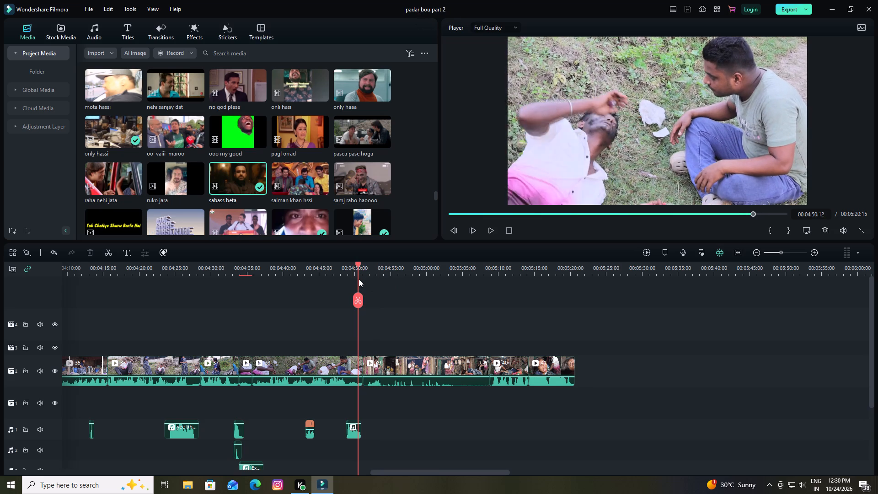
left_click_drag(359, 279, 363, 279)
key("Left")
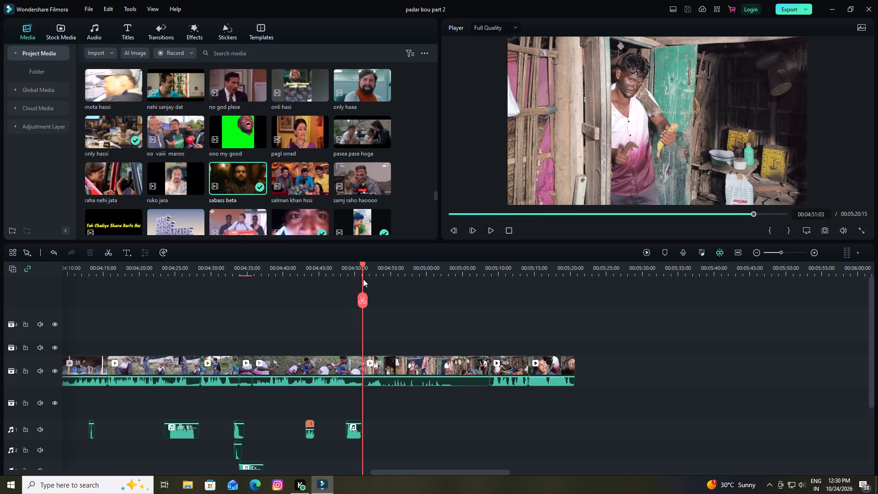
key("Right")
key("Left")
key("Left")
key("Left")
key("Right")
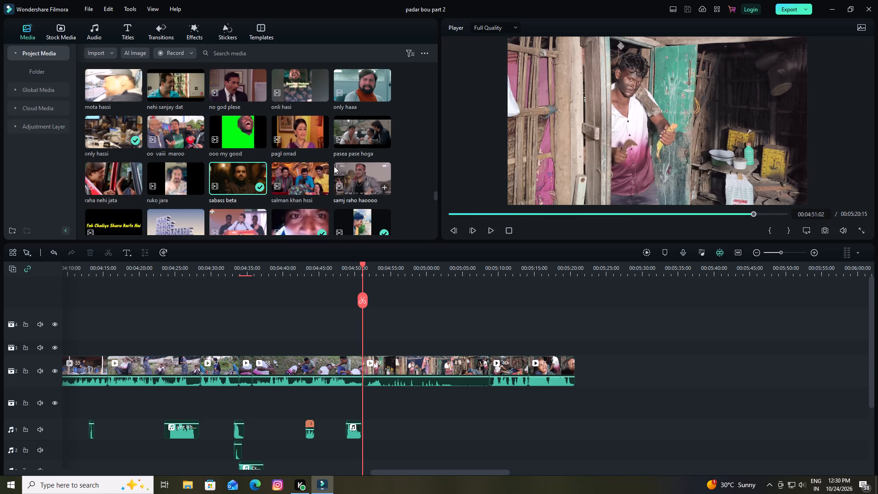
key("Left")
key("Right")
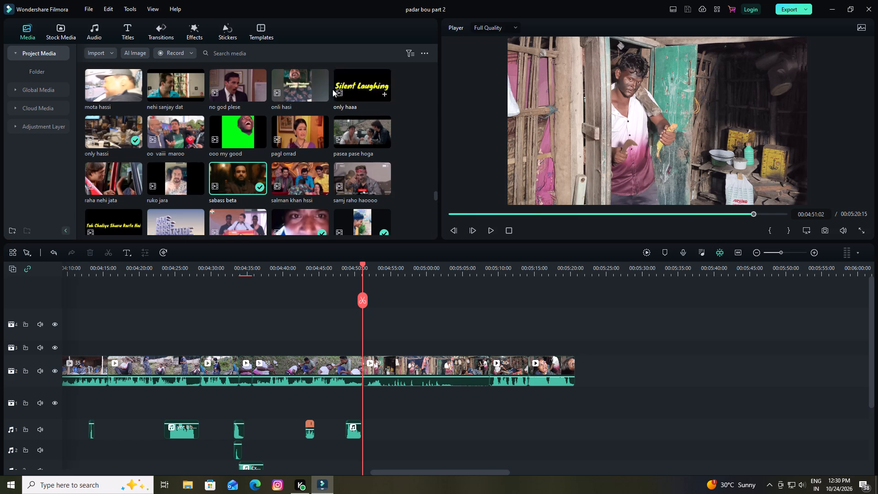
Look through the project media for a sound effect or meme clip suited to the start of the hut scene.
scroll(286, 105, "down", 2)
scroll(330, 140, "down", 1)
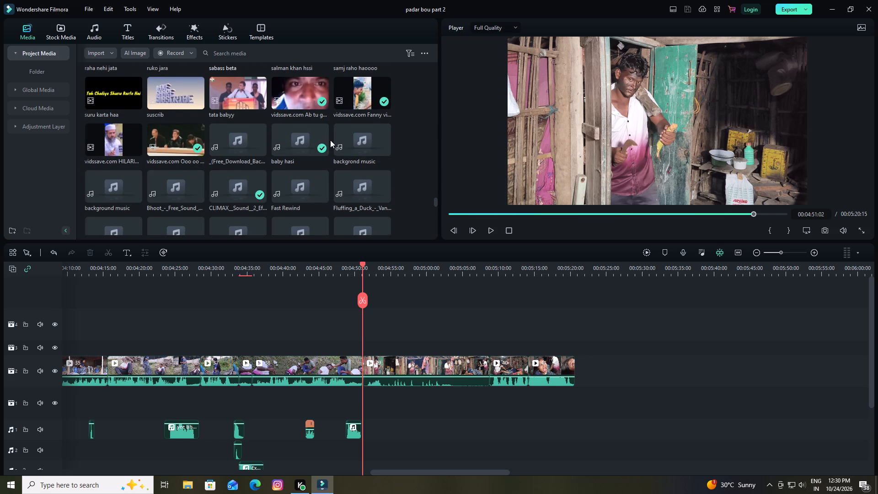
scroll(330, 140, "down", 10)
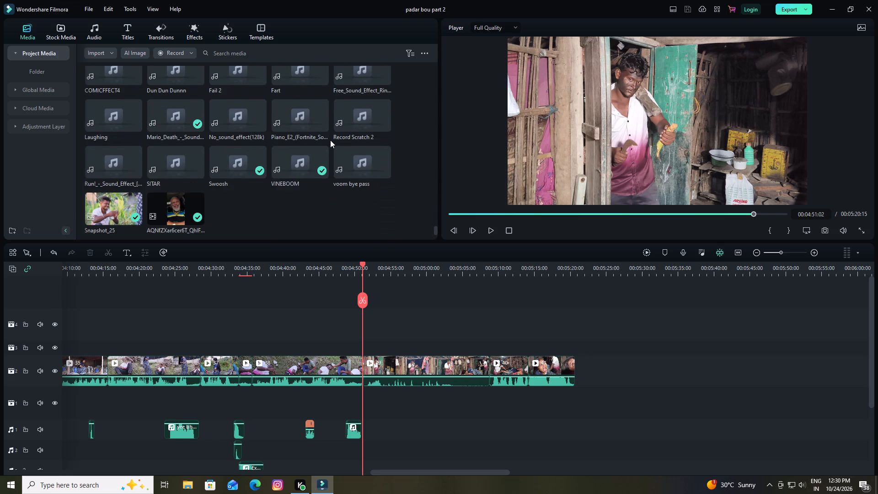
scroll(211, 152, "up", 10)
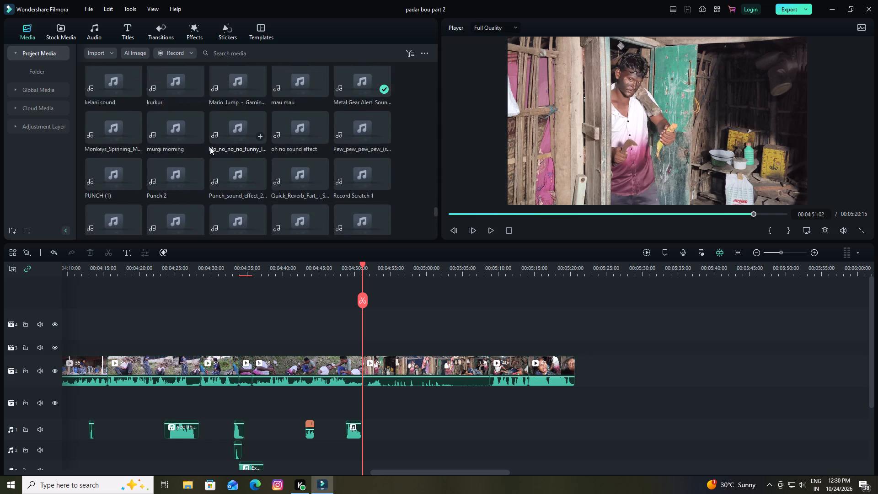
scroll(210, 147, "up", 9)
scroll(209, 147, "up", 15)
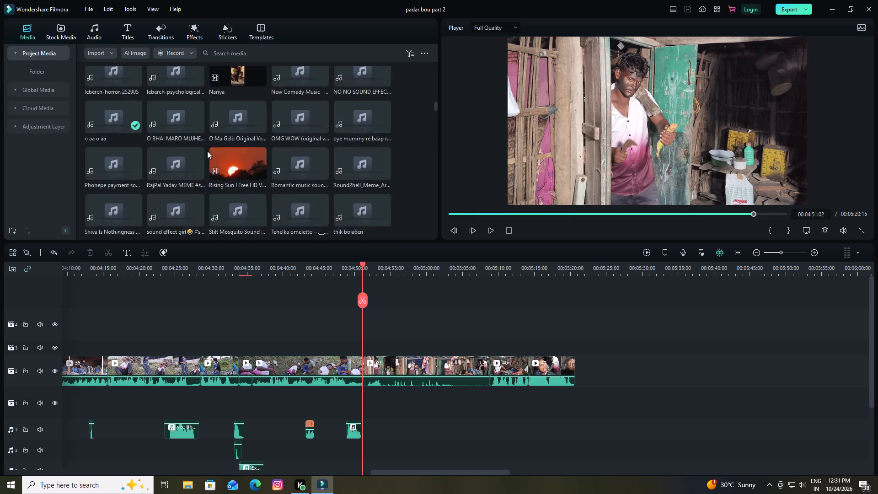
scroll(207, 151, "up", 11)
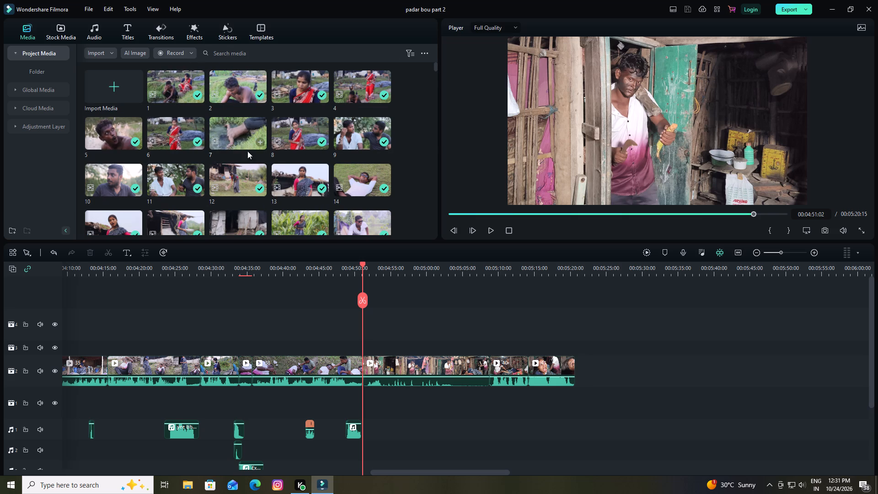
scroll(253, 173, "down", 6)
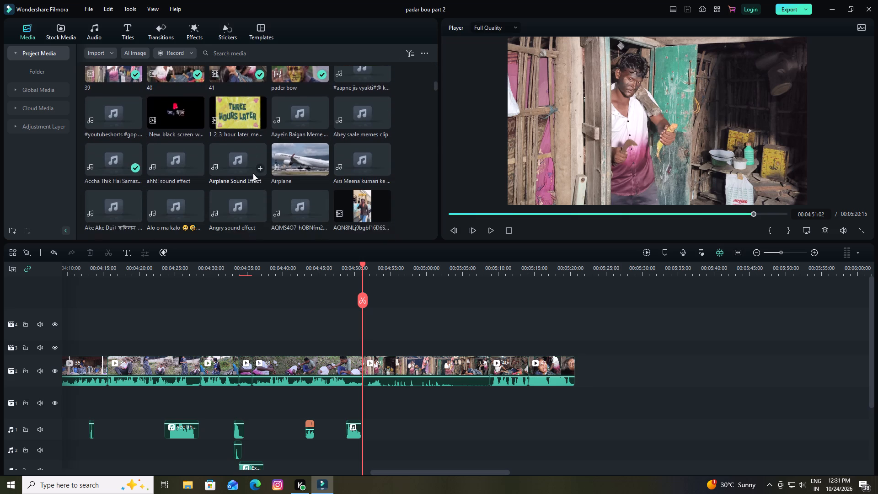
scroll(253, 173, "up", 1)
scroll(253, 173, "down", 1)
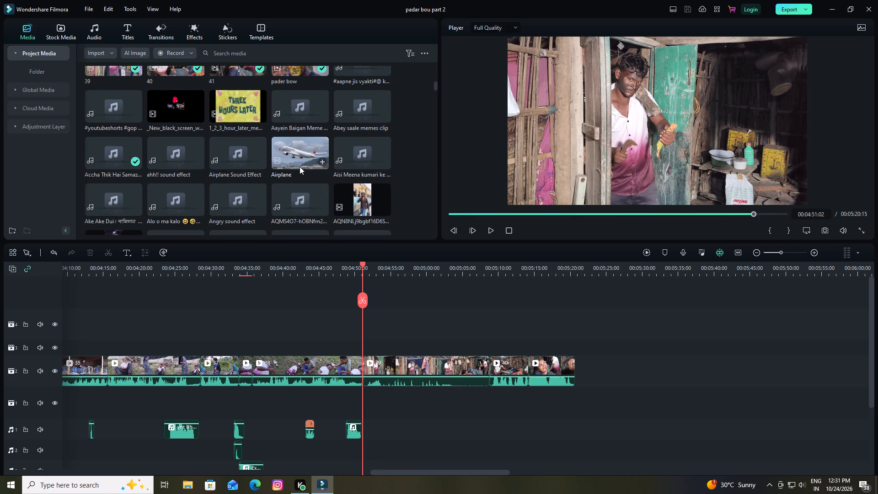
scroll(270, 155, "down", 2)
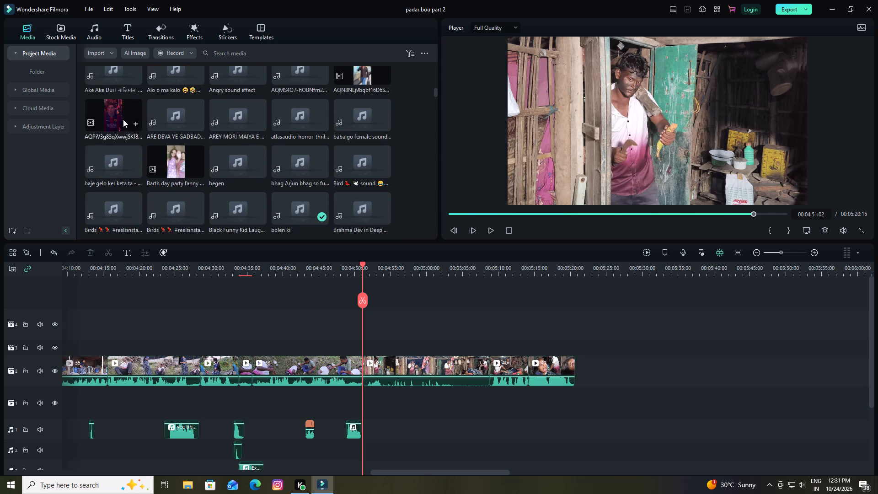
scroll(259, 160, "down", 4)
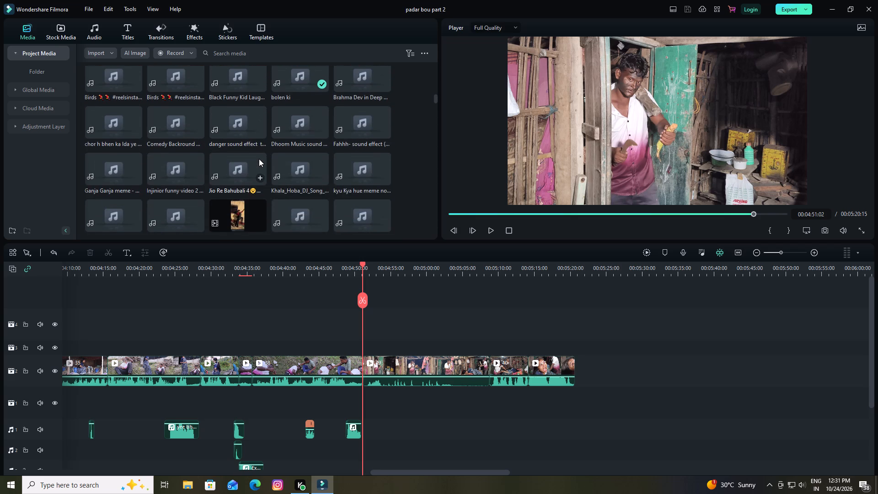
scroll(259, 159, "down", 1)
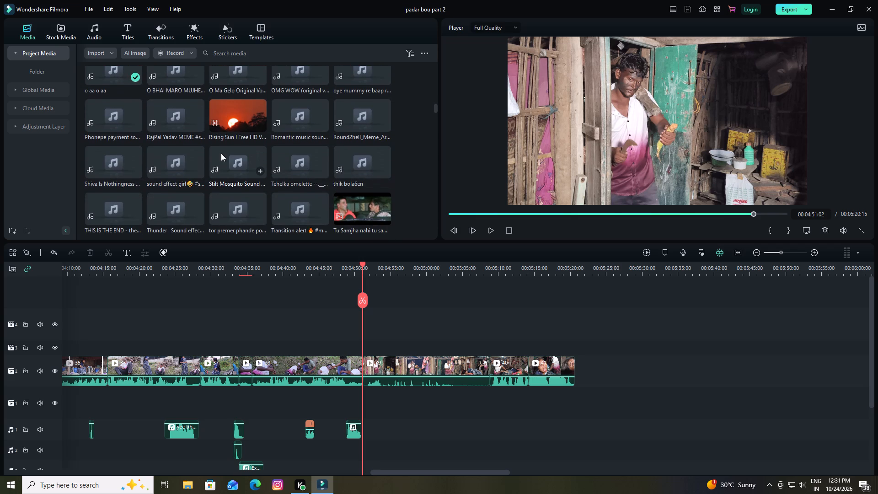
scroll(218, 151, "up", 14)
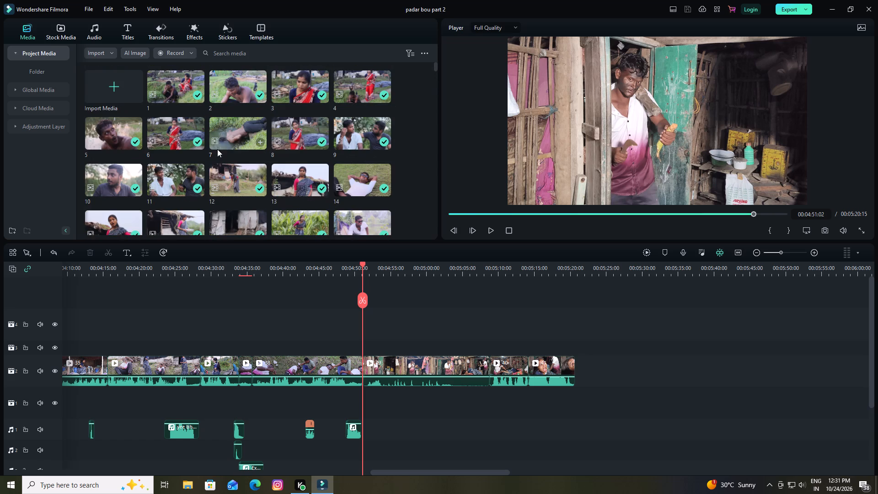
scroll(217, 147, "down", 13)
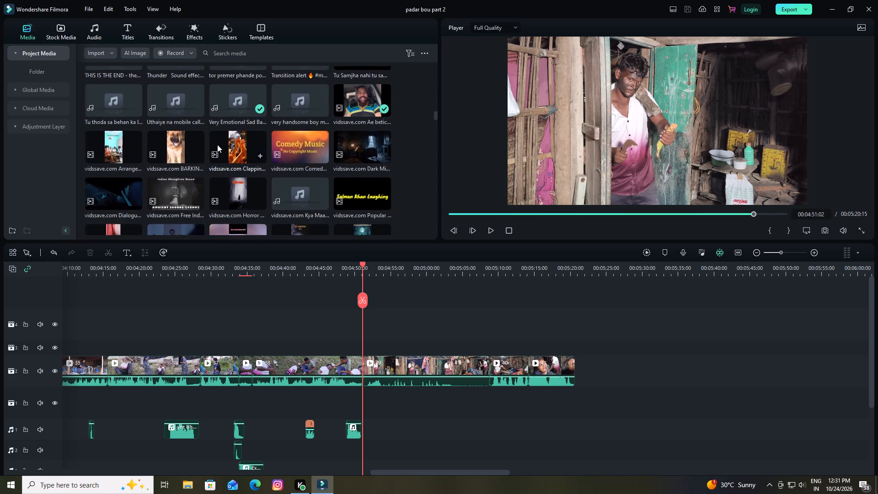
scroll(217, 145, "down", 2)
scroll(217, 145, "up", 2)
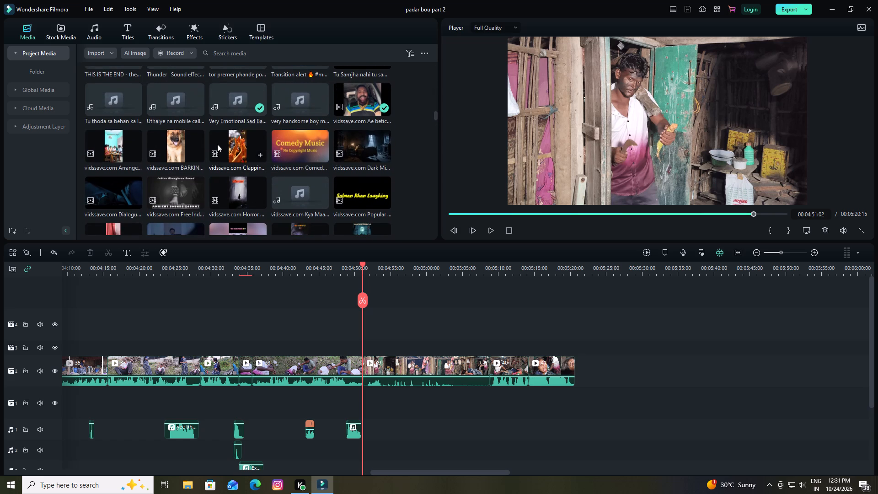
scroll(281, 143, "down", 1)
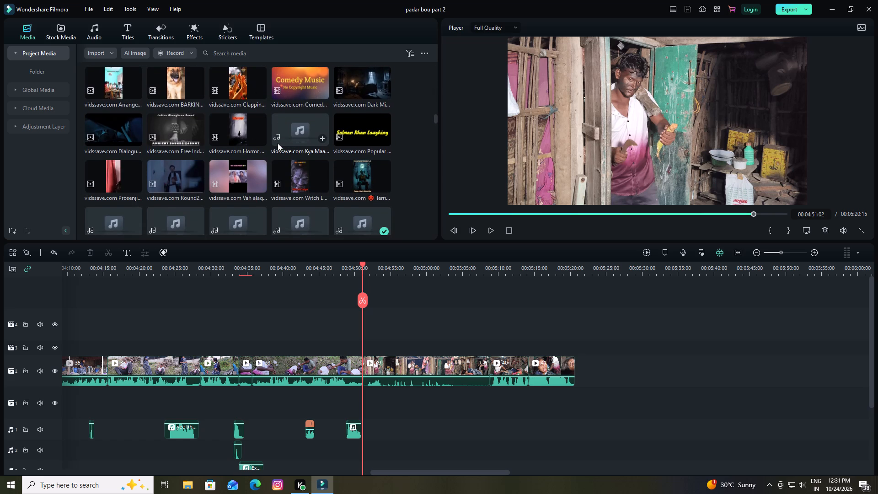
scroll(278, 143, "down", 1)
Preview the "Witch" and "Terri..." horror clips, "Wah Didi Wah Didi", "Wow very beautiful" and the first "aa funny sound effect" as candidates.
left_click(300, 123)
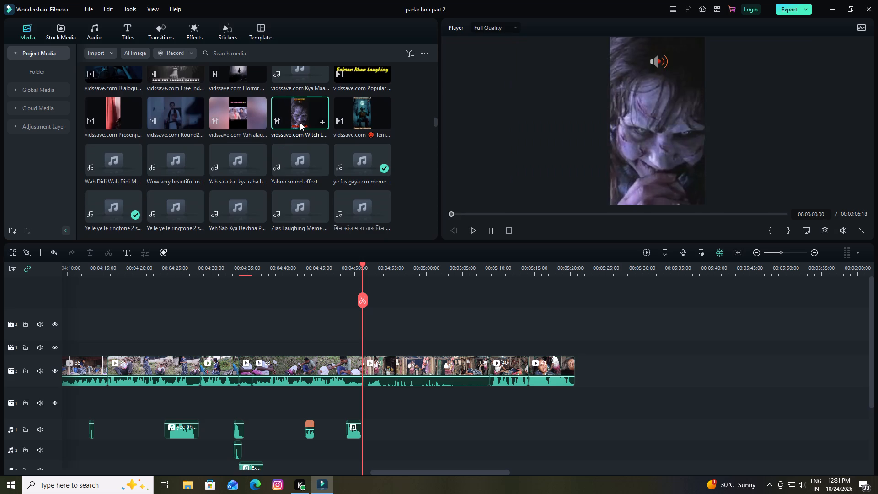
left_click(355, 109)
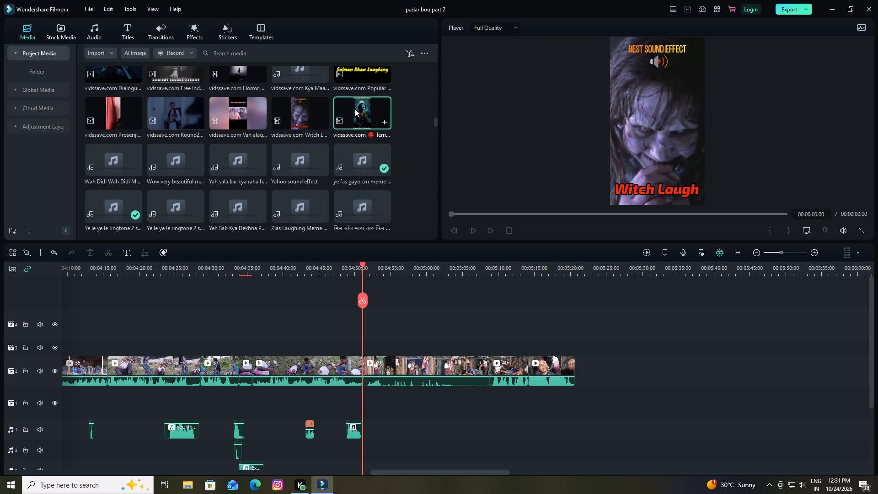
left_click(121, 161)
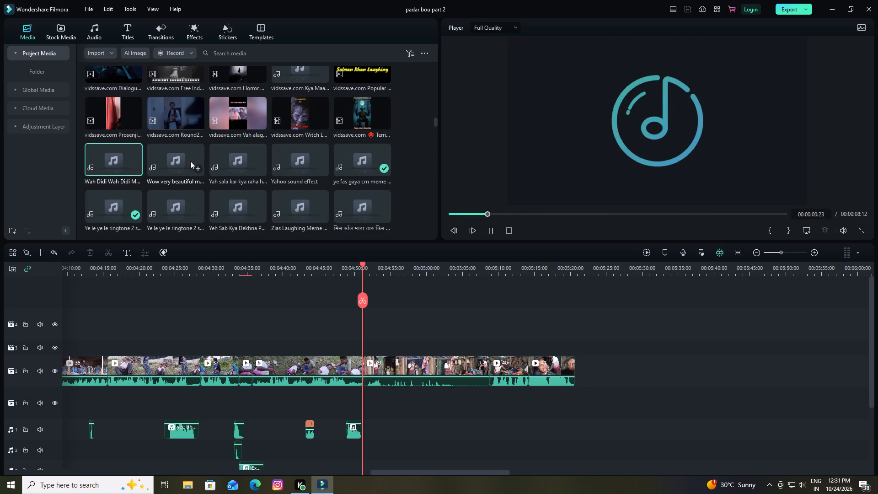
scroll(215, 157, "down", 1)
left_click(187, 94)
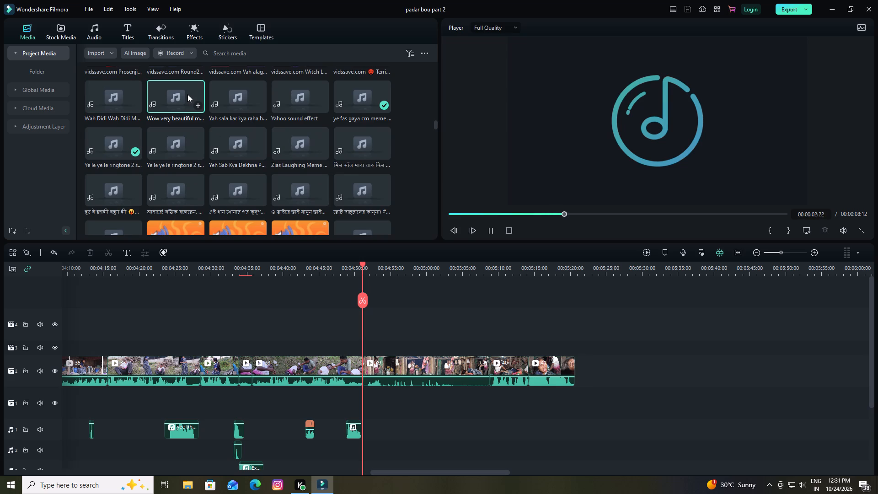
scroll(248, 96, "down", 2)
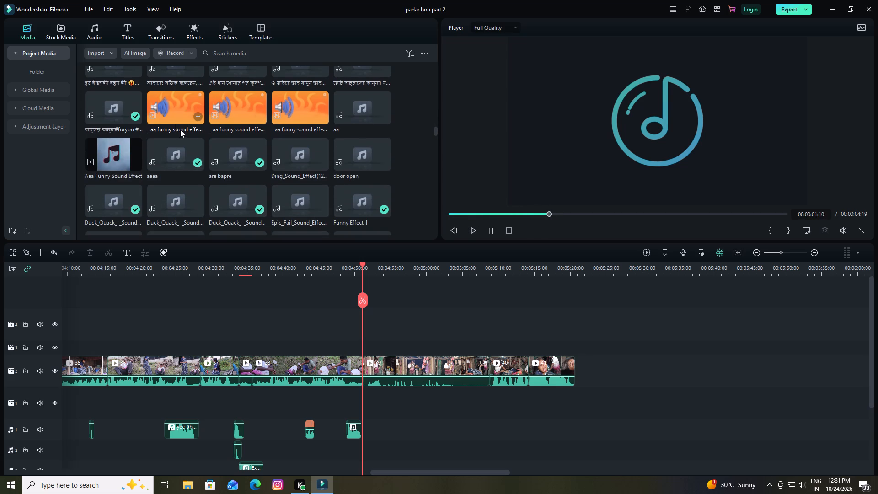
left_click(174, 119)
Look through the sound effects and meme clips further down the project media for one suited to the hut scene.
scroll(241, 117, "down", 1)
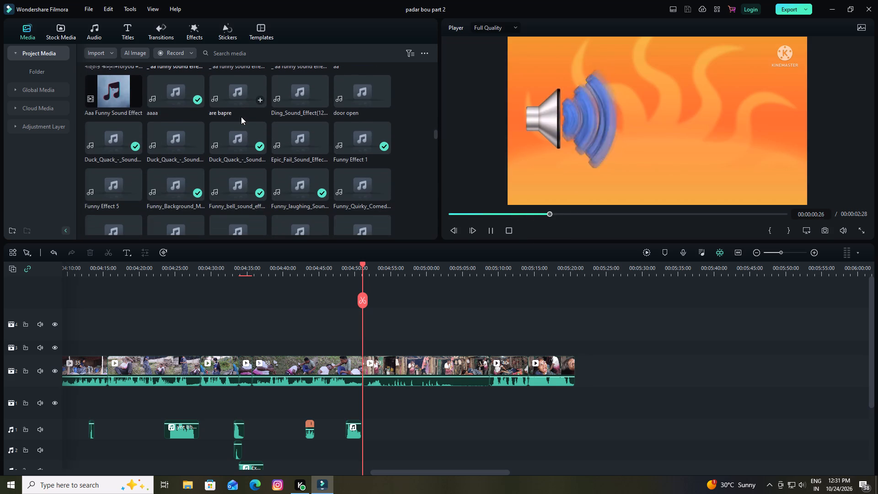
scroll(241, 117, "down", 4)
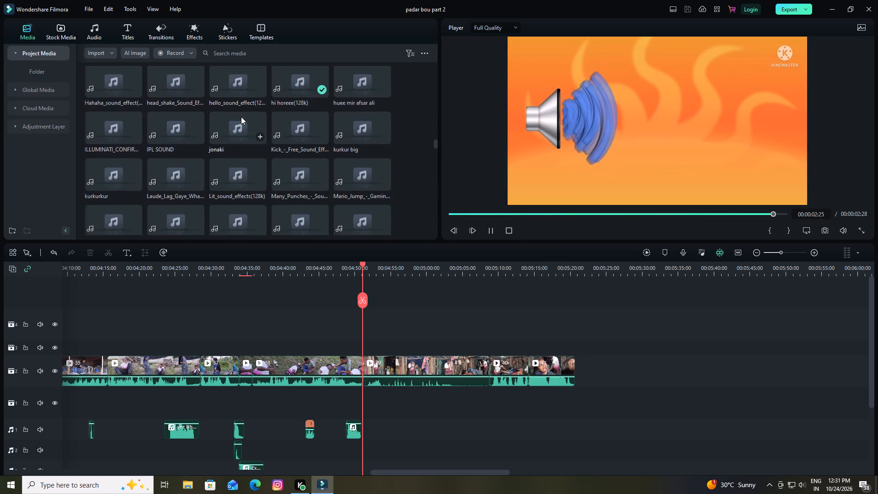
scroll(241, 117, "down", 5)
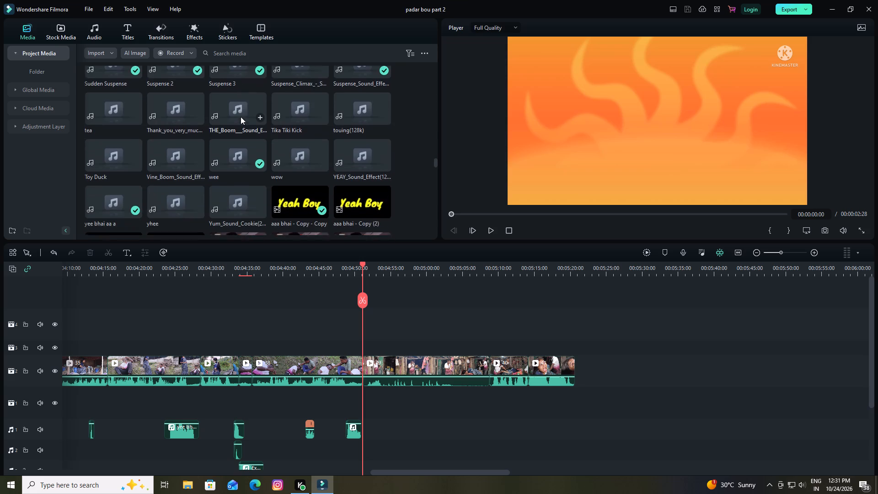
scroll(241, 117, "down", 3)
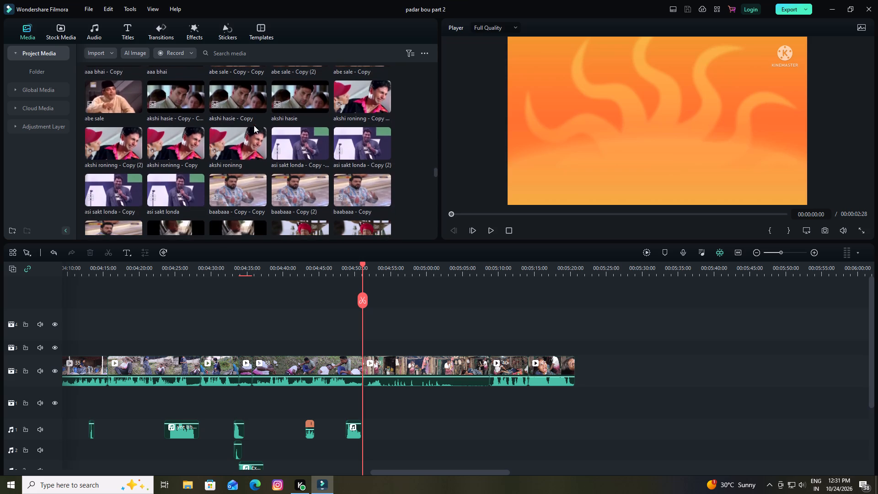
scroll(254, 125, "down", 1)
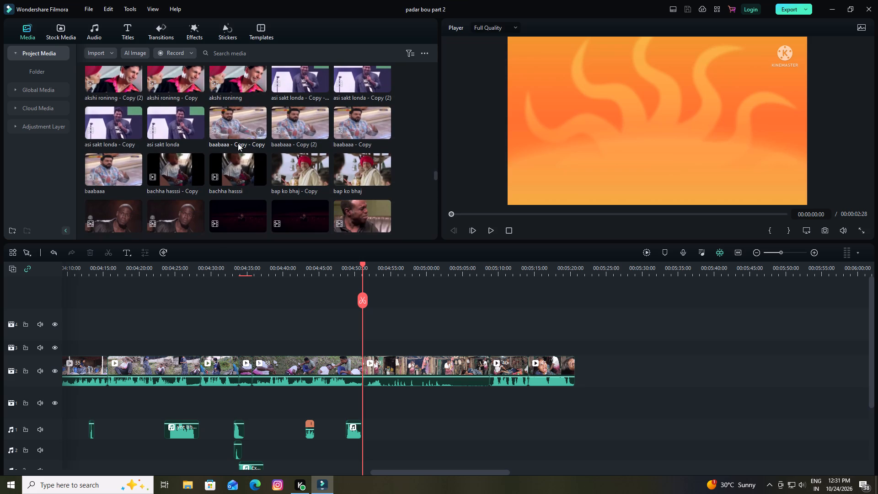
Preview the "baabaaa" copies, "bachha hasssi", "bap ko bhaj - Copy", both "f hasi" clips and "ips bano - Copy" as candidates.
left_click(235, 127)
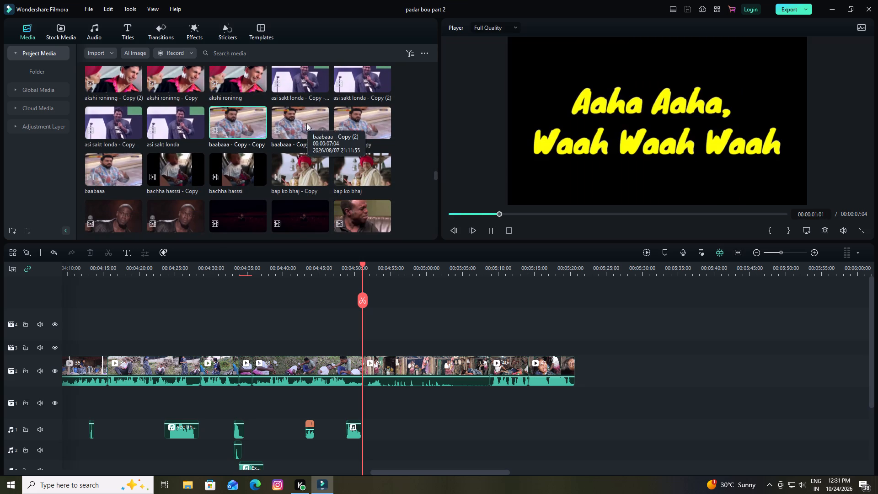
left_click(306, 123)
left_click(233, 175)
left_click(299, 171)
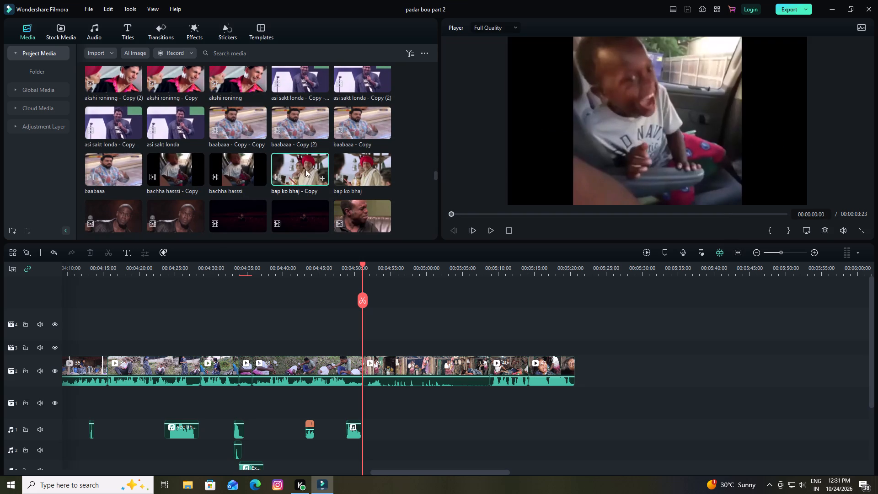
scroll(365, 167, "down", 1)
scroll(226, 169, "down", 1)
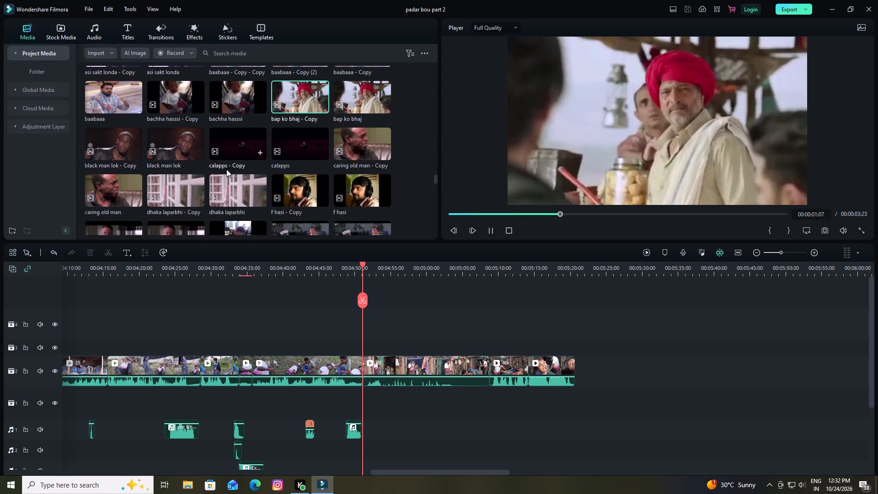
left_click(304, 135)
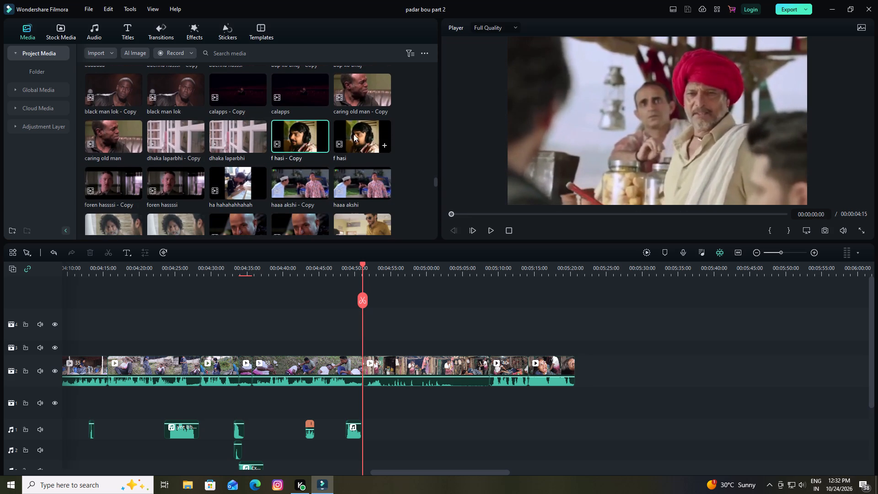
left_click(357, 134)
scroll(311, 147, "down", 2)
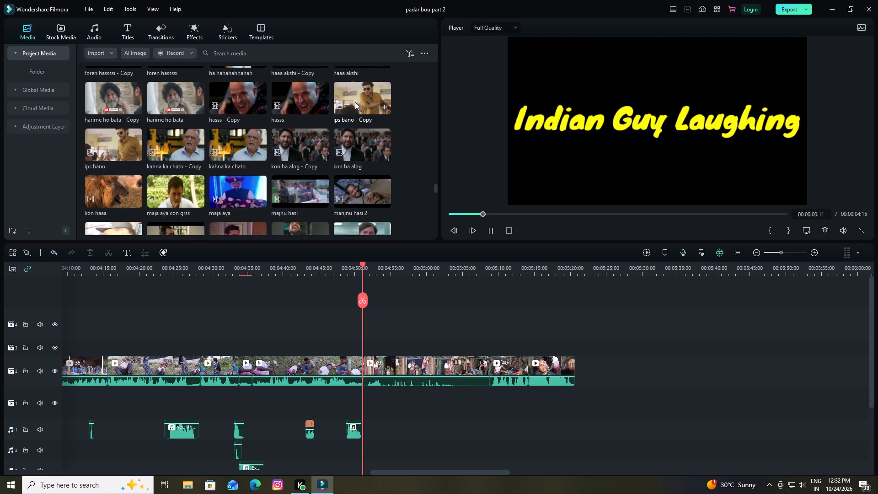
left_click(355, 97)
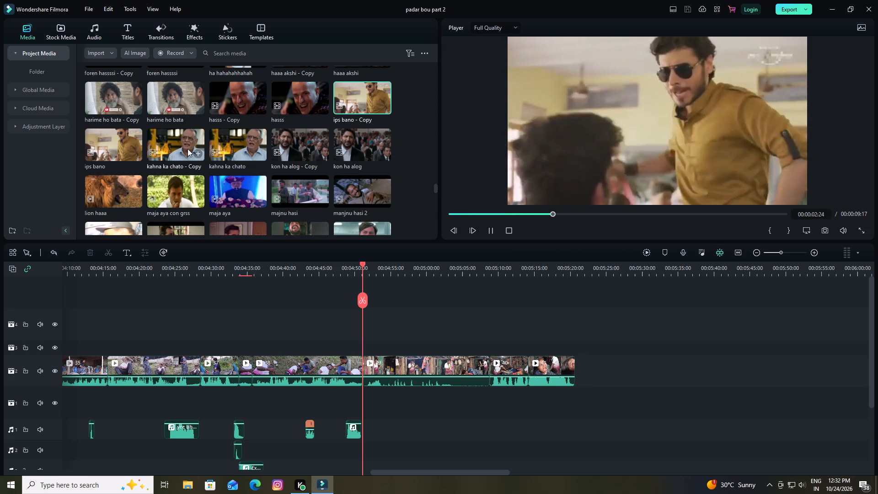
Preview the "vidssave.com Fanny viral laughing Meme template" clip and place it on video track 1 at 00:04:51:02.
scroll(275, 144, "down", 1)
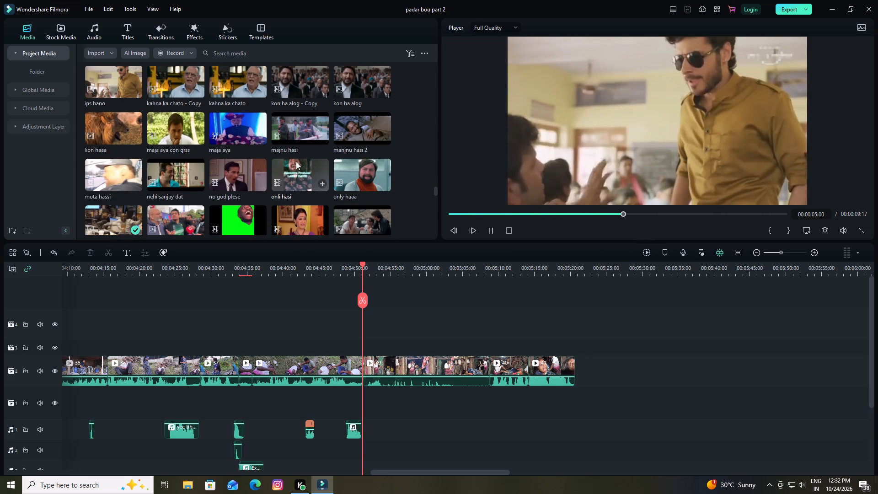
scroll(297, 166, "down", 1)
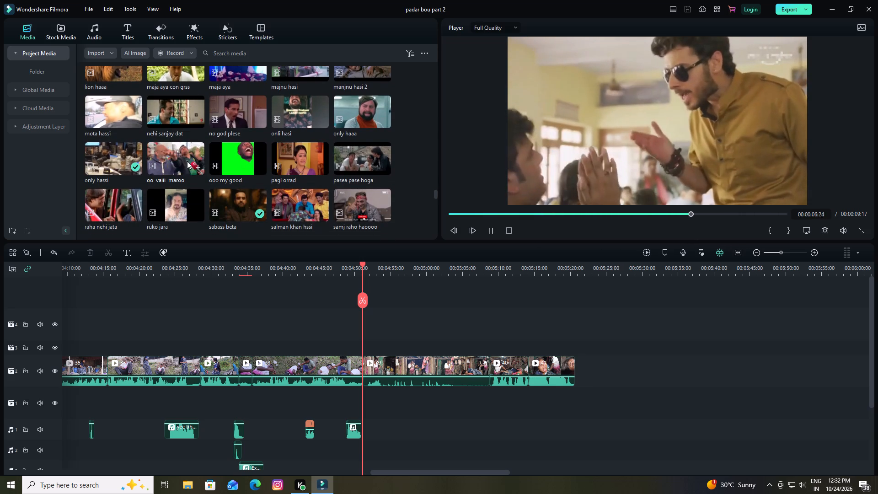
scroll(170, 163, "down", 1)
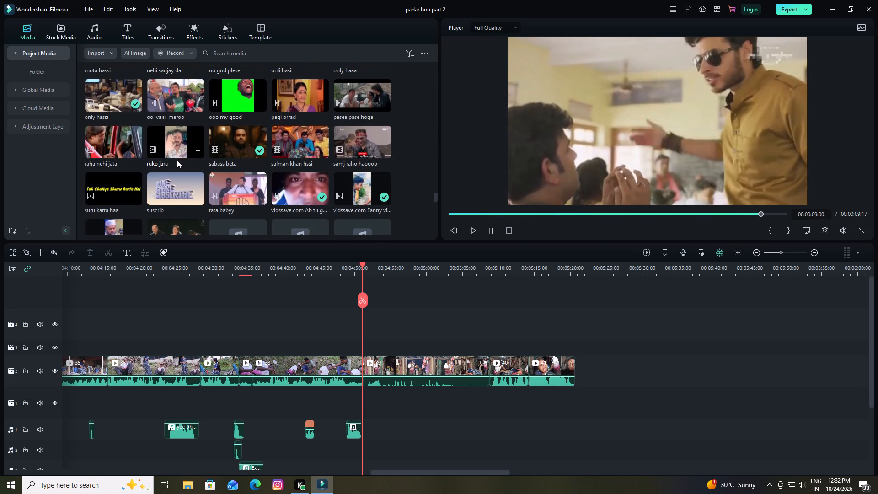
scroll(182, 158, "down", 1)
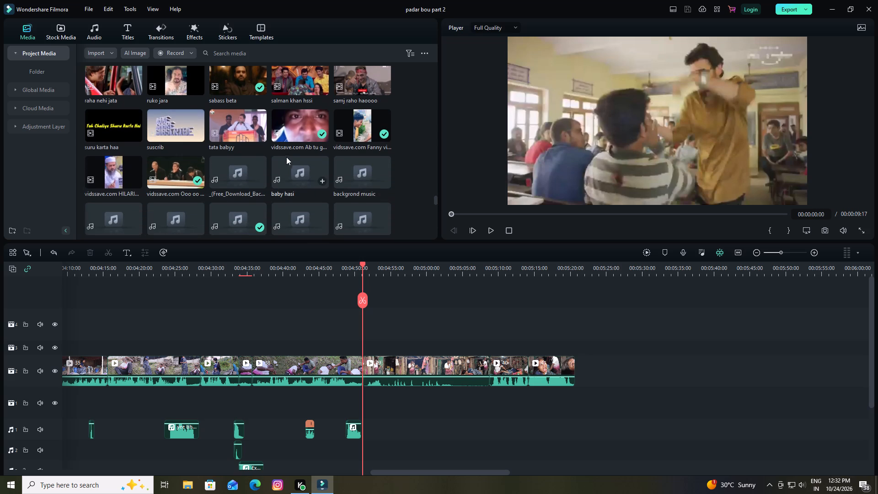
scroll(268, 156, "down", 1)
scroll(268, 156, "up", 1)
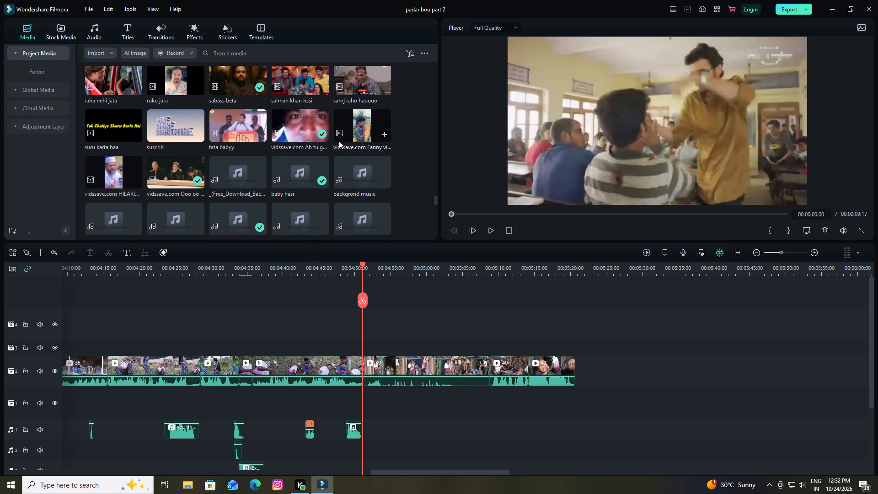
left_click(354, 134)
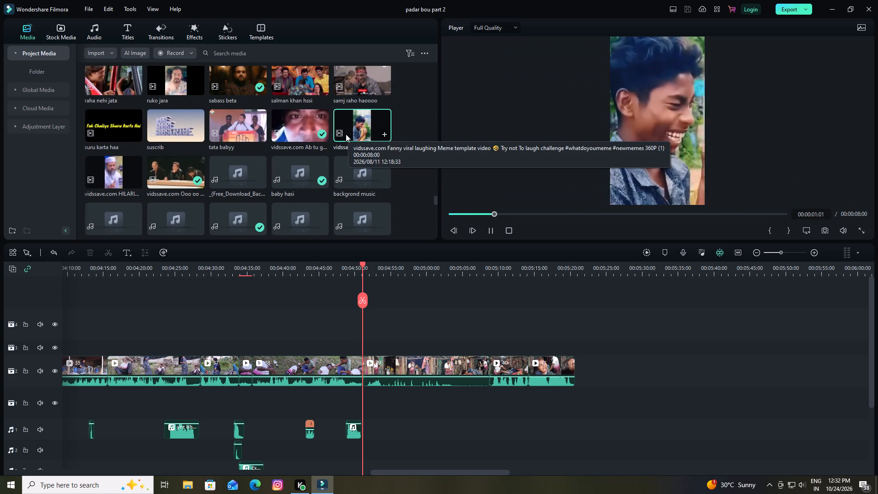
left_click(354, 131)
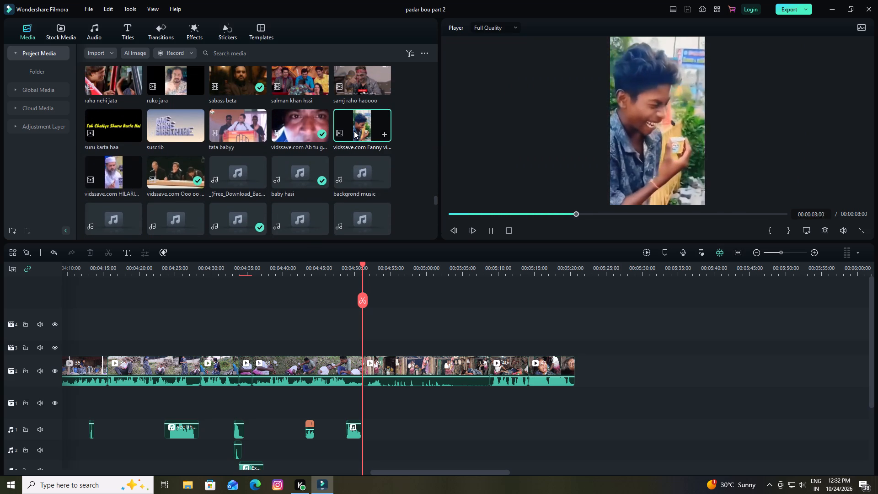
left_click(354, 131)
key("space")
left_click_drag(364, 129, 378, 276)
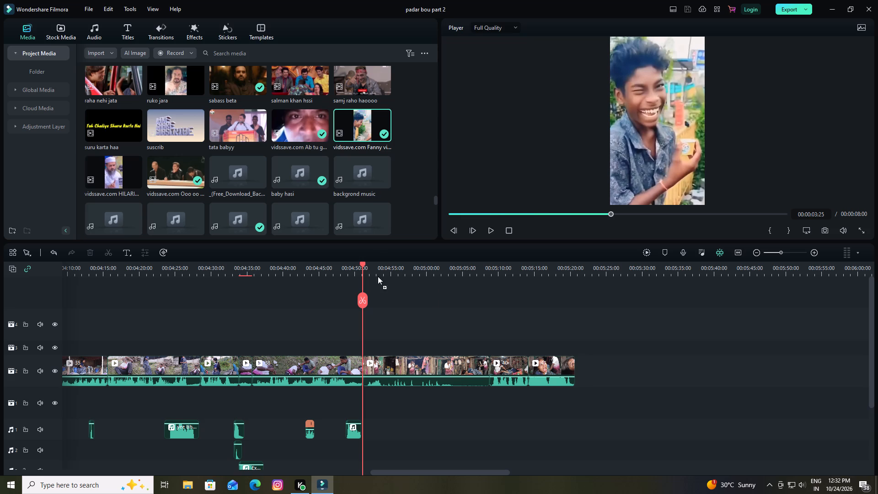
left_click_drag(378, 276, 369, 402)
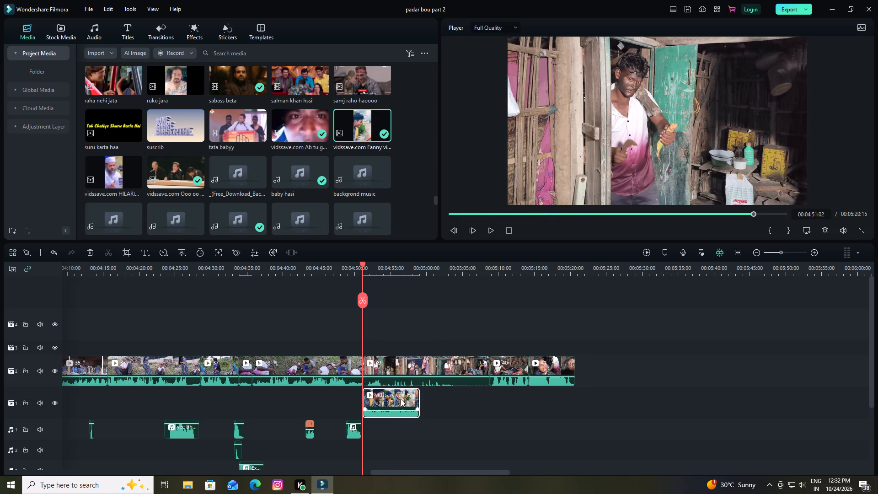
Detach the laughing meme clip's audio and delete its picture, leaving only the laugh sound on audio track 1.
left_click(397, 396)
right_click(395, 398)
left_click(417, 218)
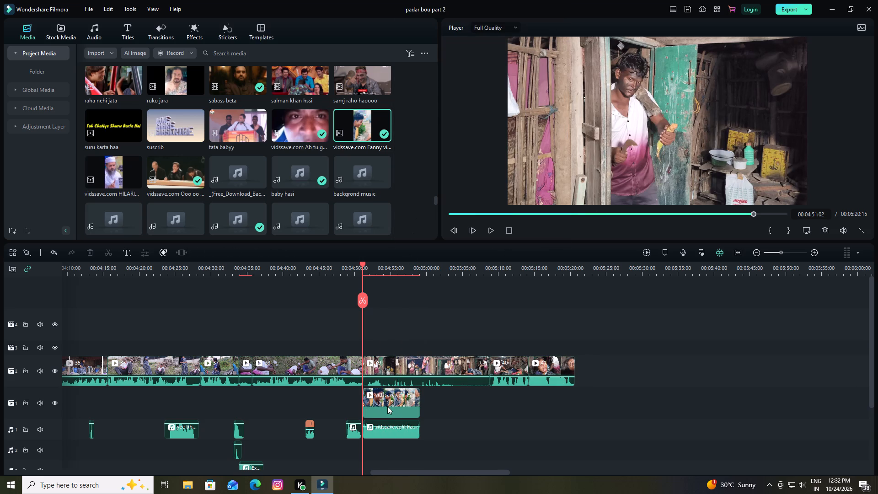
left_click(387, 406)
key("Delete")
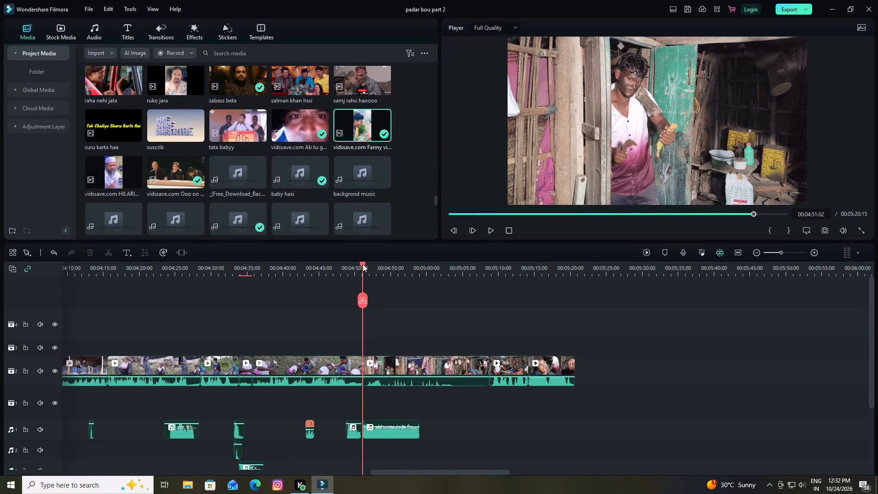
Play back the hut scene with the laugh sound, checking its timing against the man in the doorway and the following cut.
left_click_drag(363, 264, 340, 280)
key("space")
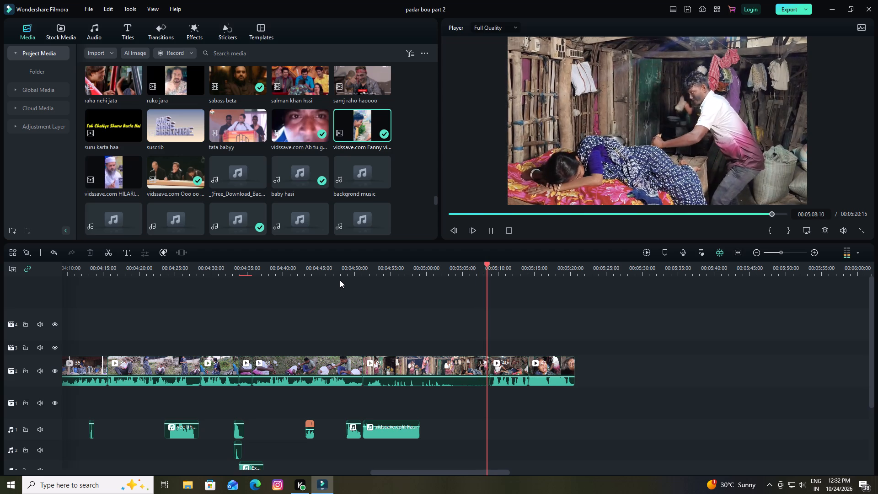
key("space")
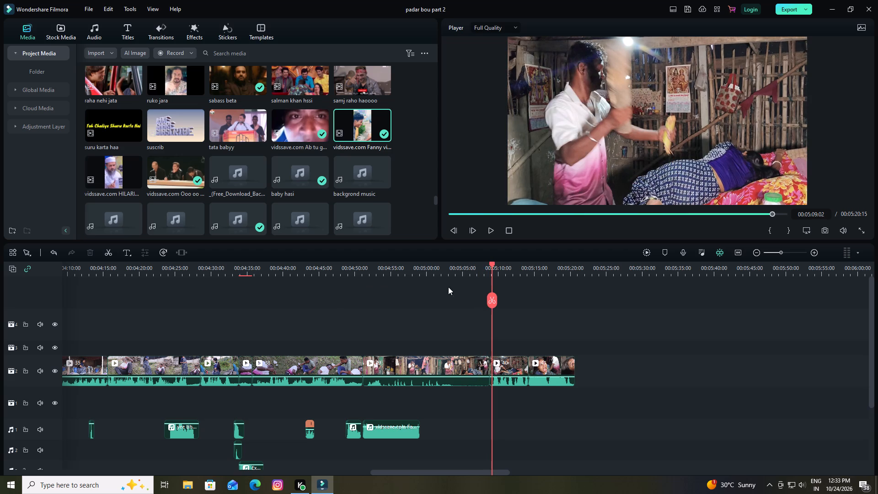
left_click_drag(492, 264, 486, 272)
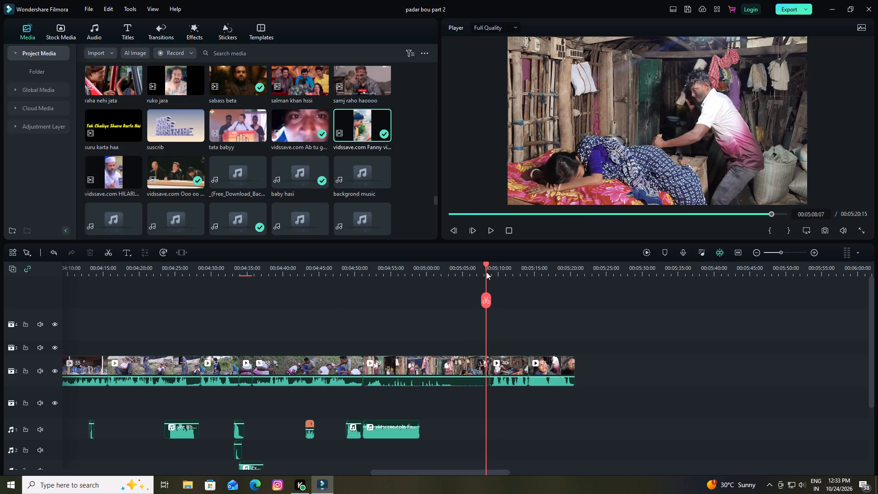
left_click_drag(486, 272, 489, 273)
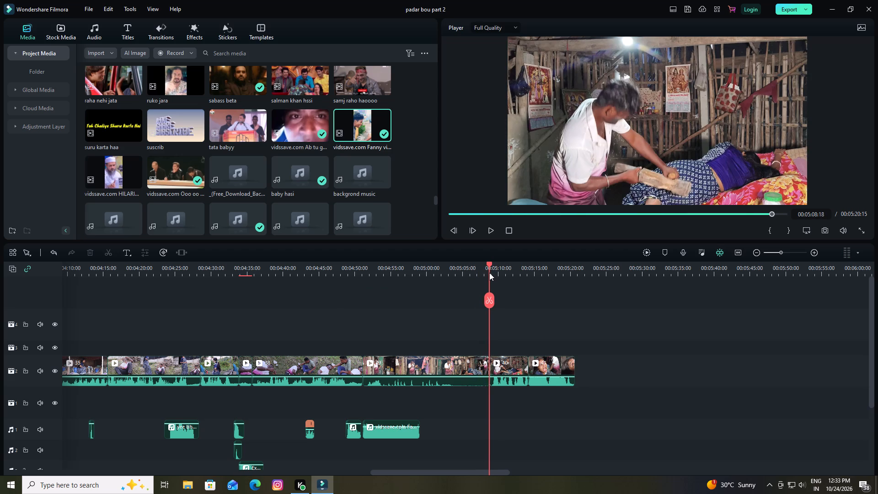
left_click_drag(489, 273, 359, 336)
key("space")
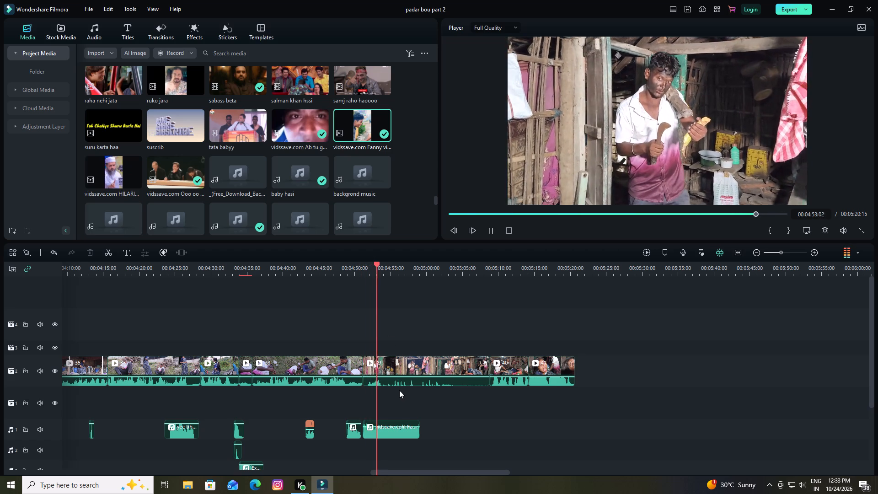
key("space")
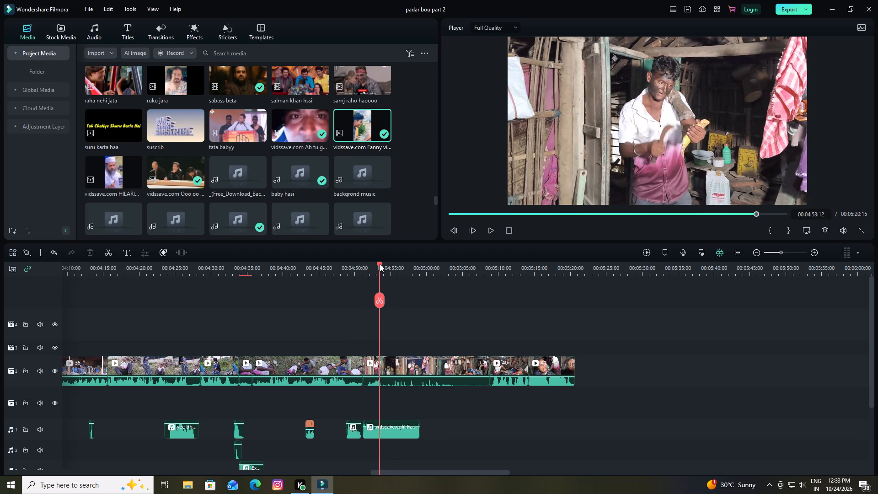
Split the laugh audio at 00:04:51:18 and lower the volume of the part after the cut to -∞ dB.
left_click_drag(379, 263, 368, 294)
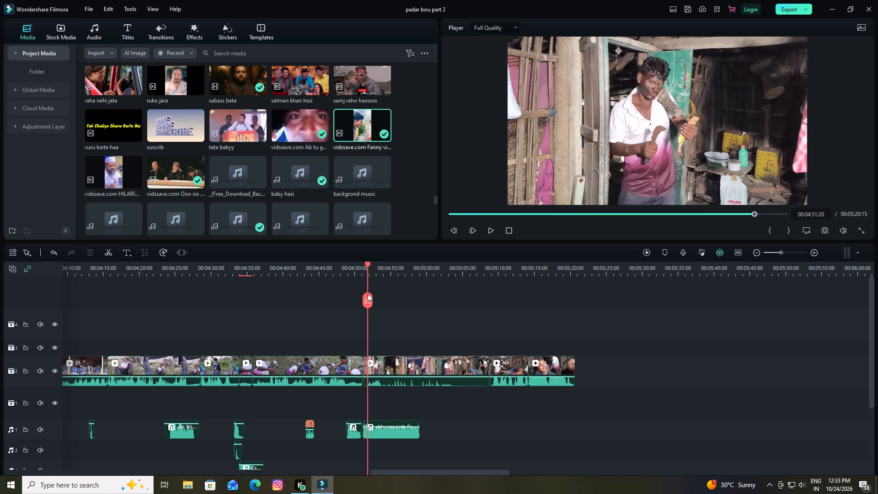
left_click_drag(368, 294, 367, 296)
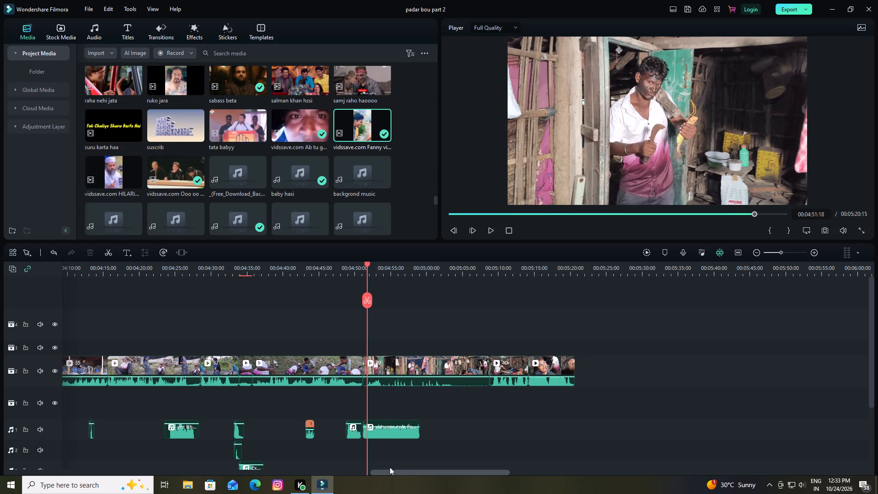
left_click(384, 432)
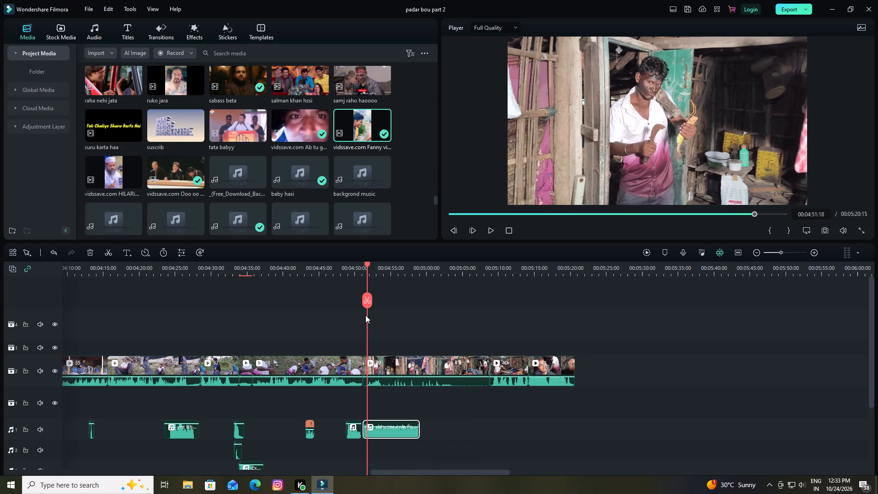
left_click(366, 304)
left_click_drag(395, 427, 394, 452)
Split the muted laugh audio at 00:04:53:21 and raise the volume of the part after the cut.
key("space")
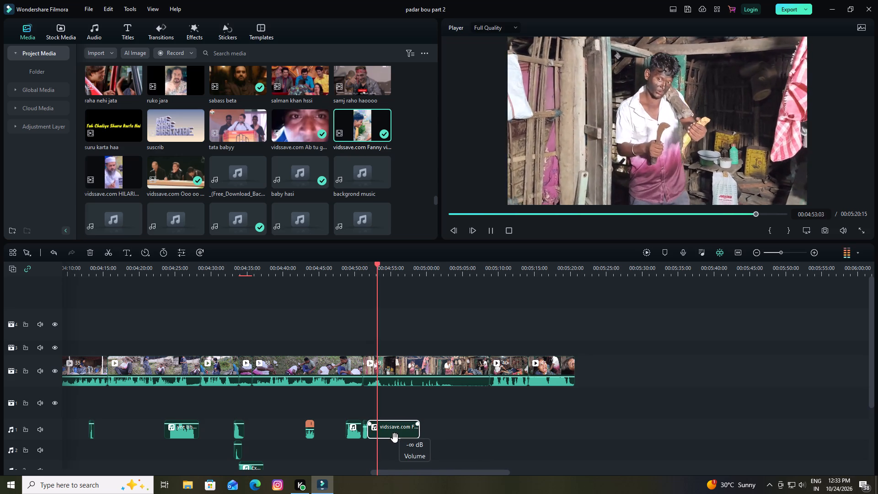
key("space")
left_click(396, 432)
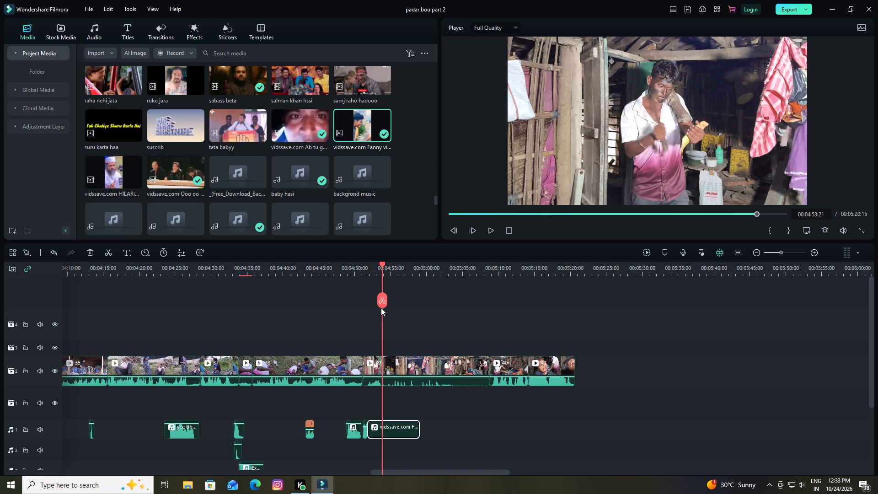
left_click(381, 303)
left_click(401, 432)
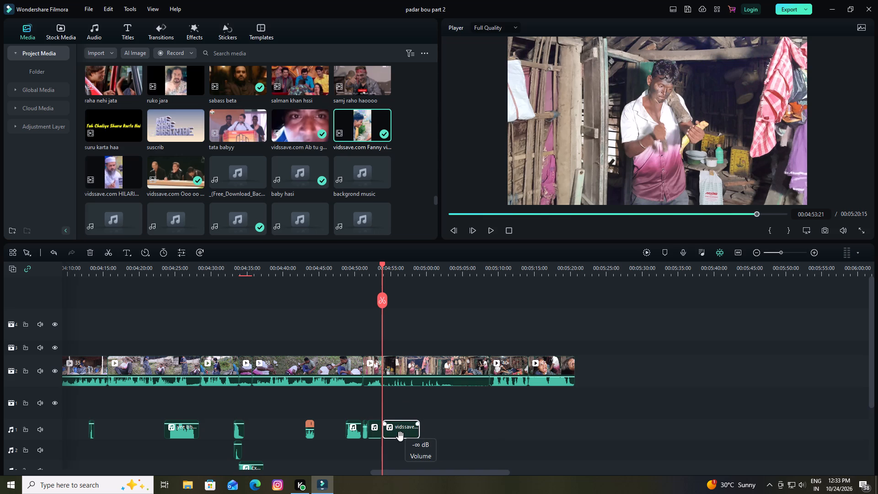
left_click_drag(400, 437, 400, 391)
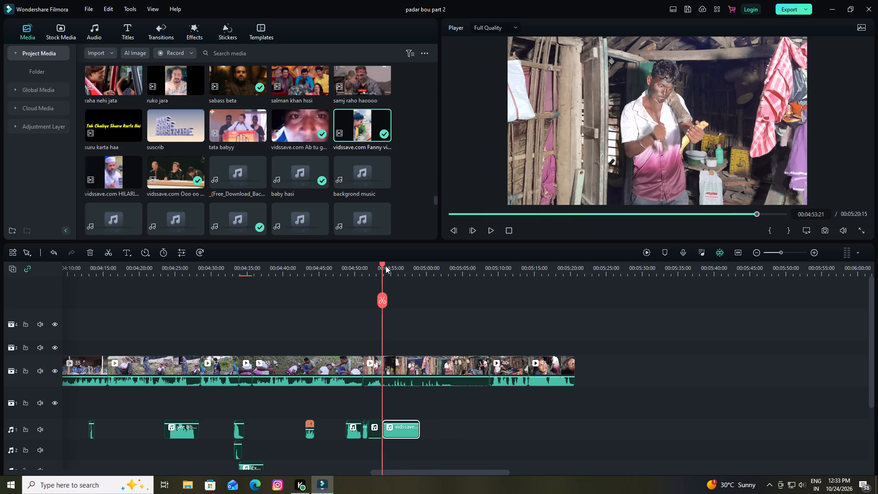
Play back the hut scene with the laugh sound and step through the frames around the camera change near 00:05:08:17.
left_click_drag(382, 264, 359, 289)
key("space")
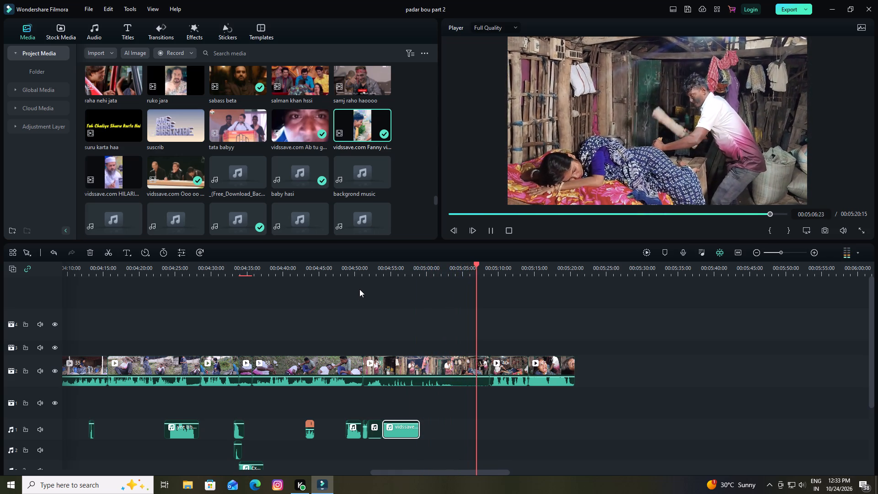
key("space")
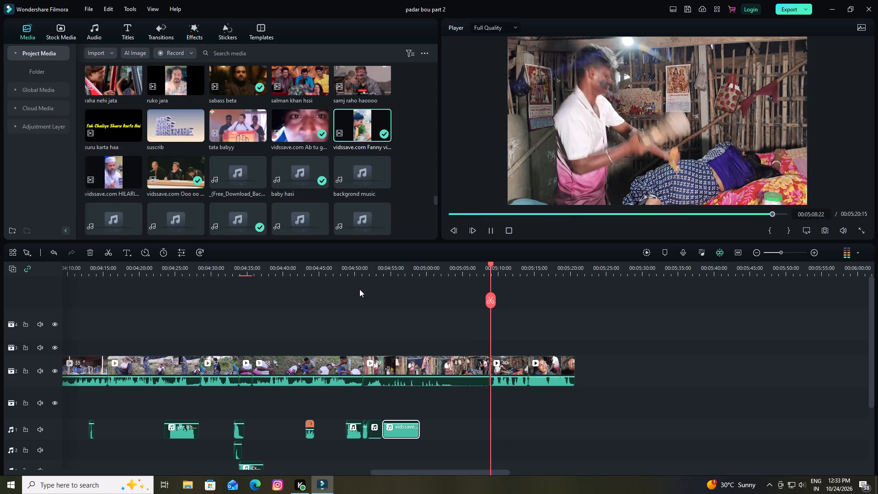
key("Left")
key("Left")
key("Left")
key("Left")
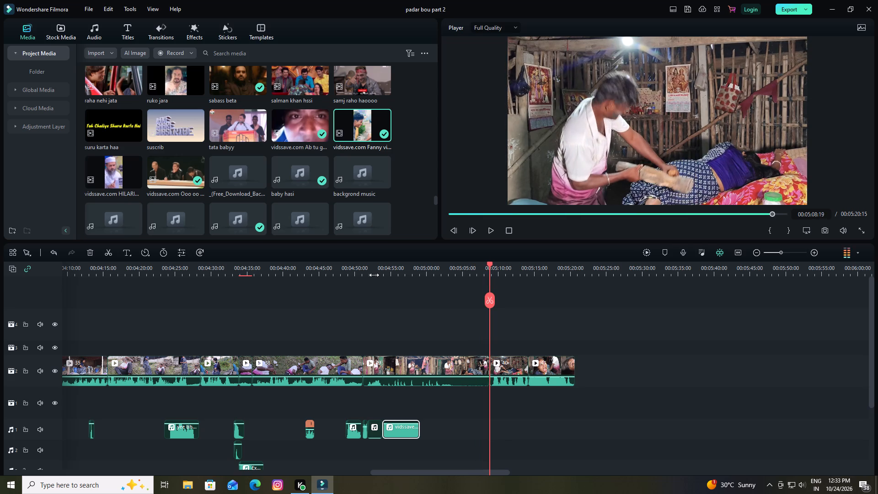
key("Left")
key("Left")
key("Left")
key("Right")
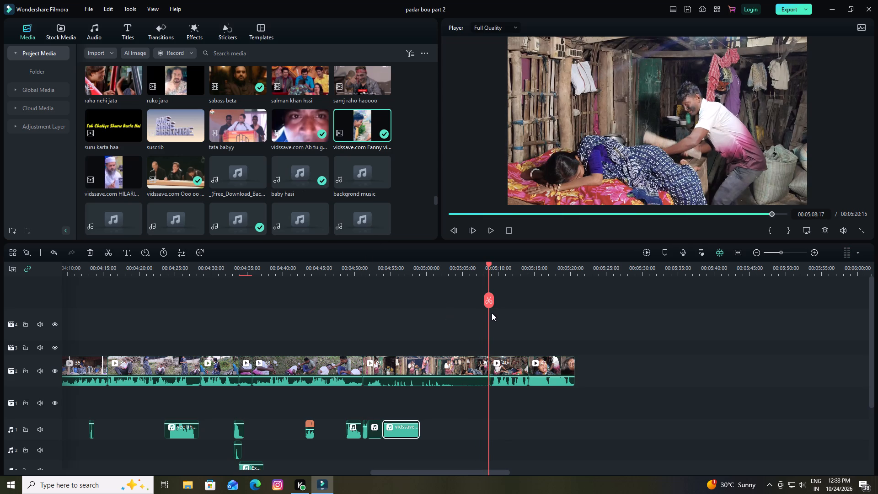
Search the project media for "aa" and place "yee bhai aa a" directly after the laugh audio on audio track 1.
left_click(257, 55)
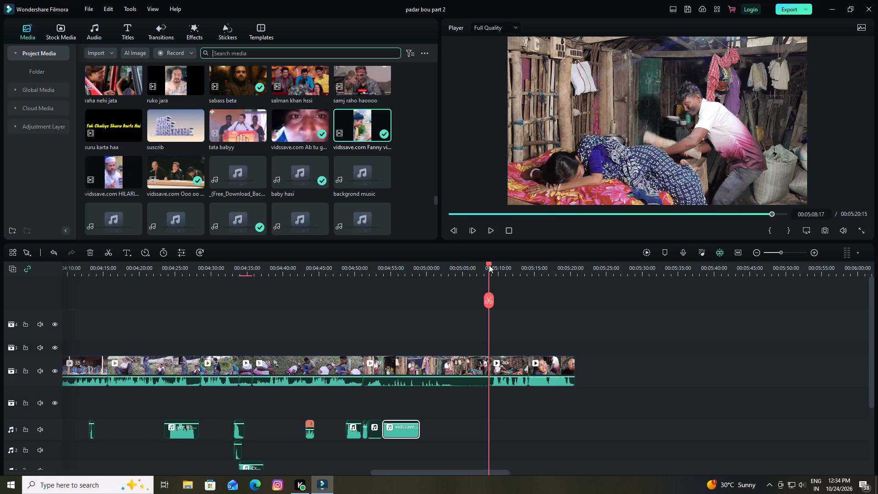
left_click(240, 55)
type("aa")
key("Return")
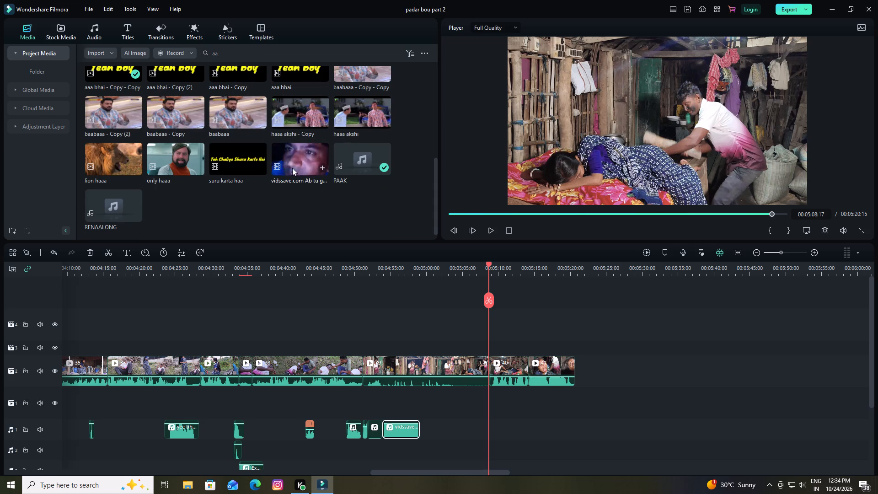
scroll(289, 167, "up", 2)
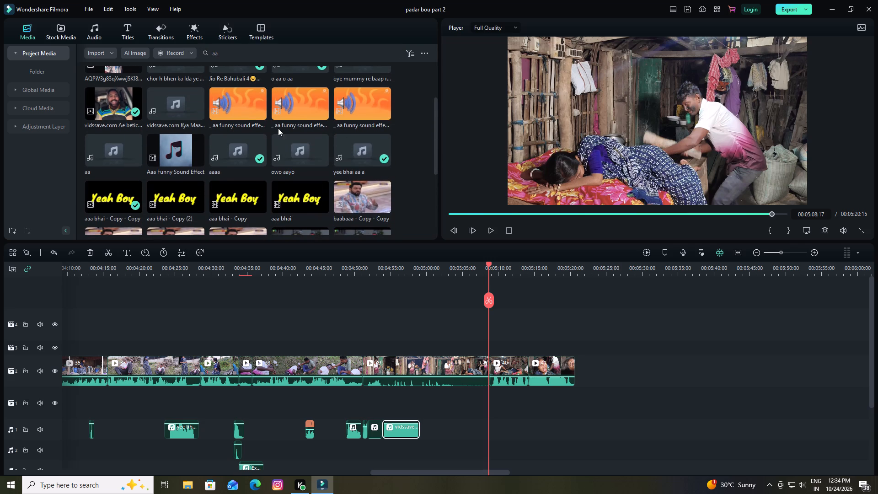
scroll(310, 197, "up", 1)
scroll(349, 220, "down", 1)
left_click_drag(353, 151, 419, 382)
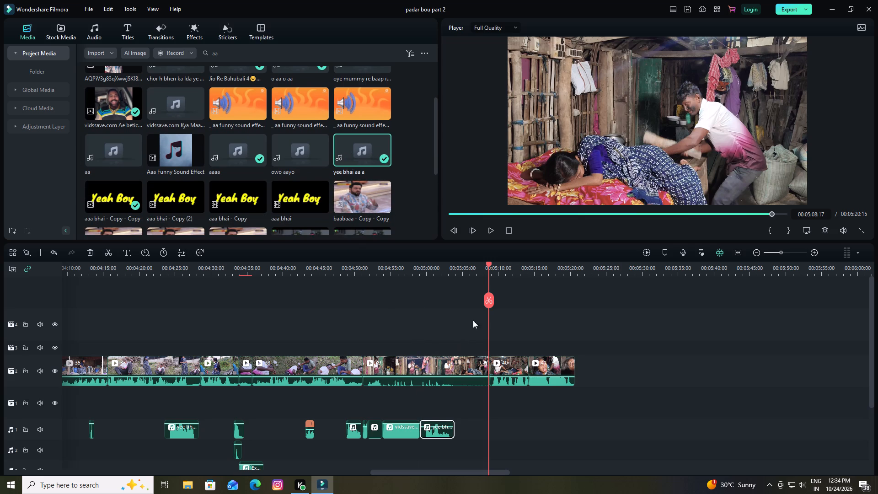
Move the "yee bhai aa a" sound to start at about 00:05:01, matching it to the man leaning over the bed.
left_click_drag(487, 265, 399, 320)
key("space")
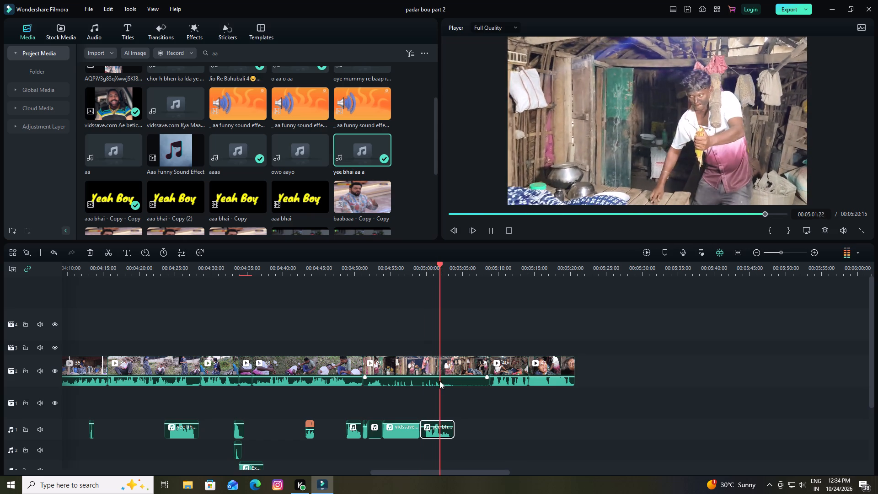
key("space")
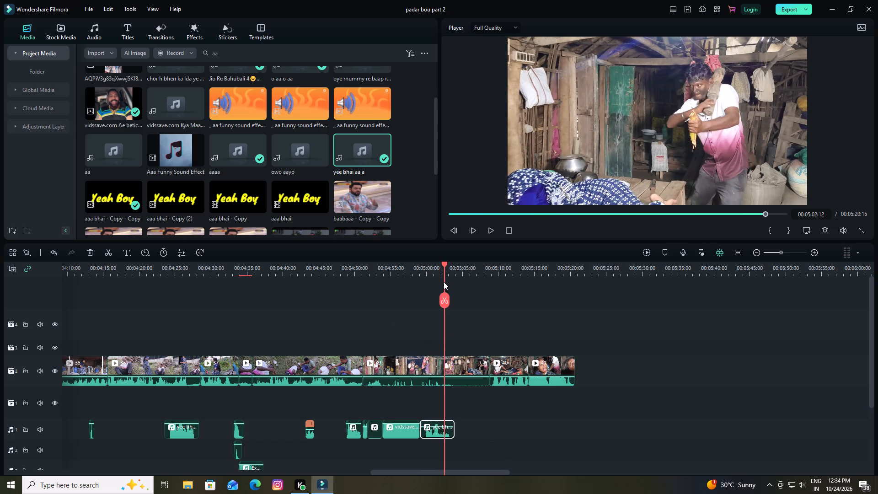
key("Left")
key("Left")
key("Left")
key("Left")
key("Left")
key("Left")
key("Left")
key("Left")
key("Left")
key("Left")
key("Left")
key("Left")
key("Left")
key("Left")
key("Left")
key("Left")
key("Left")
key("Left")
key("Left")
key("Left")
key("Left")
key("Left")
key("Left")
key("Left")
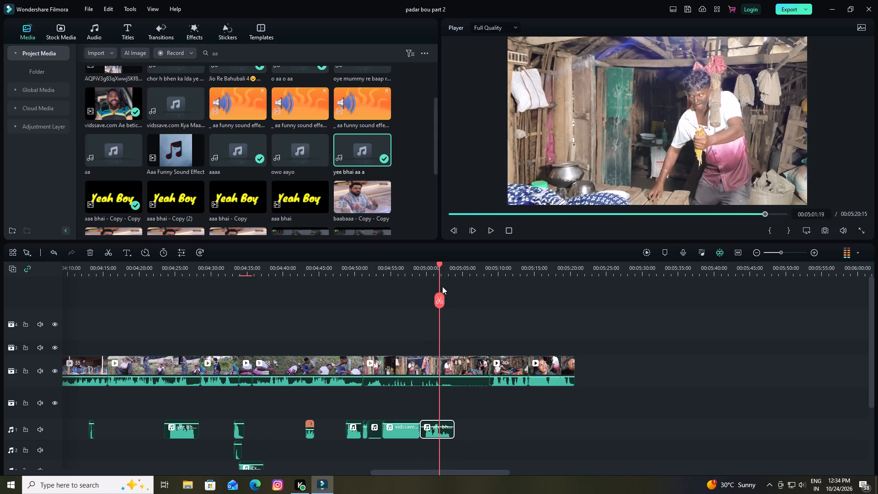
left_click_drag(444, 431, 460, 433)
key("Left")
key("Left")
key("Left")
key("Left")
key("Left")
key("Left")
key("Left")
key("Left")
key("Left")
key("Left")
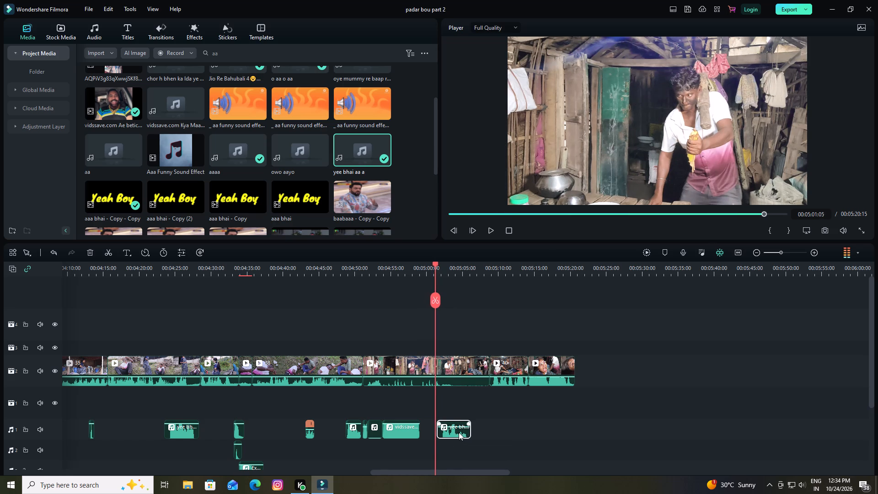
left_click_drag(458, 432, 448, 435)
Raise the volume of the moved "yee bhai aa a" clip and play back the hut scene with it.
key("space")
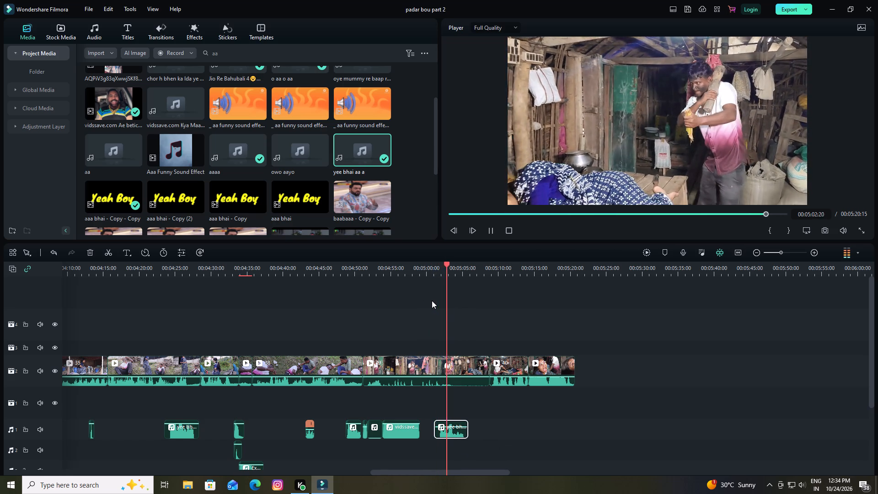
key("space")
left_click_drag(457, 427, 457, 372)
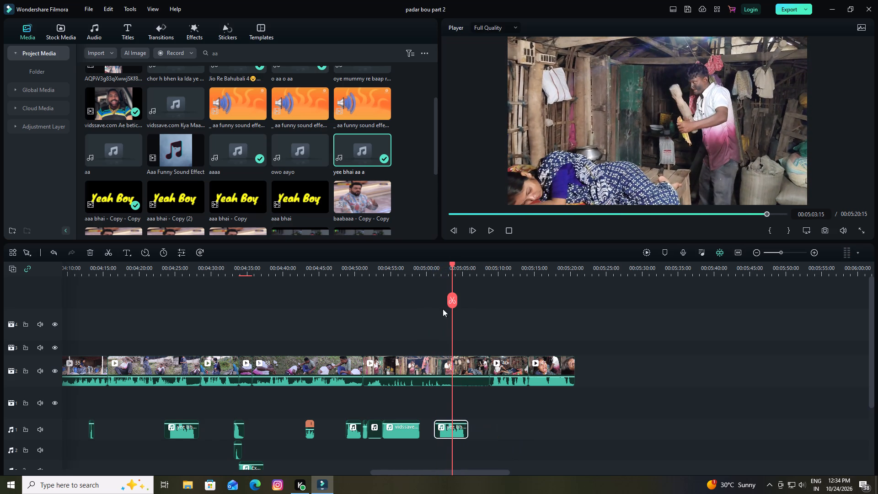
left_click_drag(452, 264, 348, 316)
key("space")
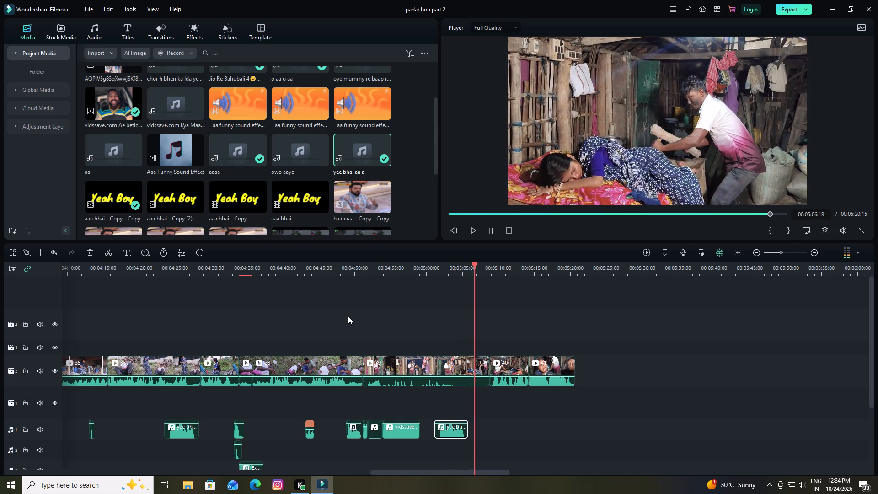
key("space")
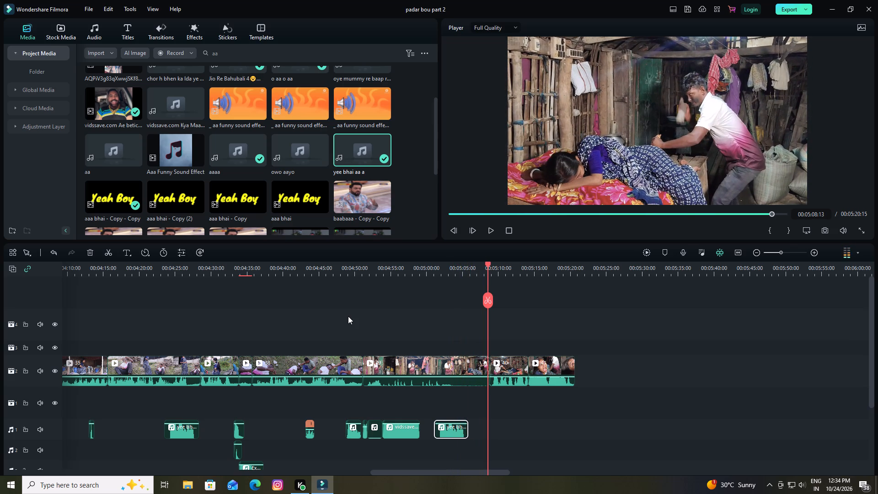
Search the project media for "raj" and place "RajPal Yadav MEME #shorts" on audio track 2 at 00:05:01:05.
scroll(306, 150, "down", 2)
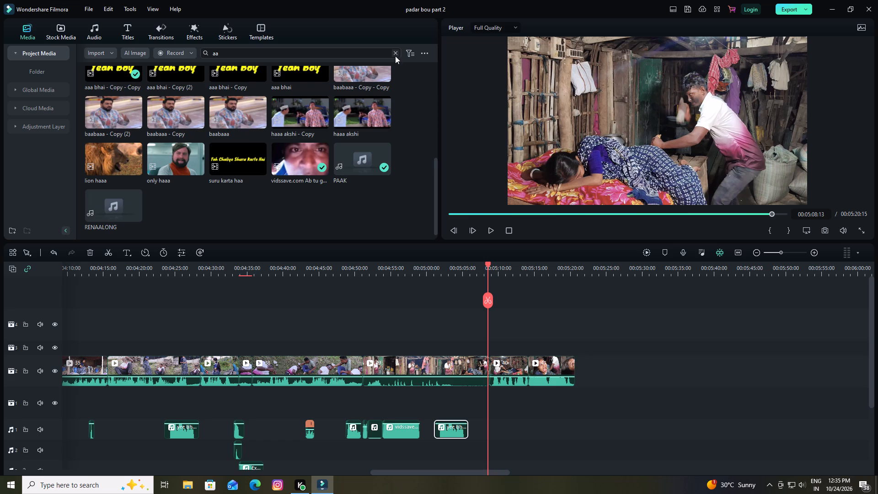
left_click(395, 53)
scroll(287, 133, "down", 8)
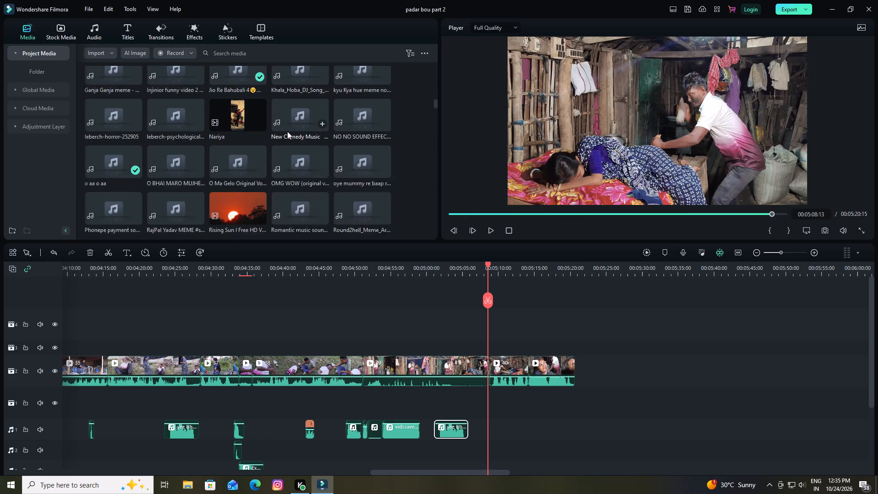
left_click(275, 46)
left_click(278, 58)
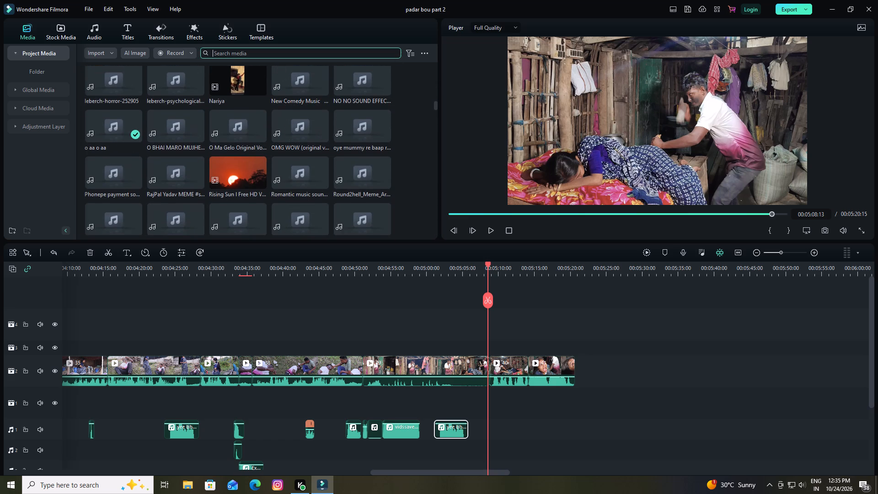
type("raj")
key("Return")
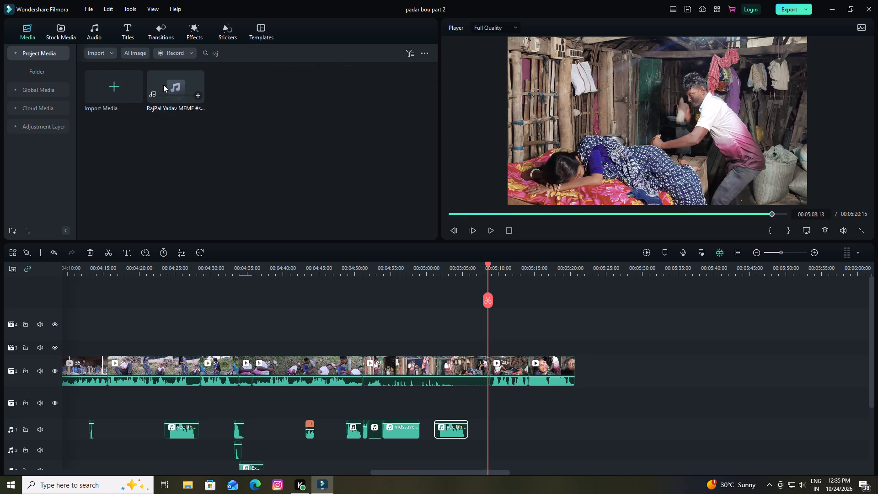
left_click_drag(163, 85, 443, 410)
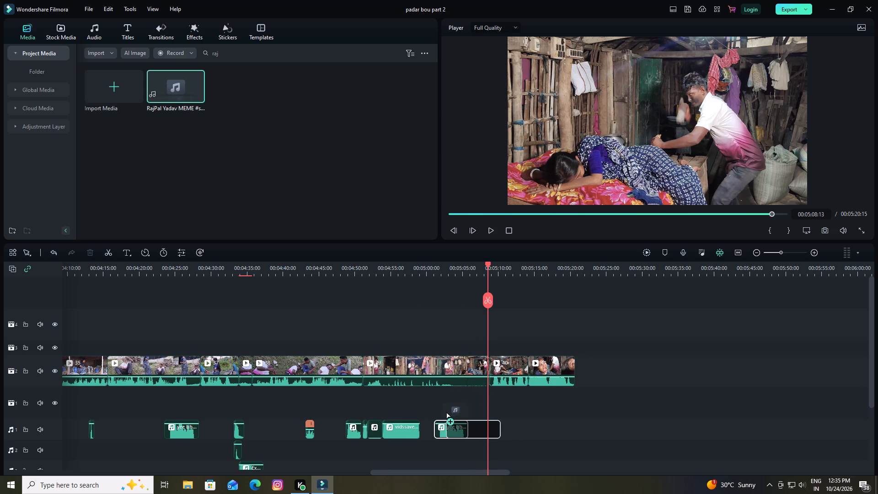
left_click_drag(443, 410, 441, 453)
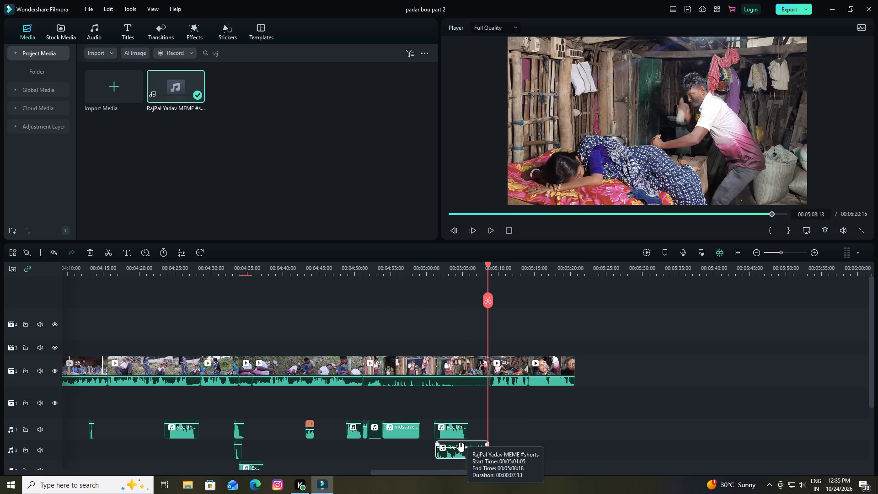
Raise the volume of the "RajPal Yadav MEME #shorts" audio.
left_click_drag(461, 447, 469, 402)
Move the "RajPal Yadav MEME #shorts" audio to start at 00:05:05:04 and check its timing against the beating scene.
left_click_drag(487, 265, 430, 327)
key("space")
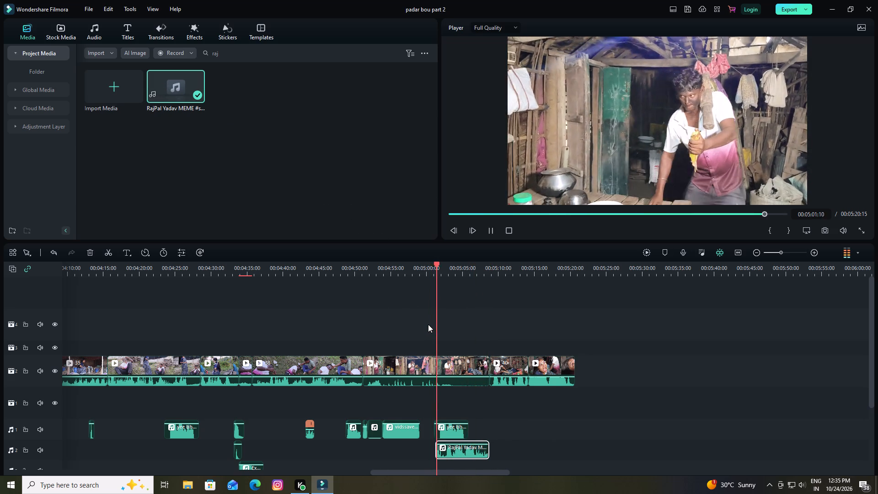
key("space")
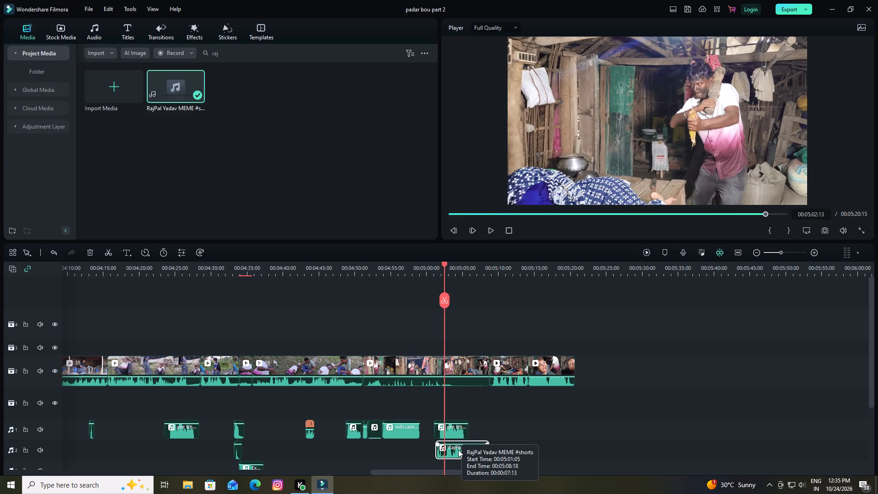
left_click_drag(457, 455, 485, 457)
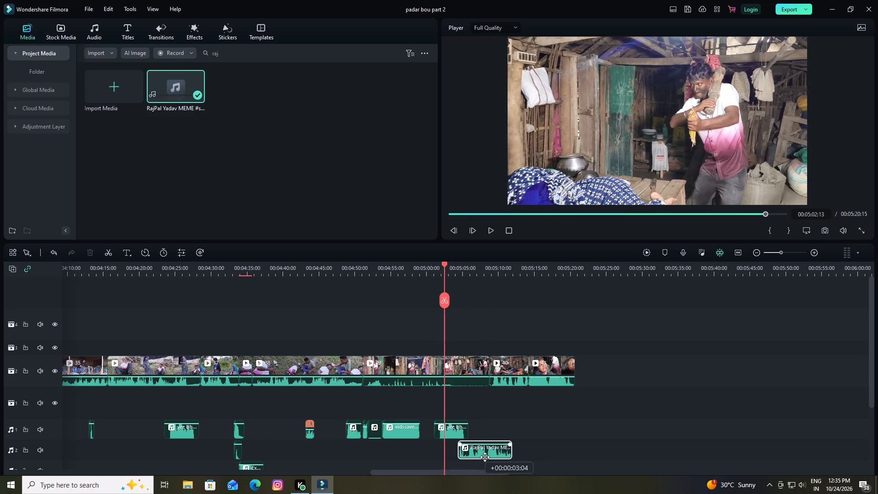
left_click_drag(485, 457, 490, 457)
left_click_drag(444, 264, 464, 297)
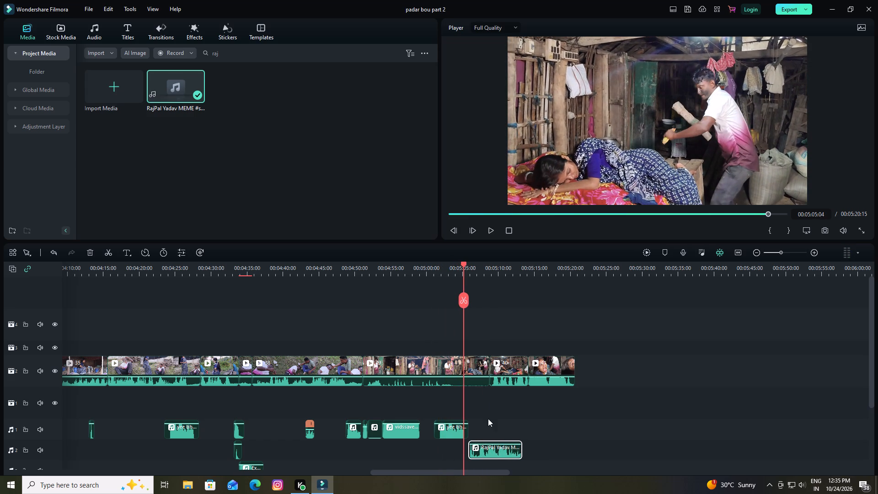
left_click_drag(485, 450, 475, 449)
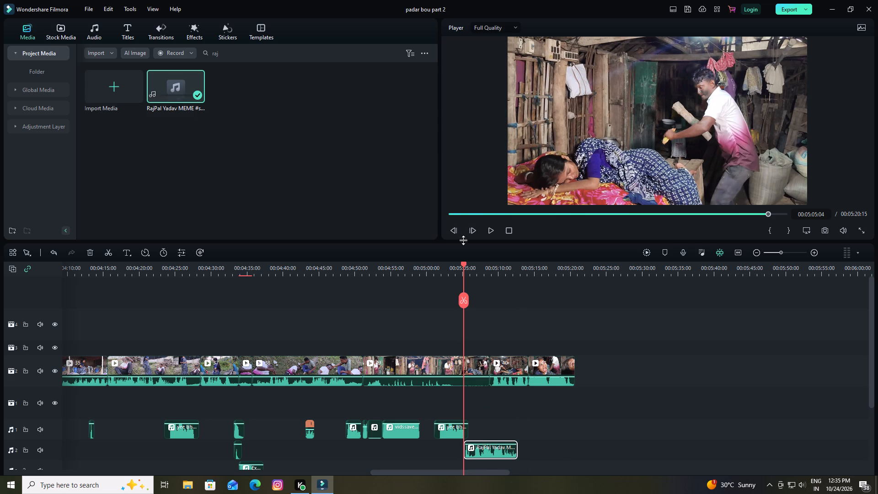
left_click_drag(463, 261, 445, 274)
left_click_drag(464, 264, 454, 271)
key("space")
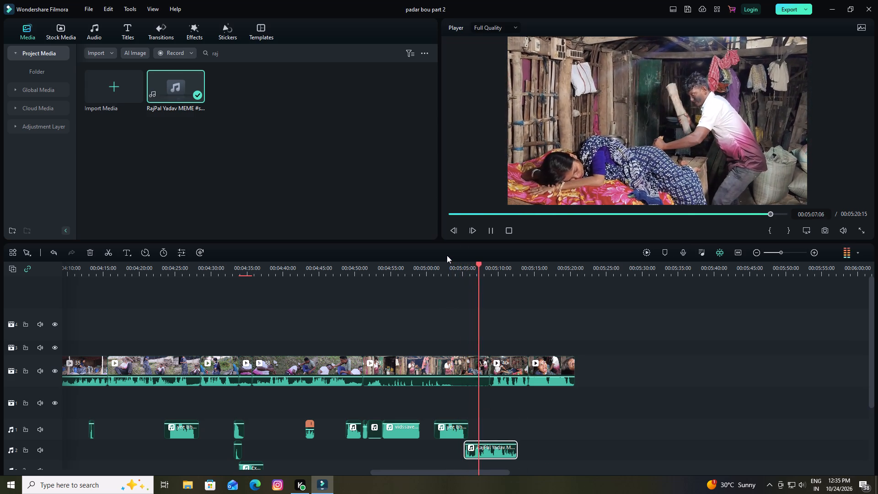
key("space")
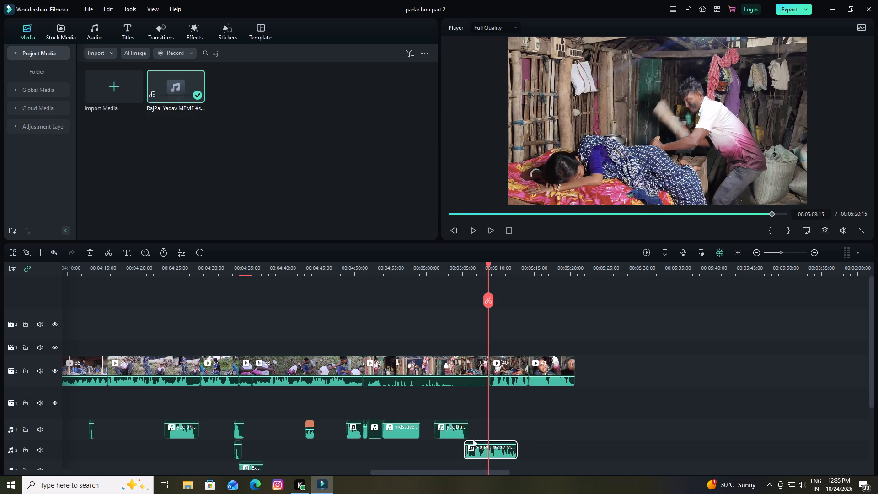
Split the "RajPal Yadav MEME #shorts" audio at about 00:05:08:15, just before the camera change, and delete the part after it.
left_click(495, 450)
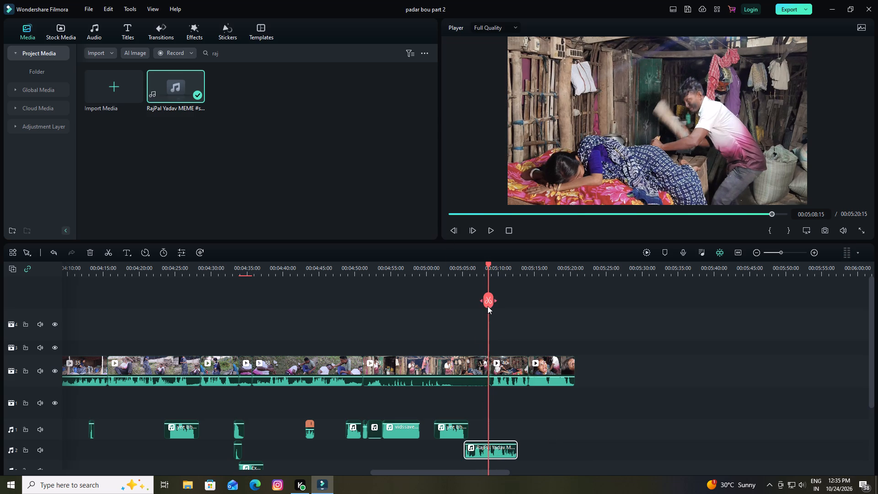
left_click(487, 306)
left_click(485, 300)
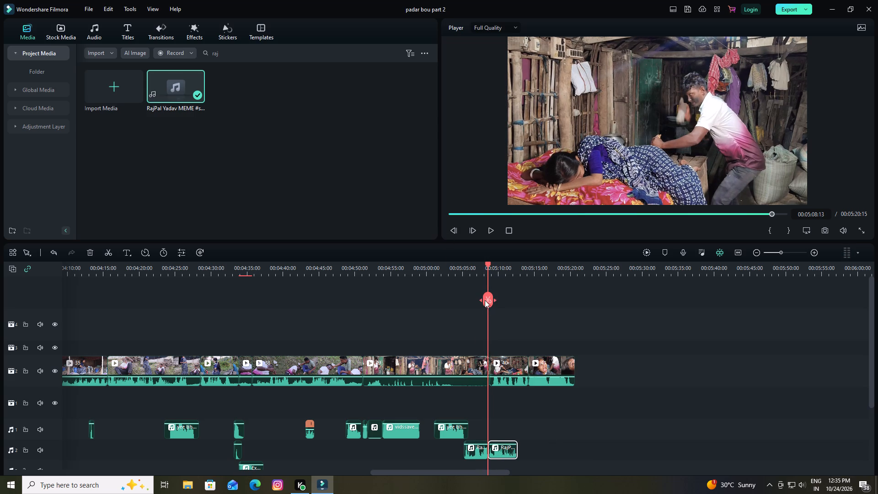
key("Delete")
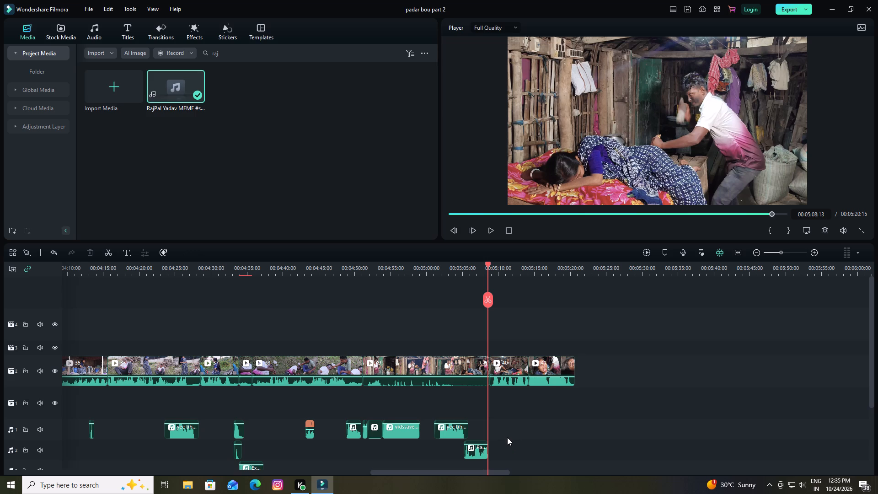
Save the project.
key("ctrl+s")
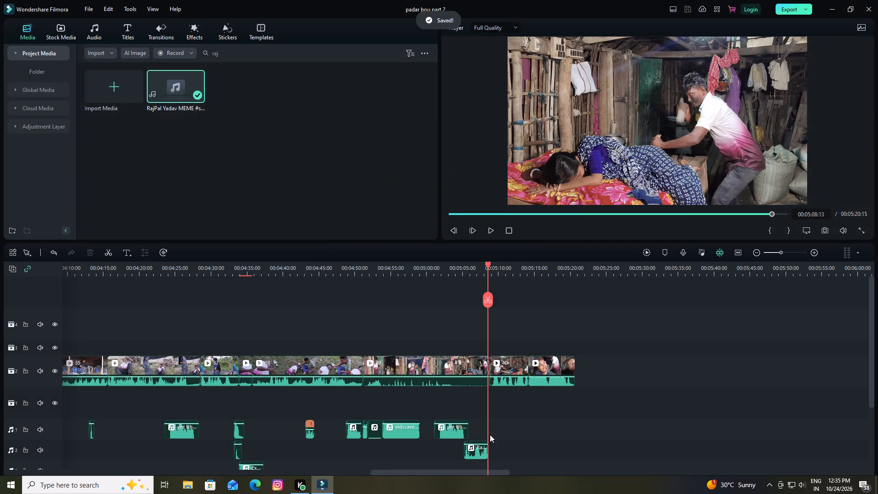
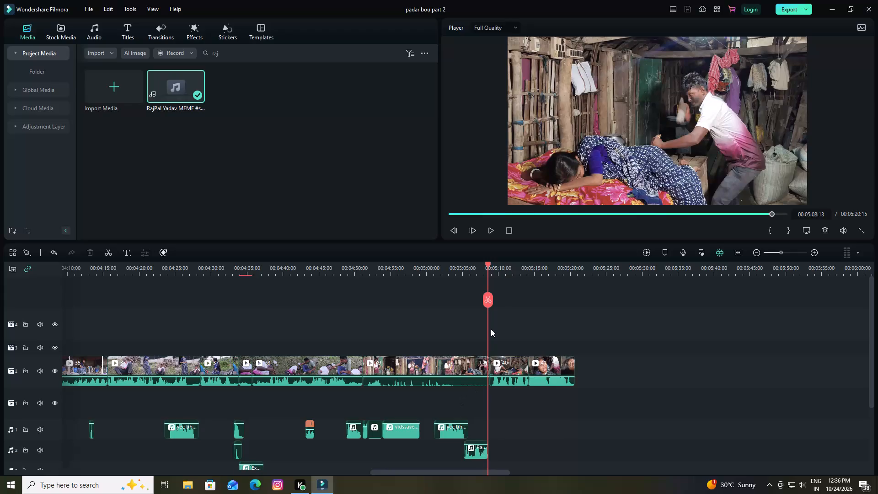
Clear the old media search, start a new one with "s", and park the playhead on the stick-hit frame at 00:05:08:16.
left_click(488, 264)
key("Right")
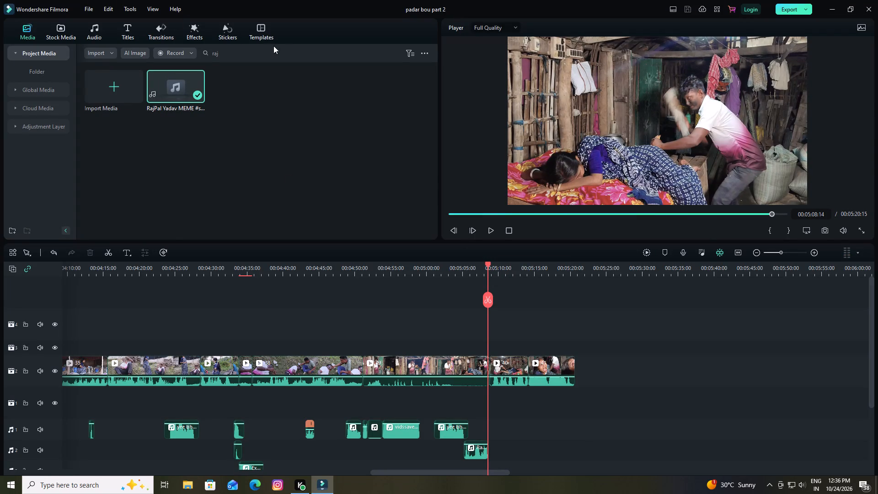
left_click(395, 54)
left_click(286, 54)
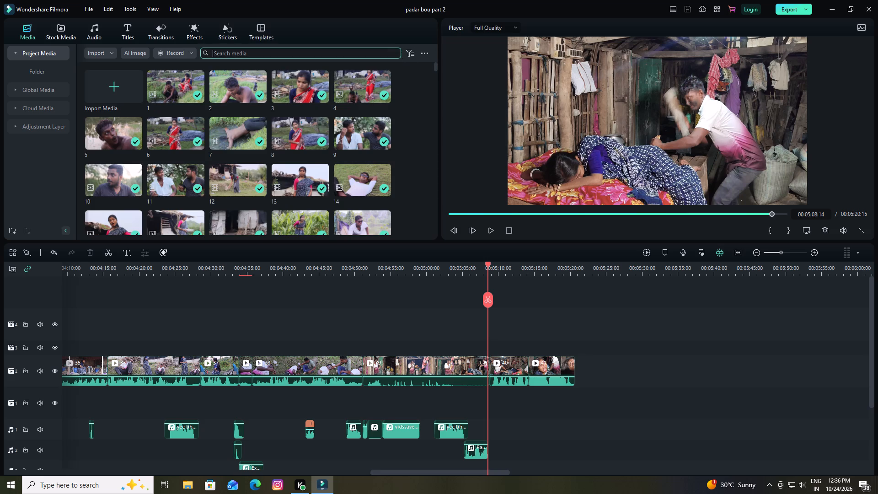
key("s")
left_click_drag(488, 264, 490, 268)
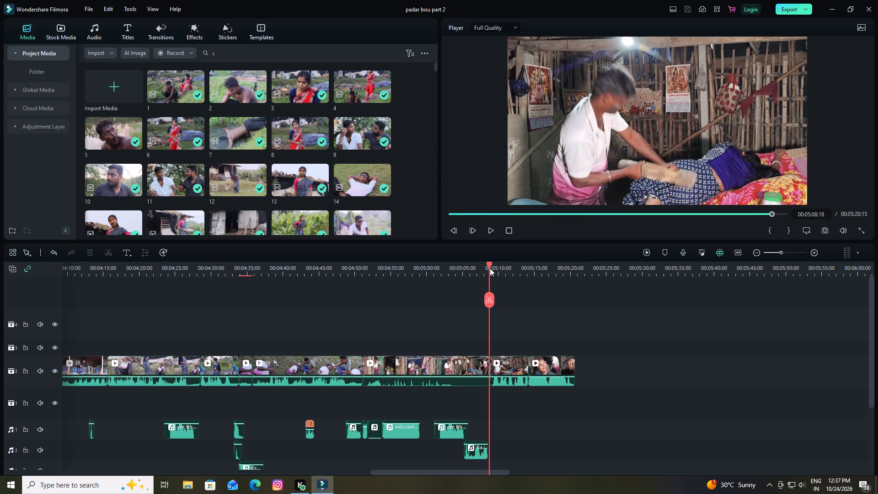
left_click_drag(490, 268, 490, 283)
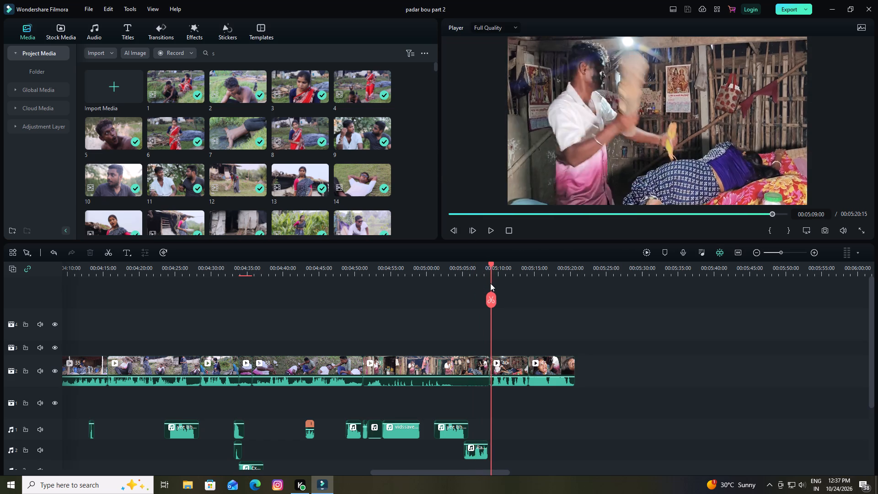
left_click_drag(490, 283, 490, 295)
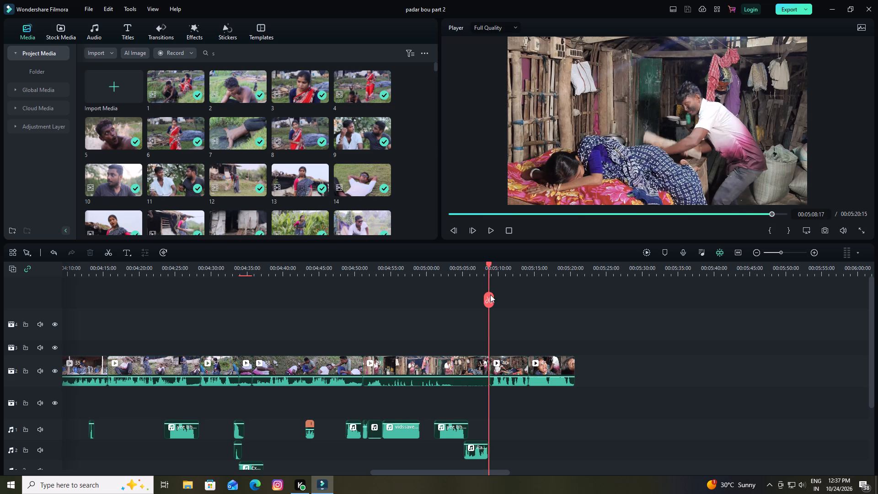
left_click_drag(490, 295, 533, 302)
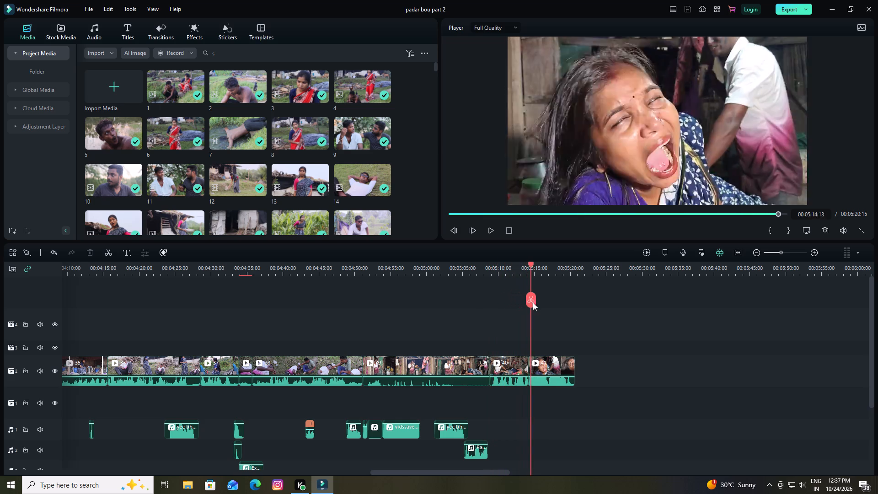
left_click_drag(533, 302, 490, 317)
key("Left")
key("Left")
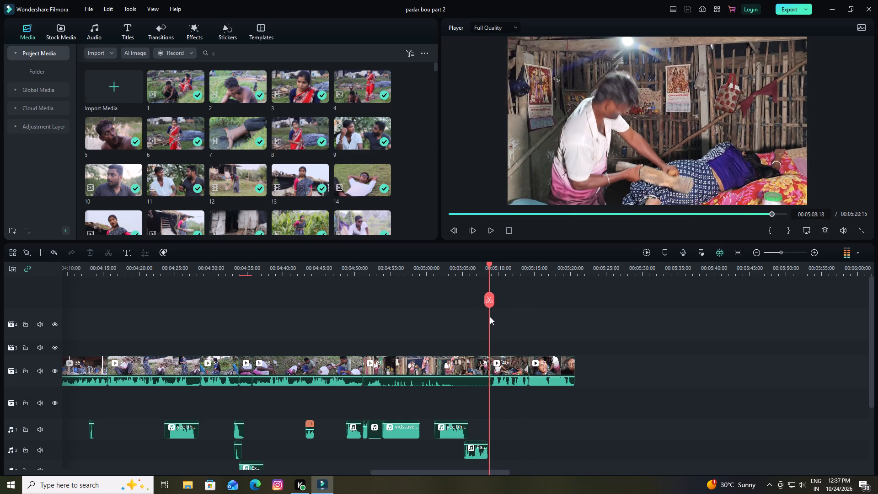
key("Left")
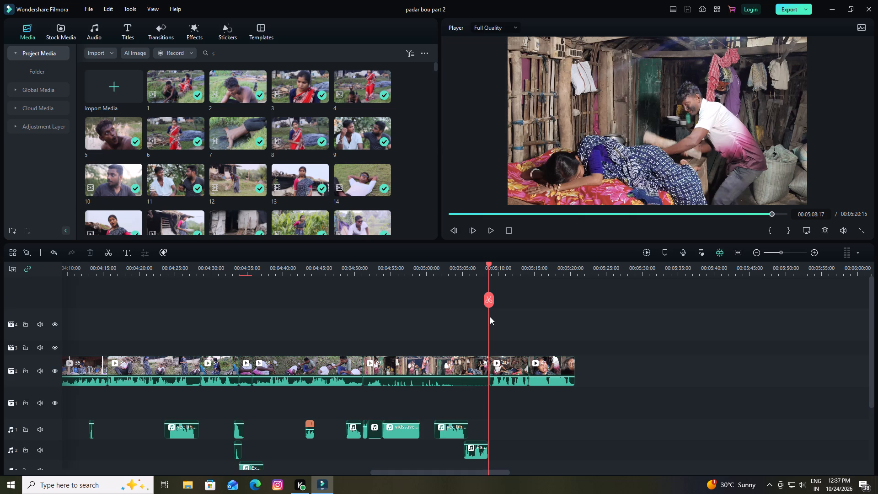
key("Left")
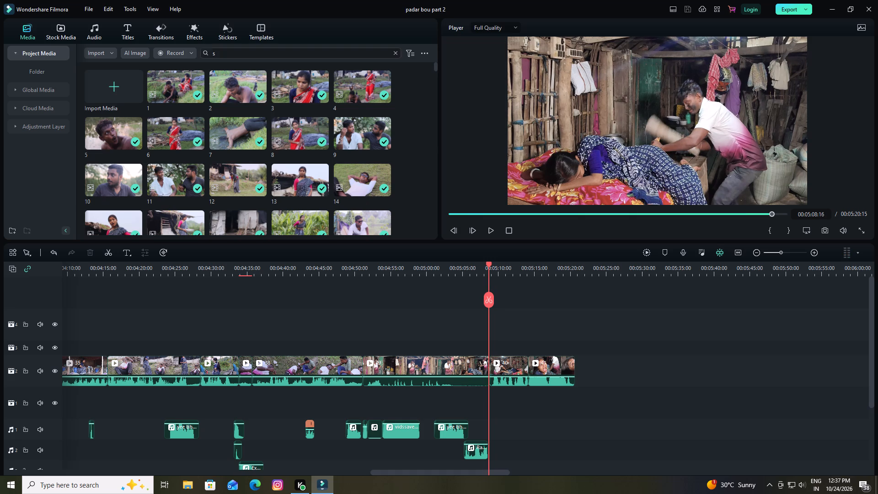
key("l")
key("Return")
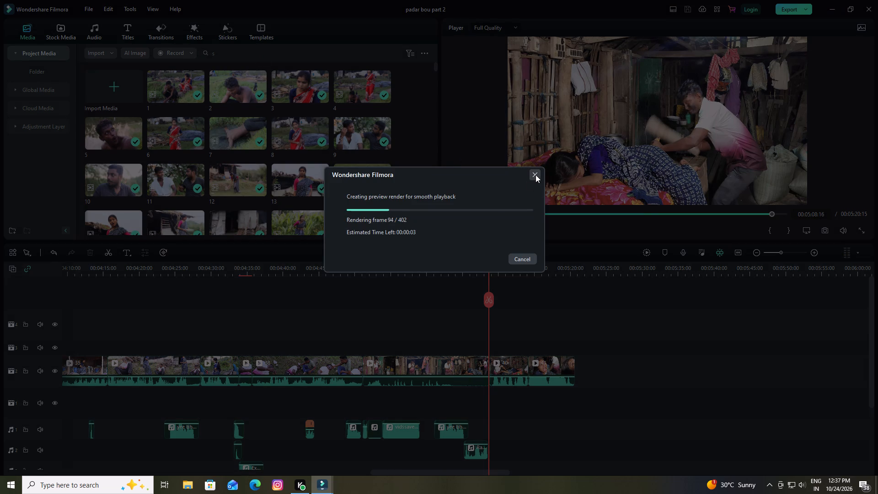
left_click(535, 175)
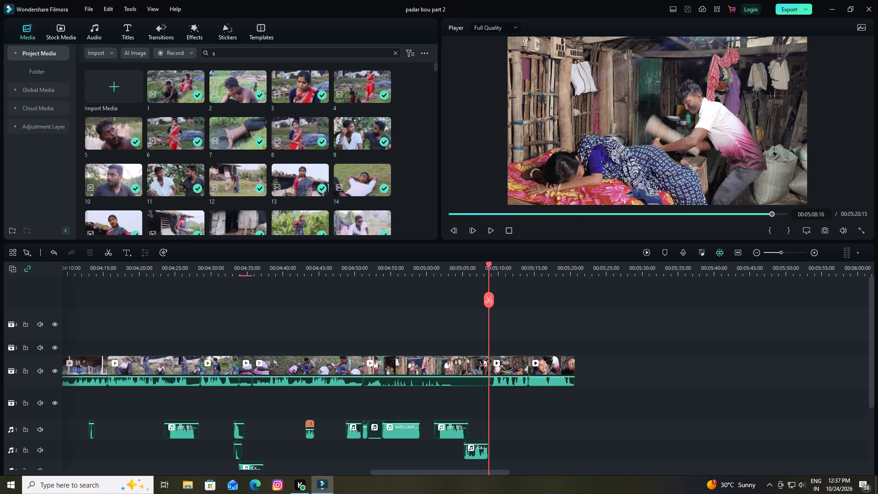
Search the project media for "sl" and audition the slap sound effects.
left_click(266, 56)
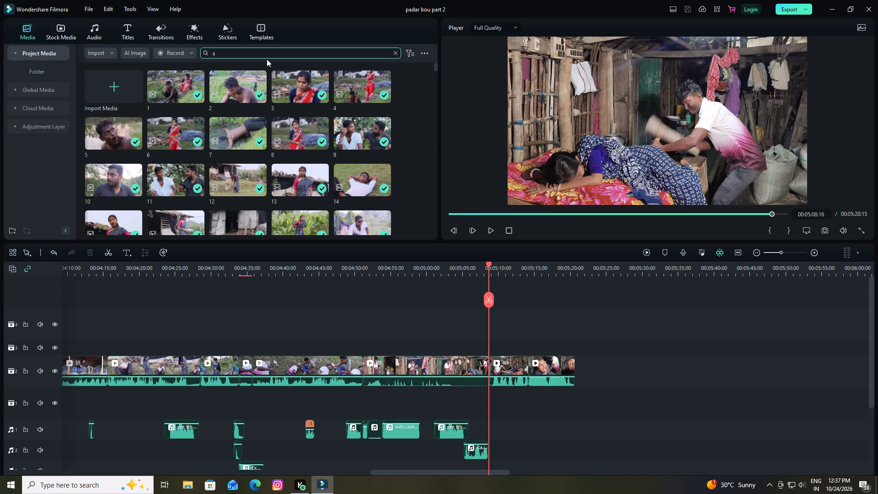
key("l")
key("Return")
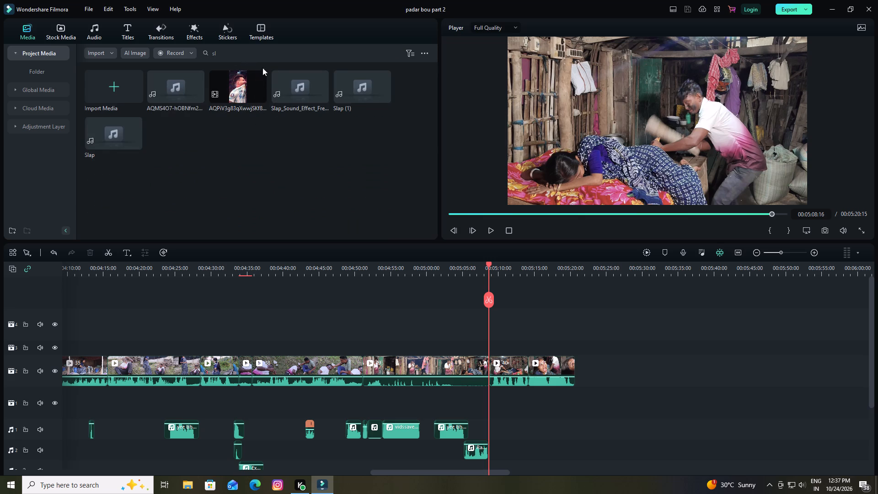
left_click(284, 93)
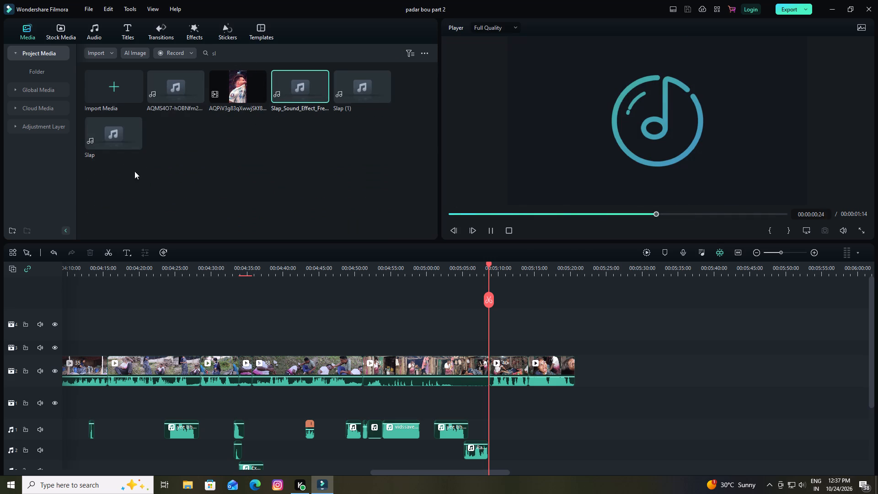
left_click(119, 146)
left_click(356, 100)
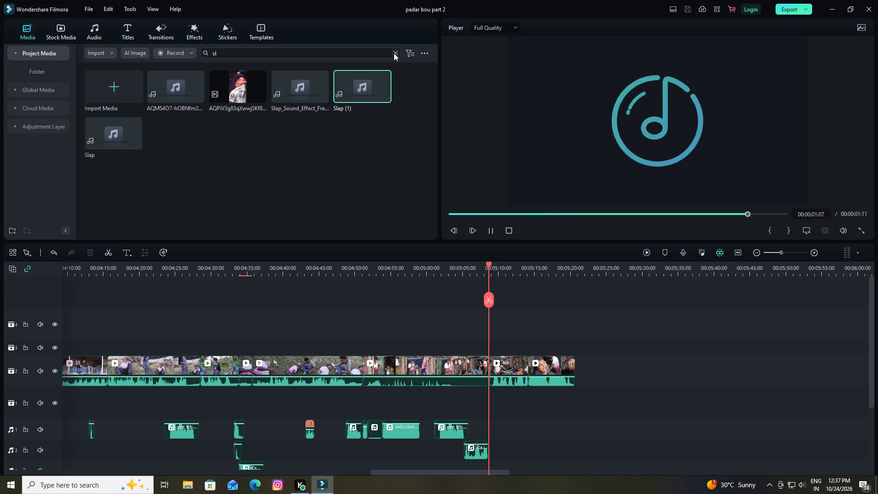
Search the project media for "pu" and audition the Punch 1, Punch 2 and PUNCH (1) sound effects.
left_click(395, 53)
left_click(289, 56)
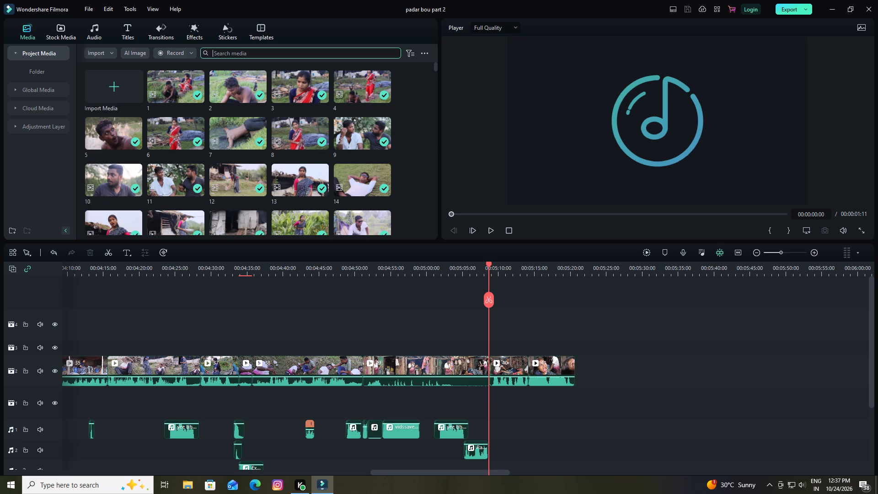
type("pu")
key("Return")
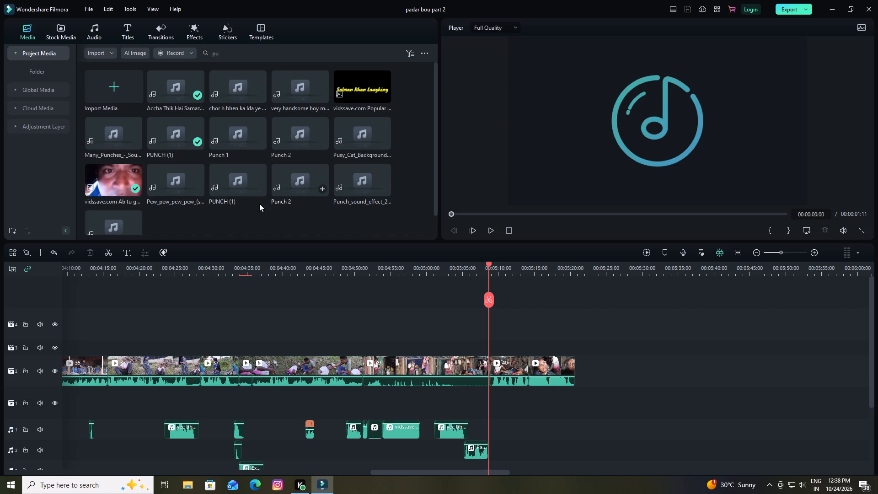
left_click(239, 186)
left_click(233, 133)
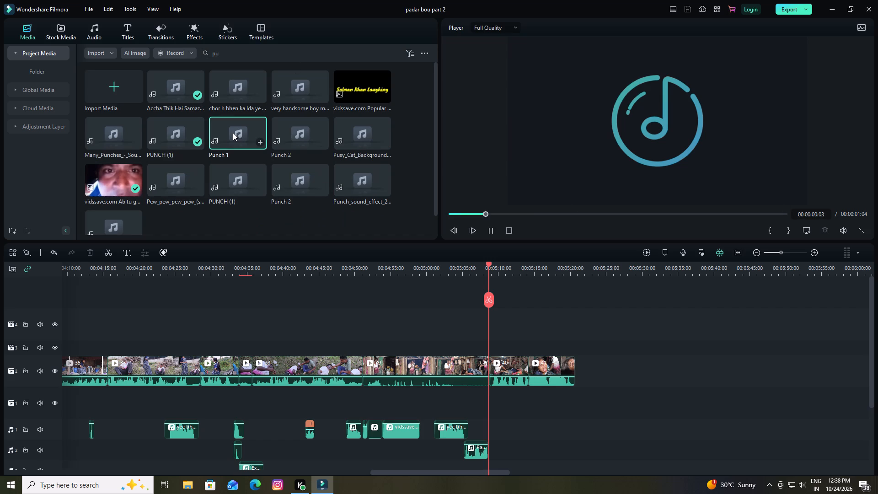
left_click(299, 135)
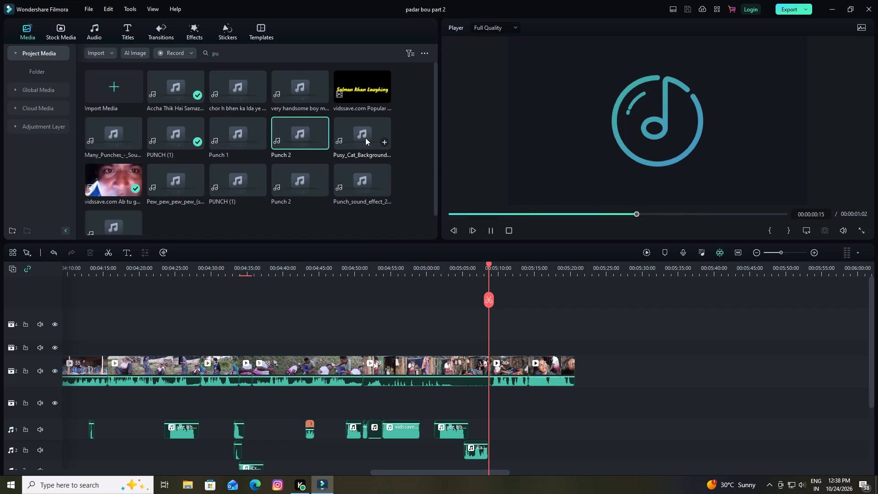
left_click(292, 179)
left_click(240, 186)
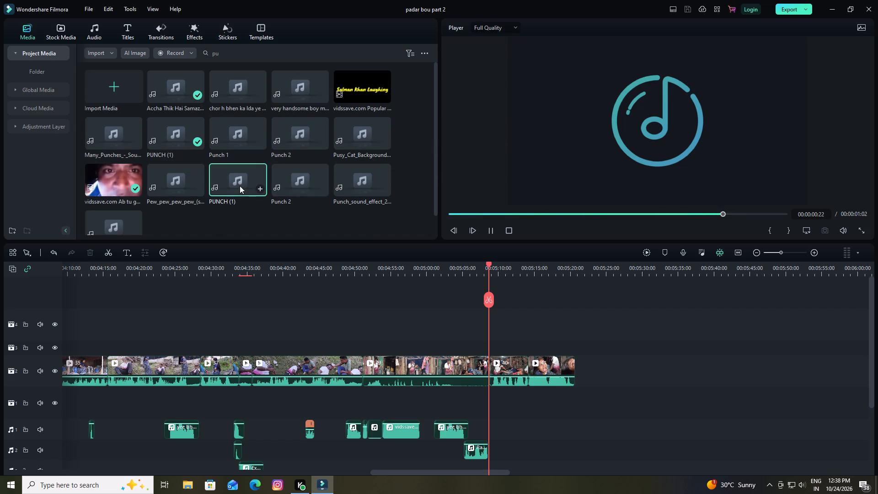
Place the second Punch 2 sound effect on audio track 1 at 00:05:08:16.
left_click_drag(290, 183, 422, 316)
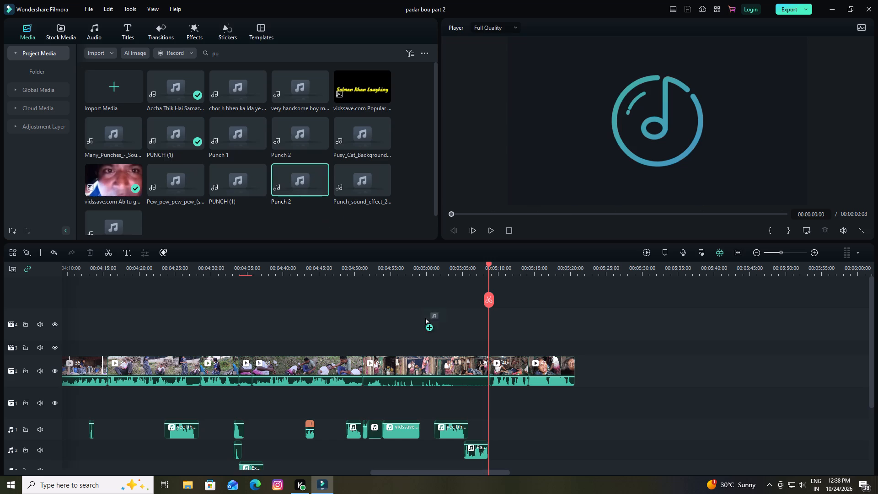
left_click_drag(422, 316, 488, 408)
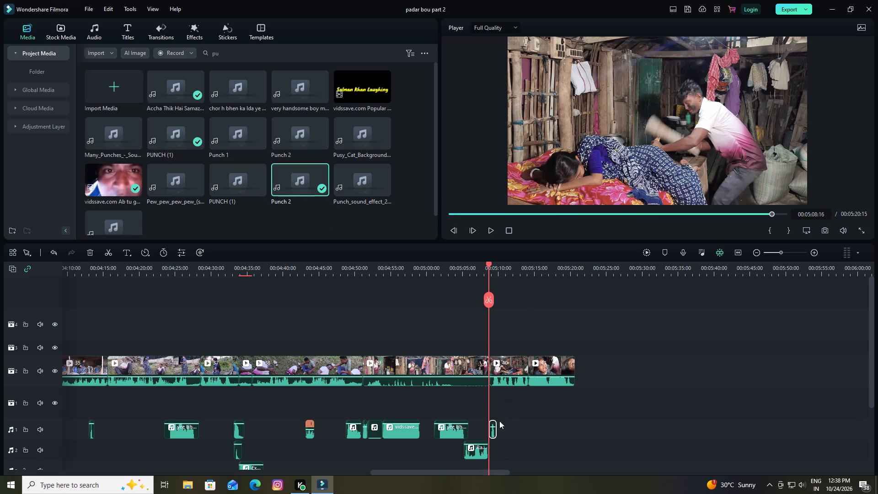
left_click_drag(493, 428, 494, 402)
Shift the Punch 2 clip on audio track 1 earlier so it starts at 00:05:08:05.
key("Left")
key("Left")
key("Left")
key("Left")
key("Left")
key("Left")
key("Left")
key("Left")
key("Left")
key("Left")
key("Left")
key("Left")
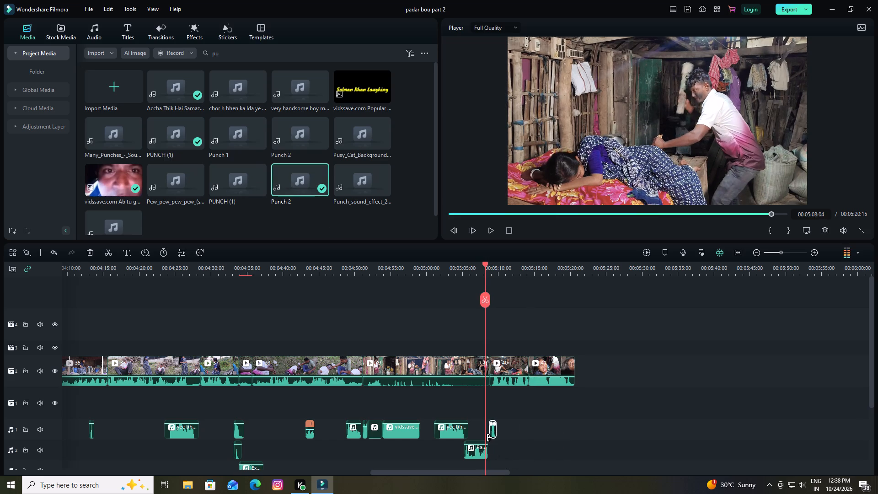
key("Right")
left_click_drag(492, 433, 491, 433)
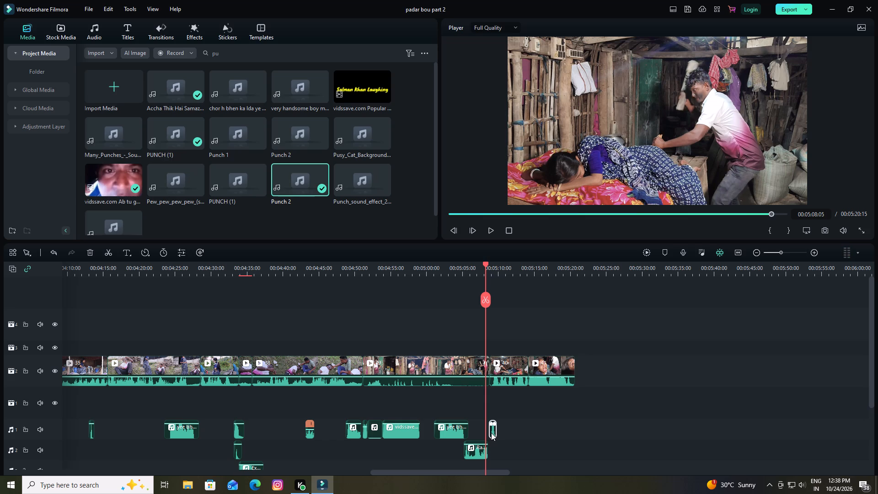
left_click_drag(491, 433, 482, 433)
Find the next stick hit and place the Punch 1 sound effect on audio track 1 at 00:05:12:23.
key("space")
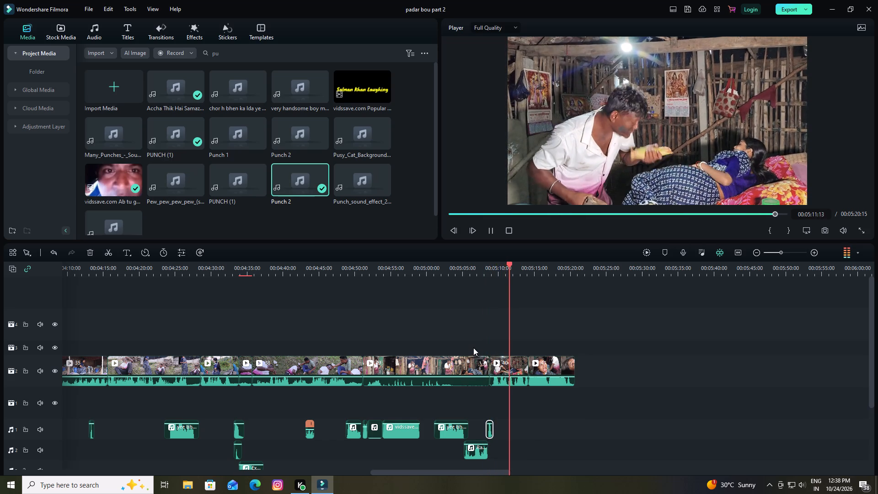
key("space")
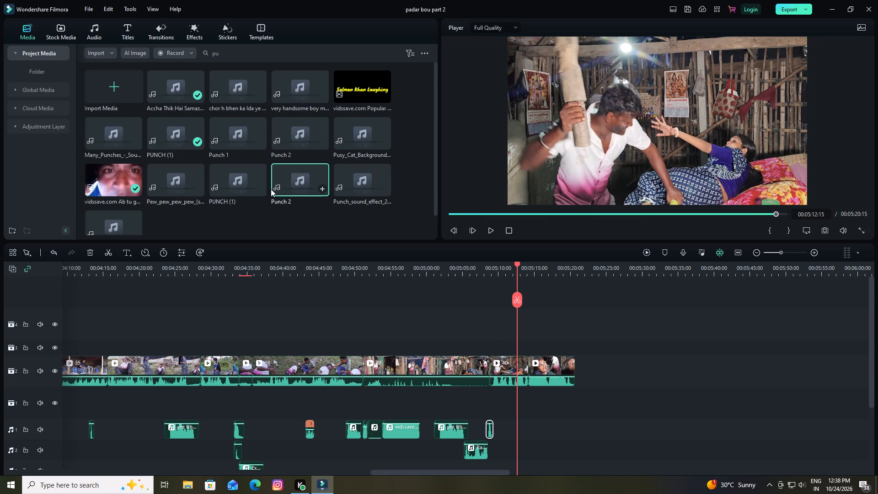
key("Right")
key("Right")
key("Right")
key("Right")
key("Right")
key("Right")
key("Right")
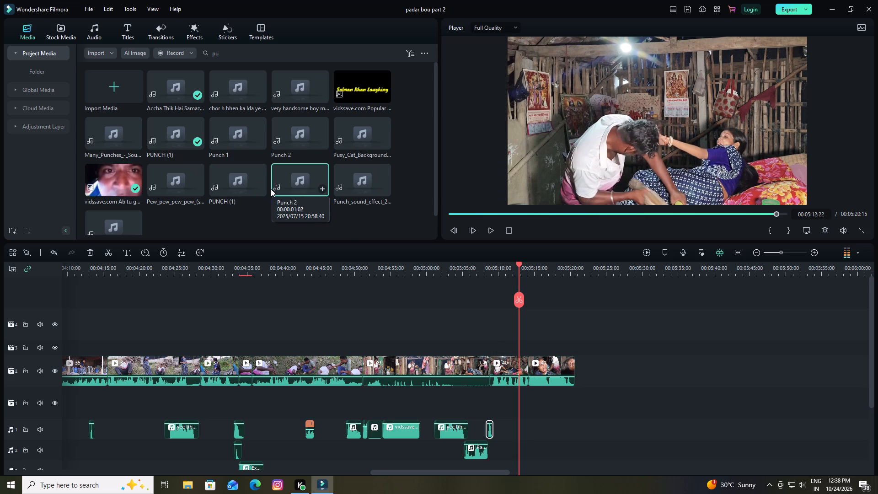
key("Right")
key("Right")
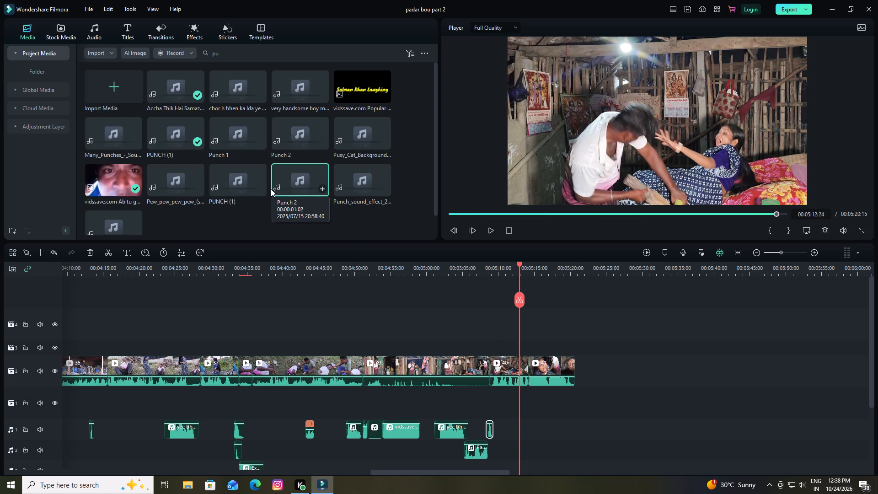
key("Left")
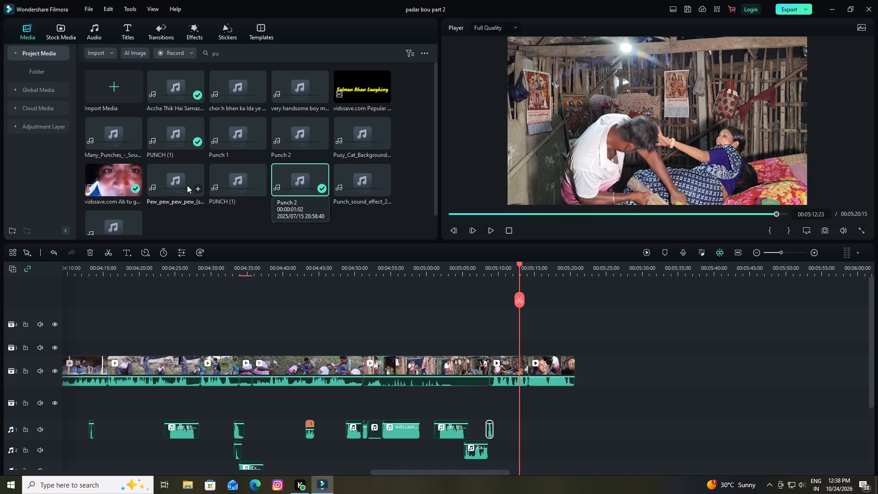
left_click(234, 138)
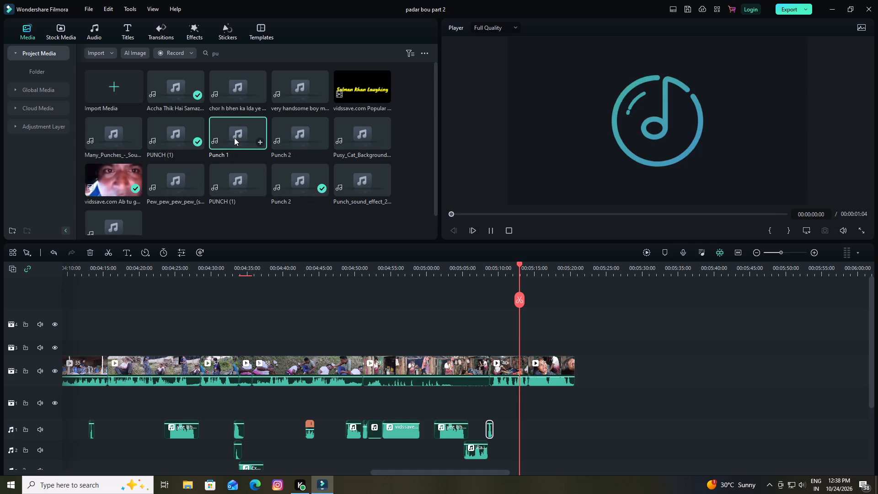
left_click_drag(234, 138, 535, 422)
left_click_drag(535, 422, 518, 427)
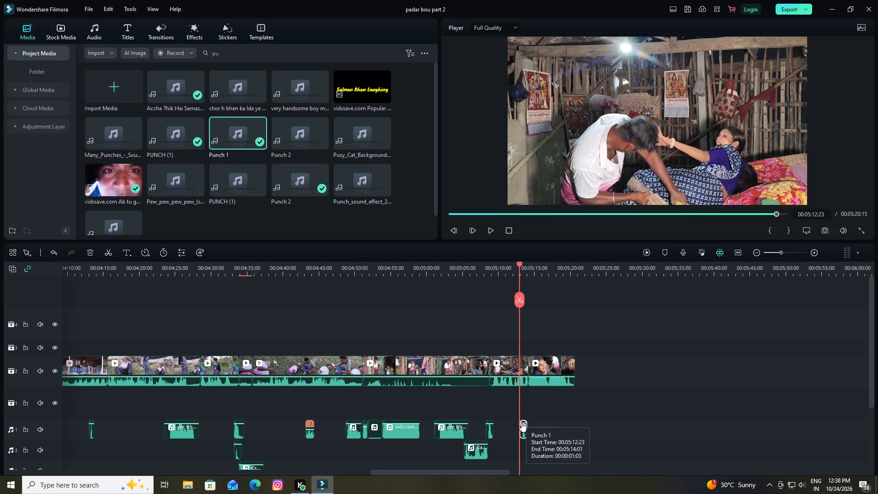
Shift the Punch 1 clip on audio track 1 earlier so it starts at 00:05:12:15, and play it back against the hit.
left_click_drag(524, 427, 526, 389)
key("Left")
key("Left")
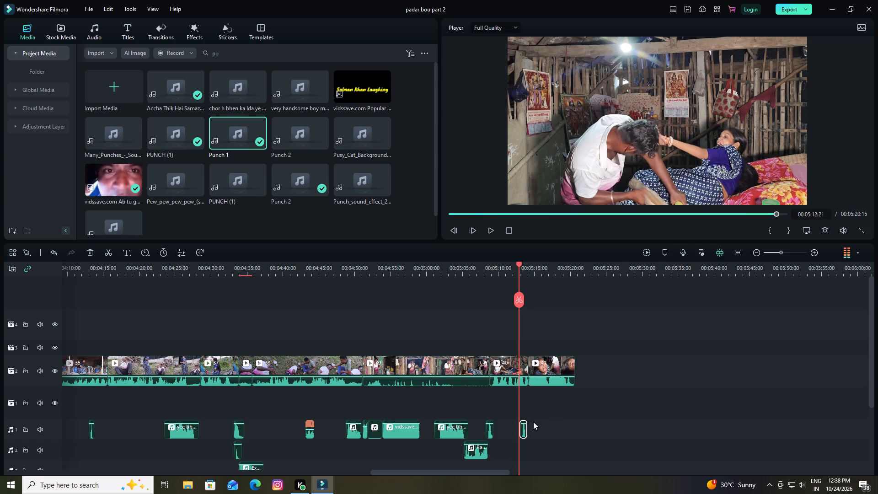
key("Left")
key("Left")
key("Left")
key("Left")
key("Left")
key("Left")
left_click_drag(522, 434, 518, 434)
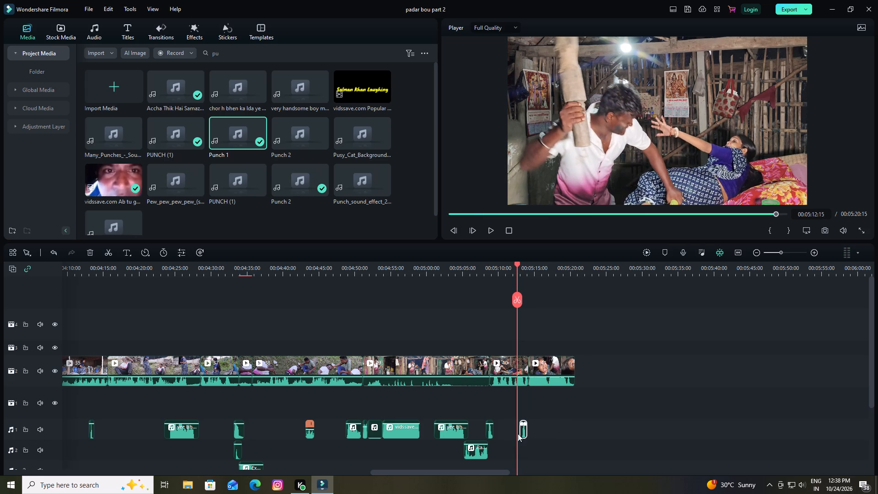
left_click_drag(518, 434, 514, 434)
left_click_drag(517, 263, 486, 285)
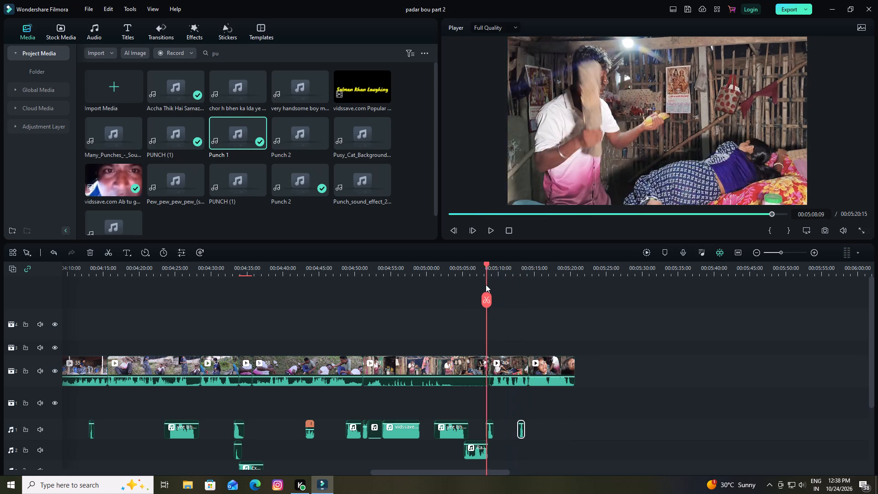
left_click_drag(486, 285, 478, 288)
key("space")
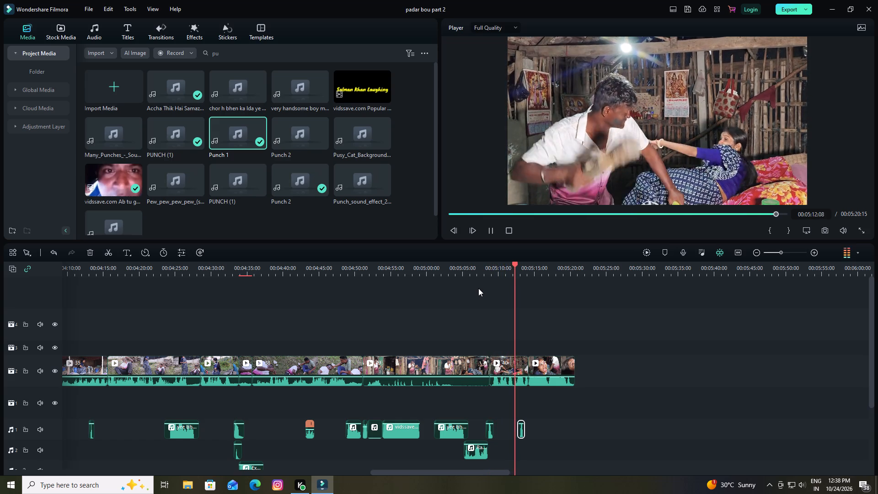
key("space")
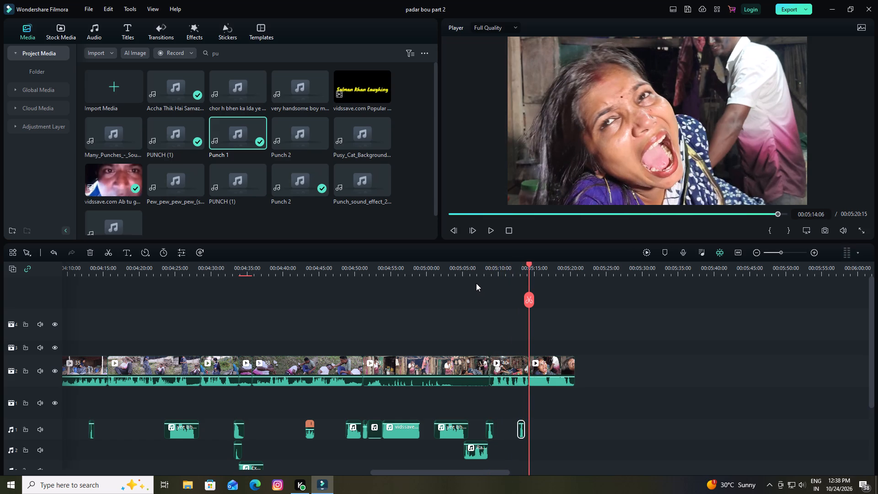
Locate the following hit around 00:05:14:00 and place the unused PUNCH (1) sound effect on audio track 1 at 00:05:14:03.
key("Left")
key("Left")
key("Left")
key("Left")
key("Left")
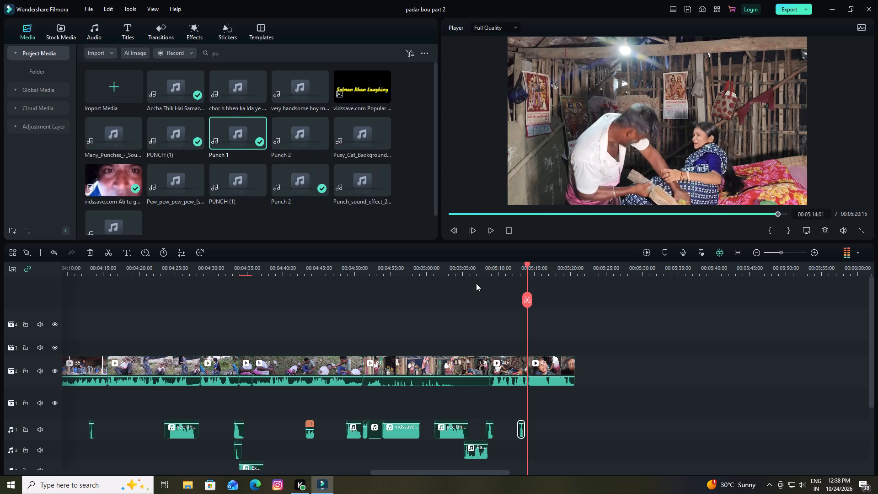
key("Right")
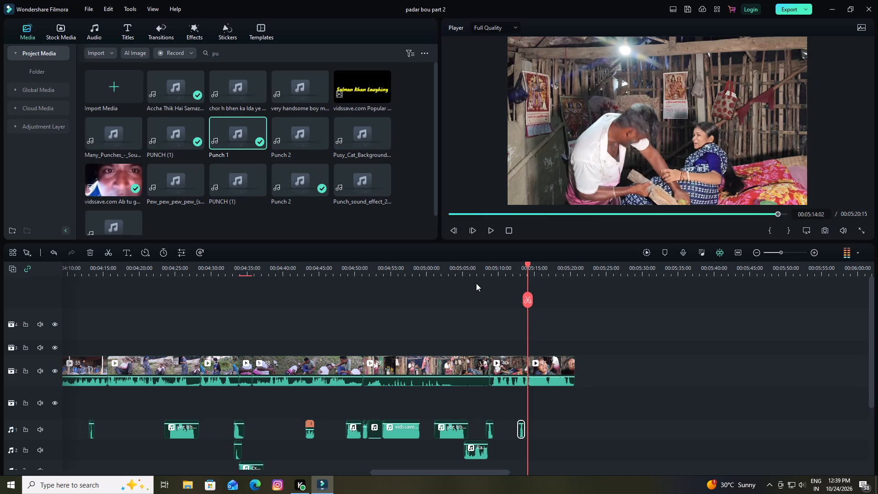
key("Right")
key("Left")
key("Left")
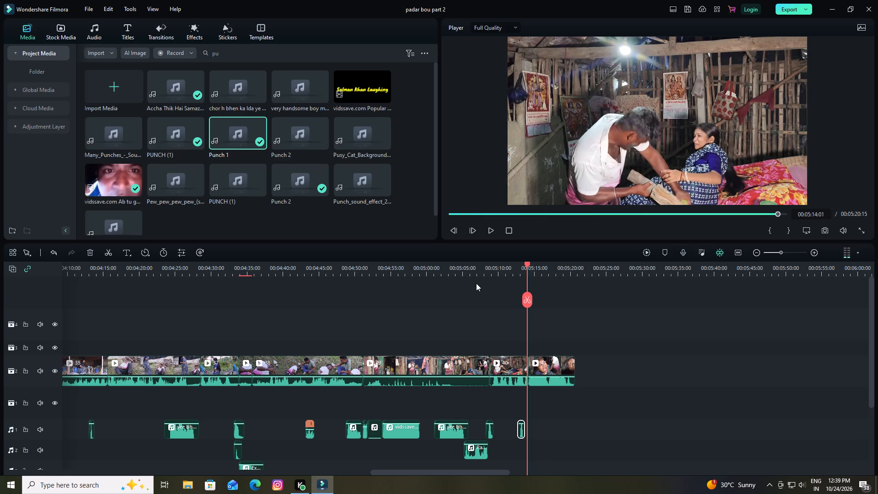
key("Left")
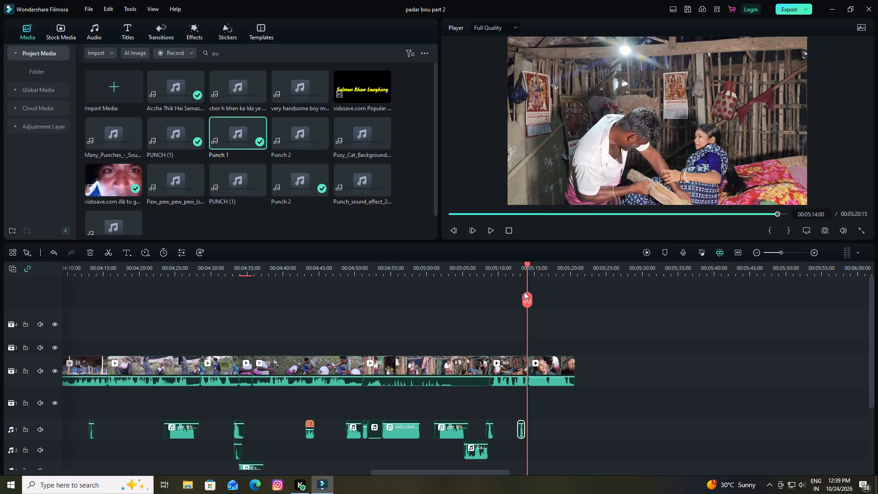
left_click(240, 189)
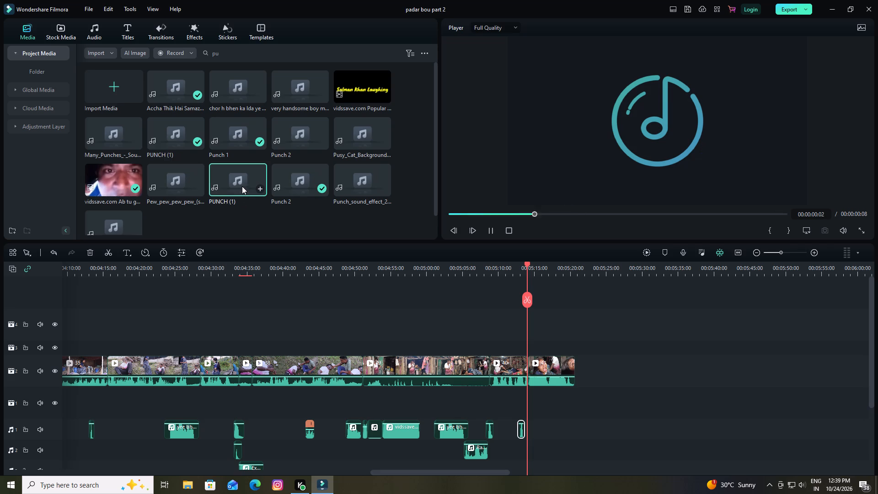
left_click_drag(242, 186, 534, 417)
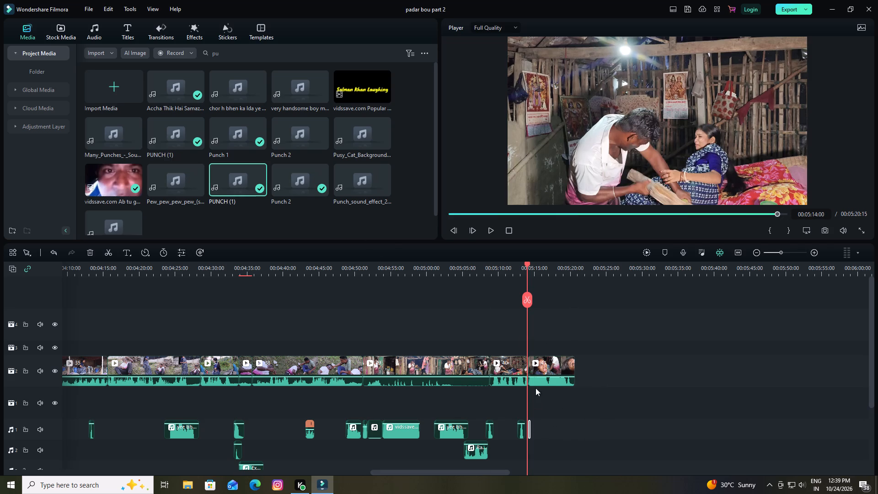
left_click(791, 251)
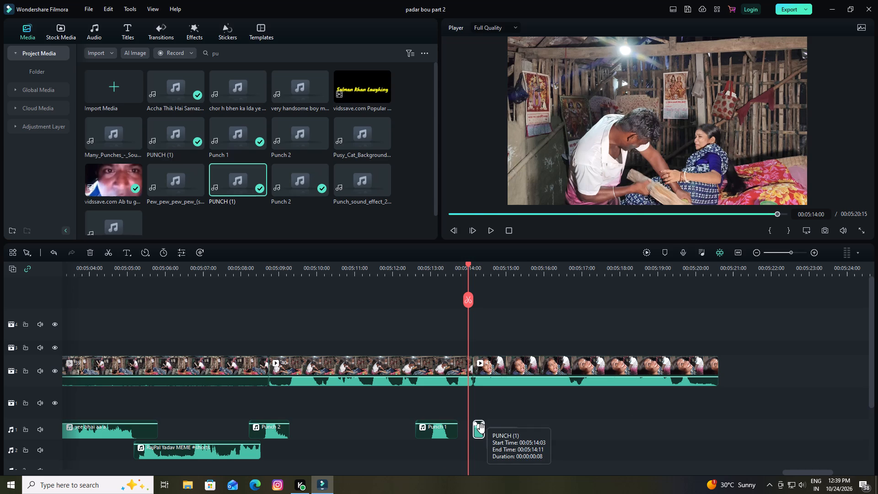
left_click_drag(481, 429, 485, 366)
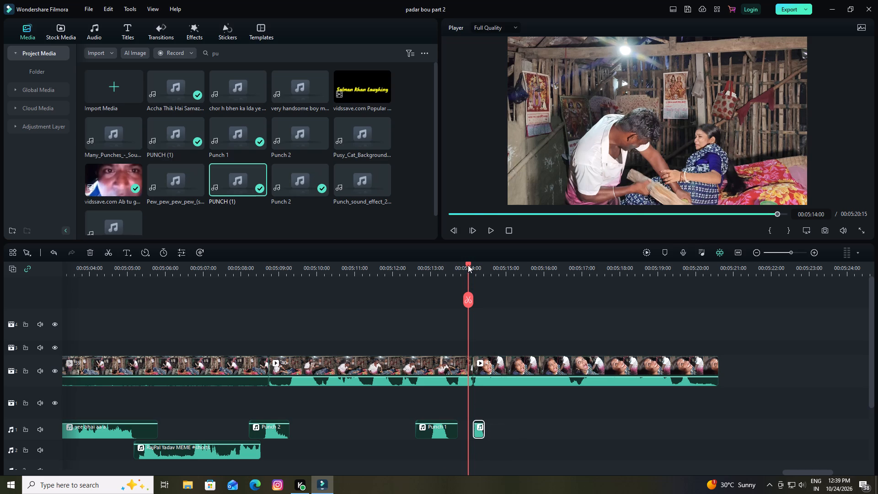
Play back the section around the Punch 1 and PUNCH (1) clips repeatedly to check their sync with the hits.
left_click_drag(468, 264, 406, 300)
key("space")
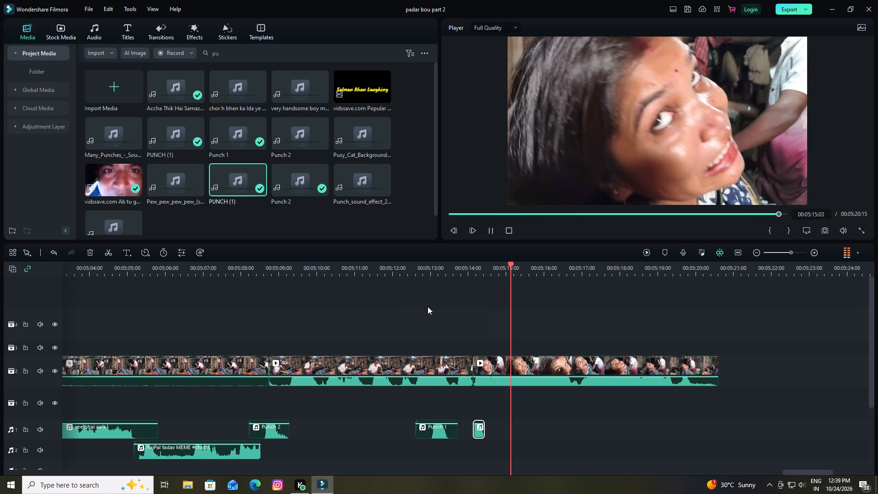
key("space")
left_click_drag(513, 265, 447, 296)
key("space")
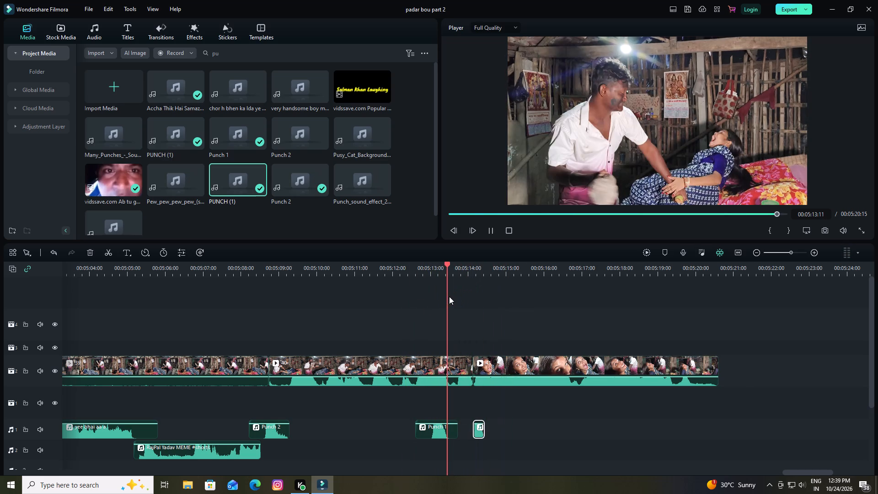
key("space")
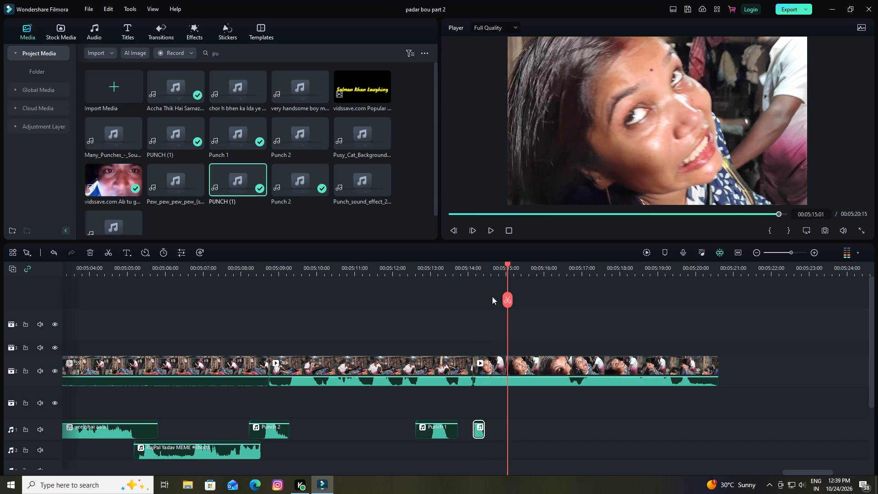
left_click_drag(509, 265, 388, 327)
key("space")
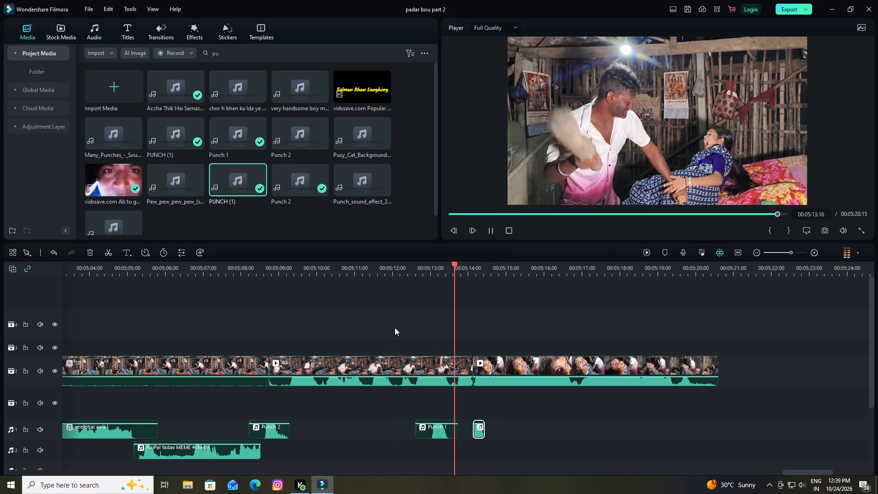
key("space")
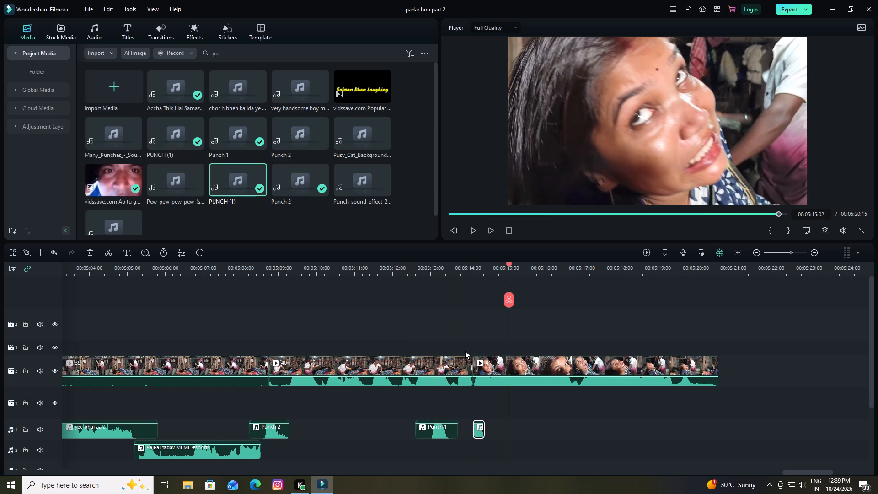
Place the first, still unused Punch 2 sound effect on audio track 1 at 00:05:14:21, during the woman's close-up.
key("Right")
key("Left")
key("Left")
key("Left")
key("Left")
key("Left")
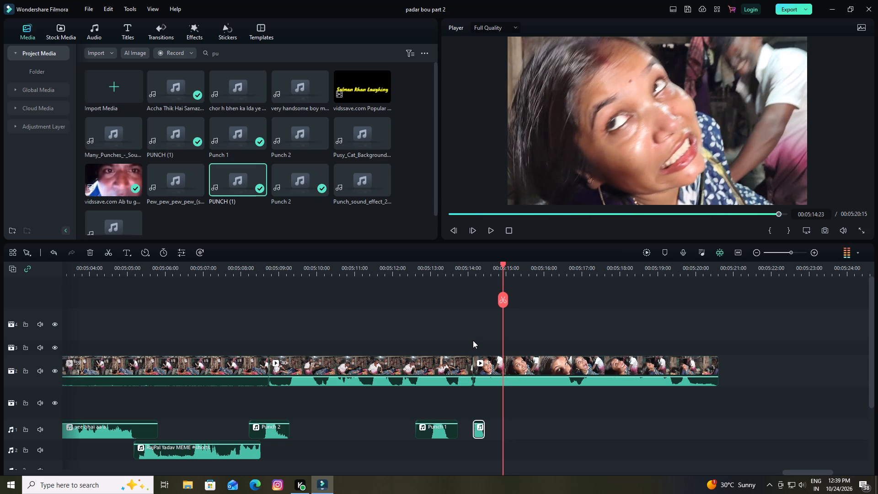
key("Left")
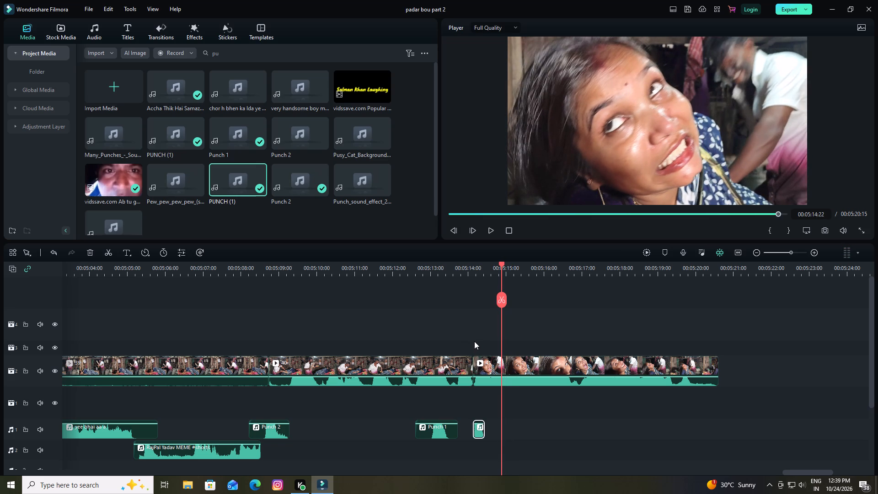
key("Left")
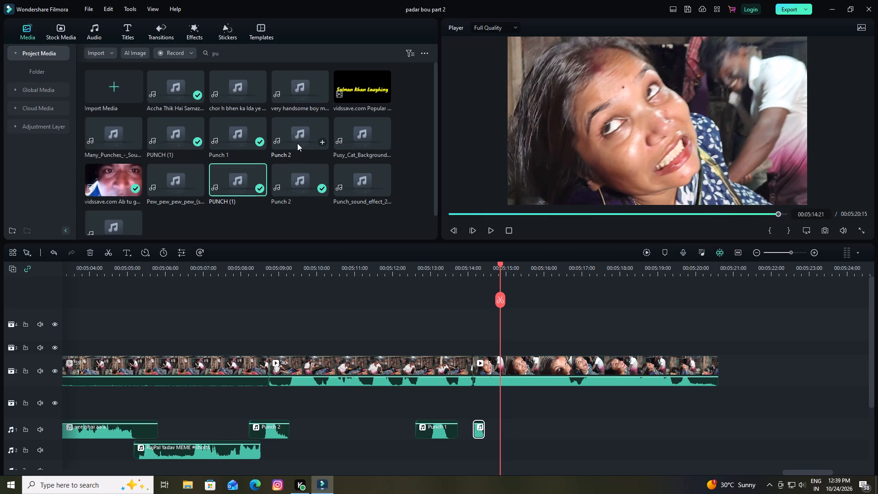
left_click_drag(297, 143, 504, 412)
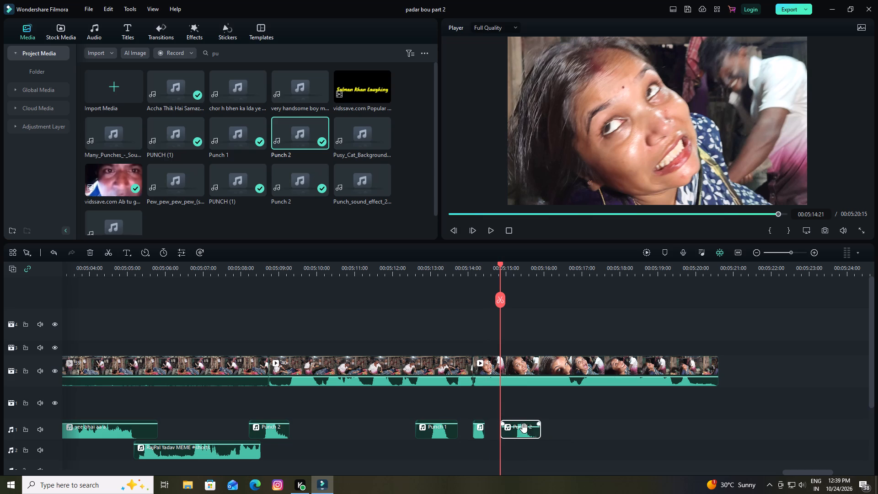
left_click_drag(524, 427, 517, 381)
Split the newly placed Punch 2 clip at 00:05:15:06 and delete the portion before the cut.
left_click_drag(501, 264, 514, 292)
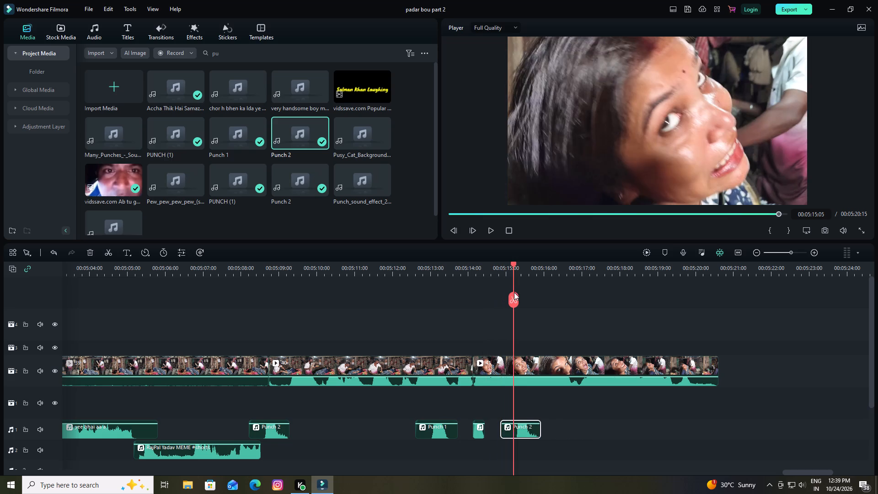
left_click_drag(514, 292, 516, 296)
left_click(519, 436)
left_click(505, 432)
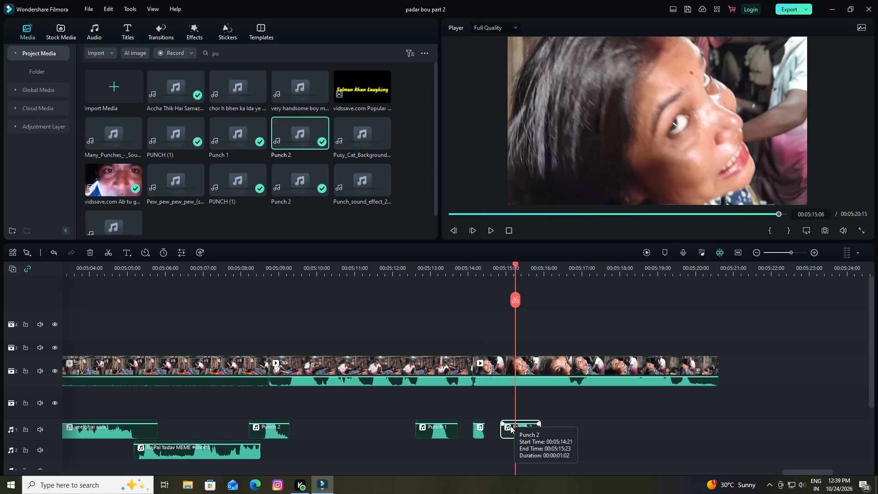
left_click(515, 303)
left_click(509, 432)
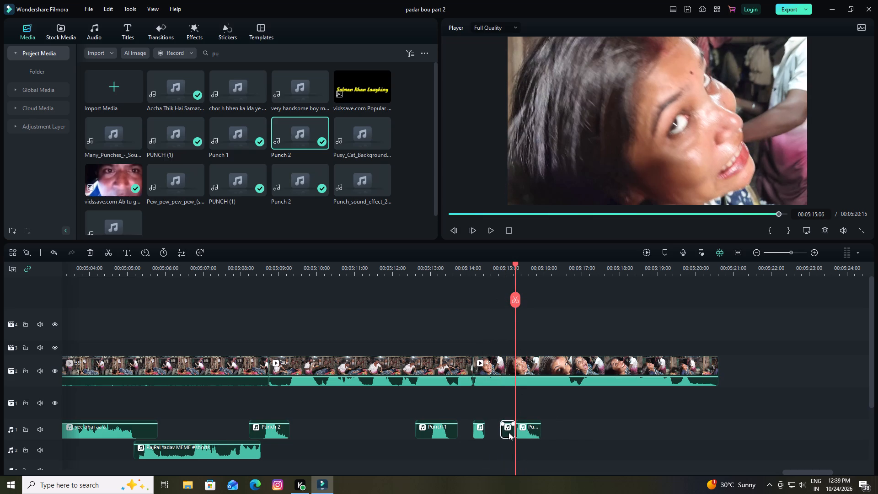
key("Delete")
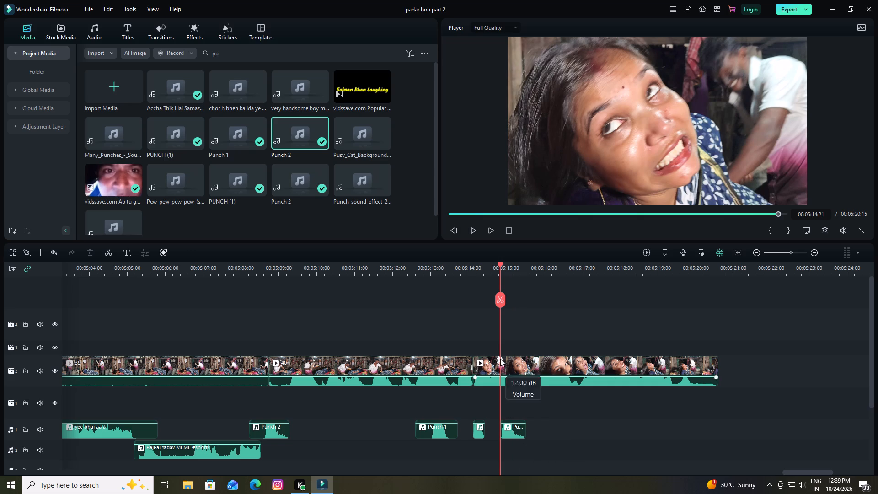
Split the bedroom-scene clip on video track 2 at 00:05:10:10, while the man bends over holding the yellow food.
left_click_drag(499, 265, 364, 303)
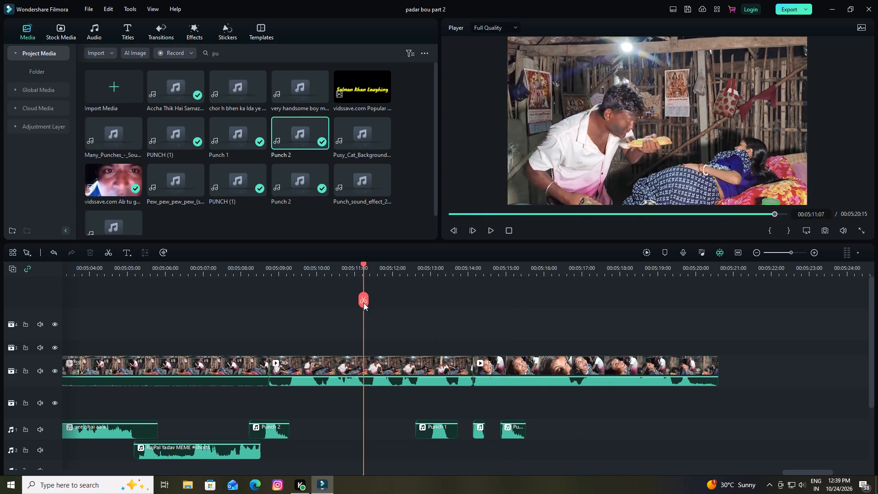
left_click_drag(364, 303, 246, 320)
key("space")
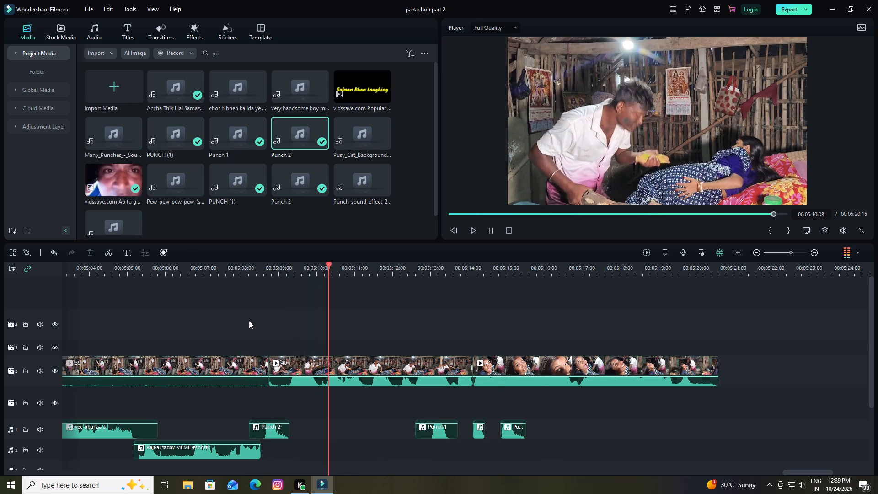
key("space")
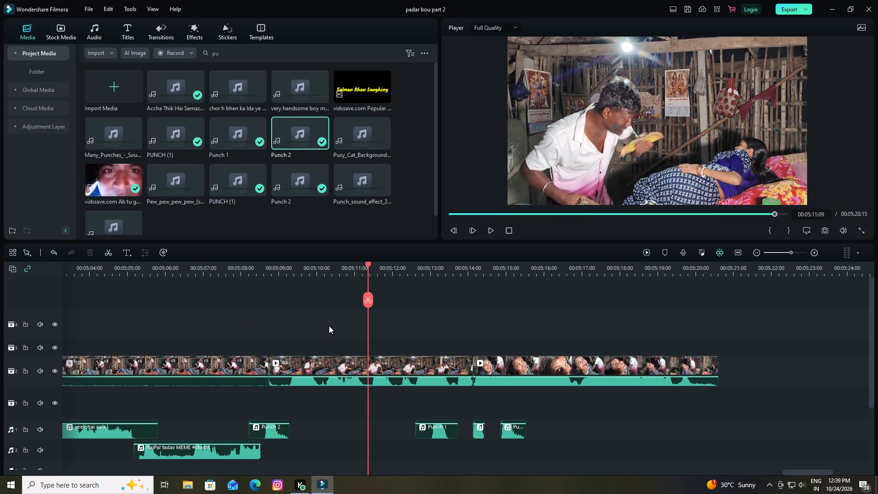
left_click_drag(368, 263, 351, 275)
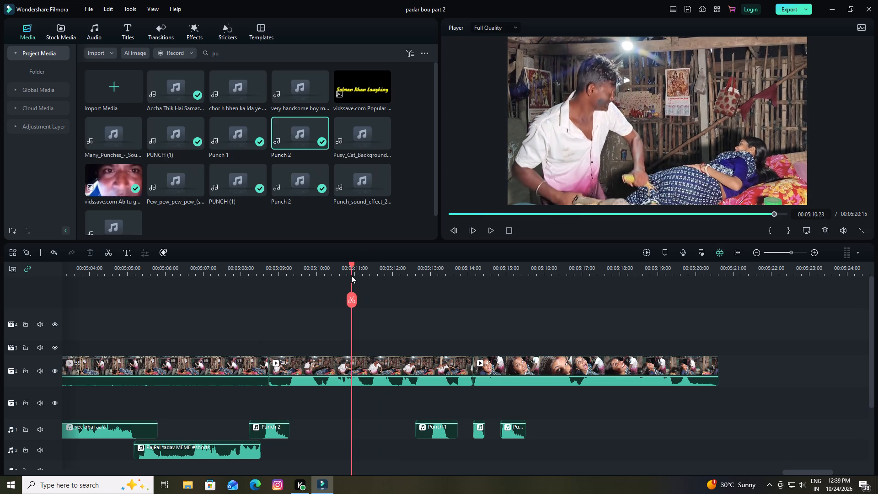
left_click_drag(351, 275, 321, 299)
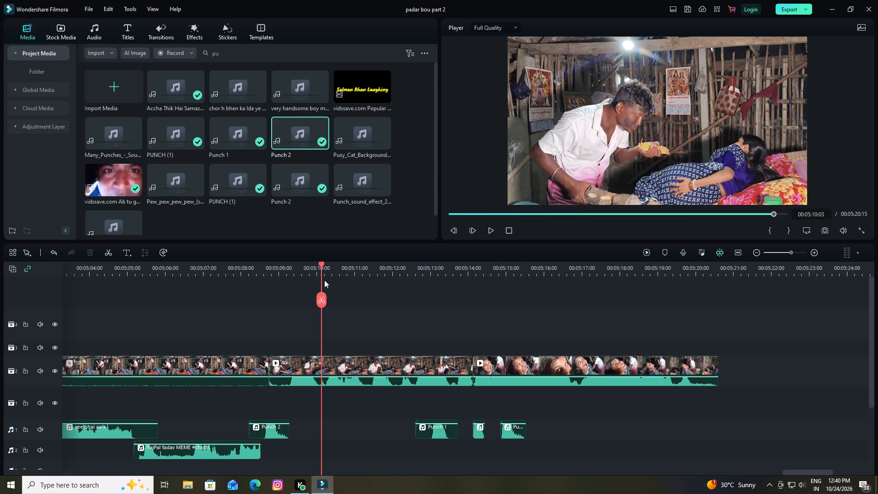
key("Right")
key("Right")
key("Right")
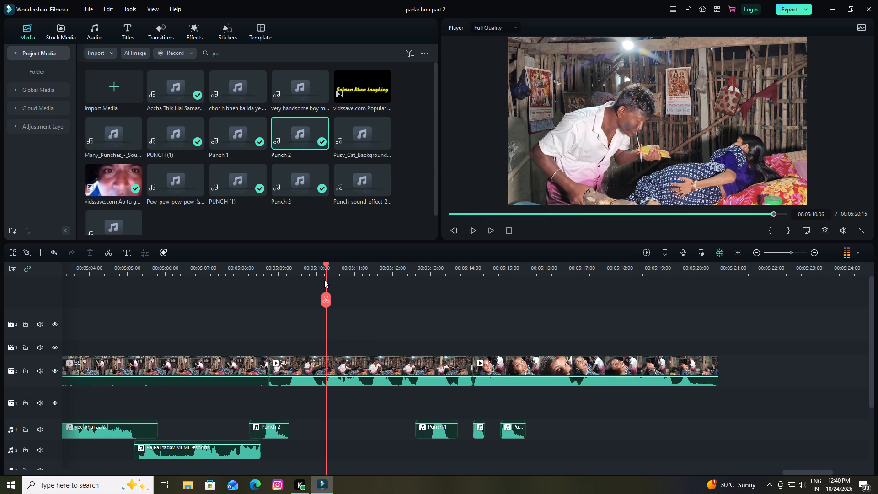
key("Right")
key("Right")
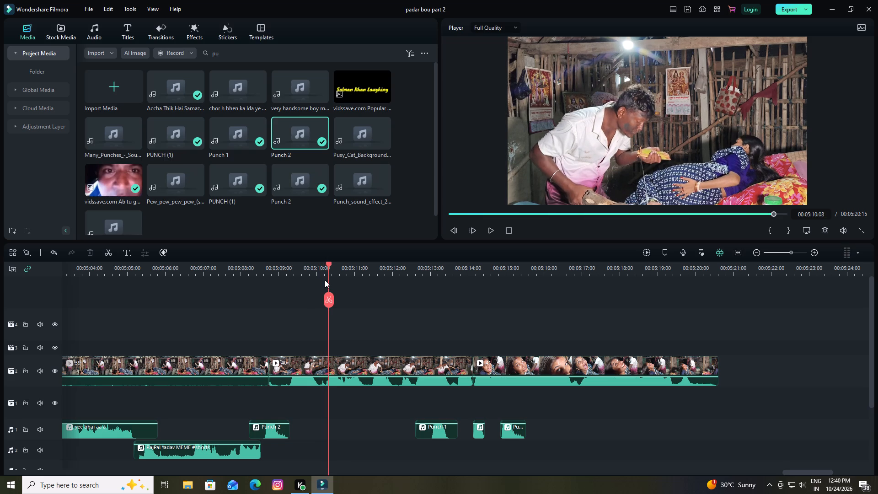
key("Right")
key("Right")
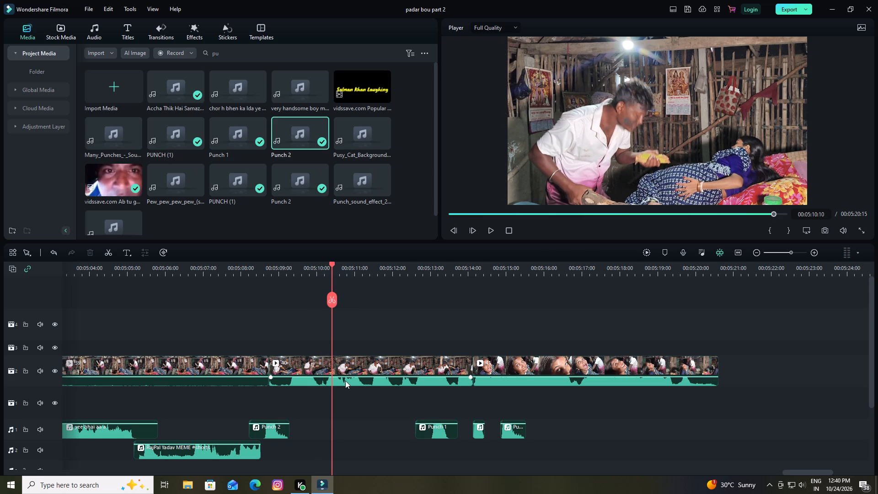
left_click(345, 372)
left_click(332, 299)
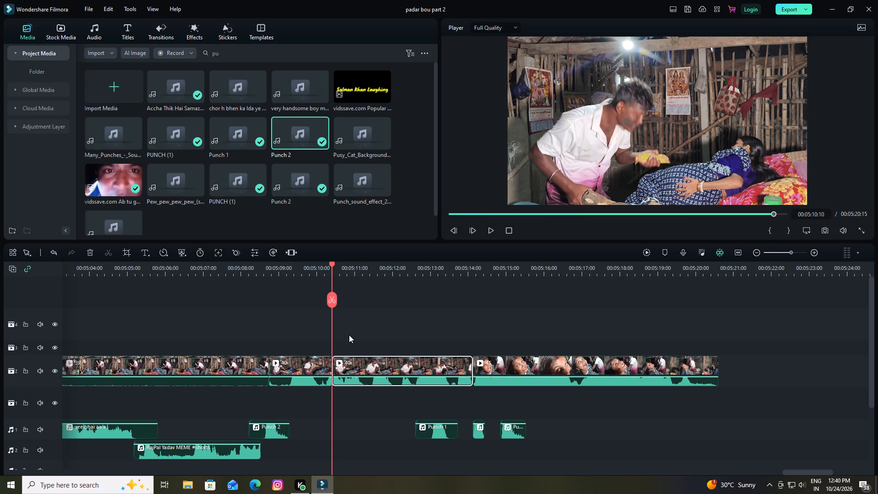
scroll(284, 123, "down", 2)
scroll(284, 123, "up", 3)
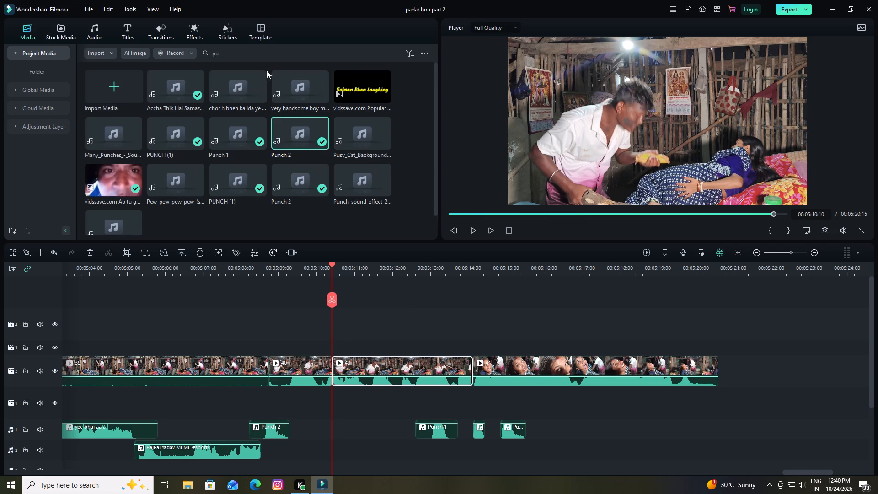
Clear the "pu" search so the library lists all project media.
left_click(266, 50)
left_click(395, 51)
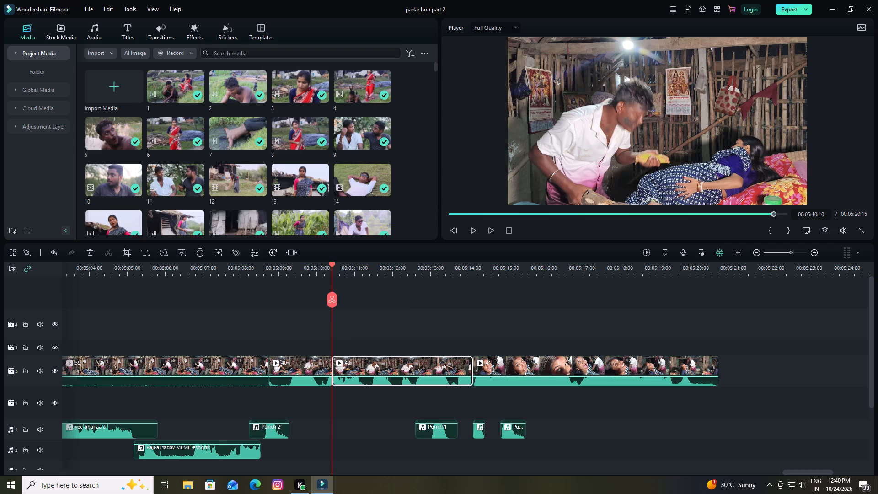
Play back the section around the new cut at 00:05:10:10 and return the playhead to 00:05:10:09.
left_click_drag(332, 263, 313, 276)
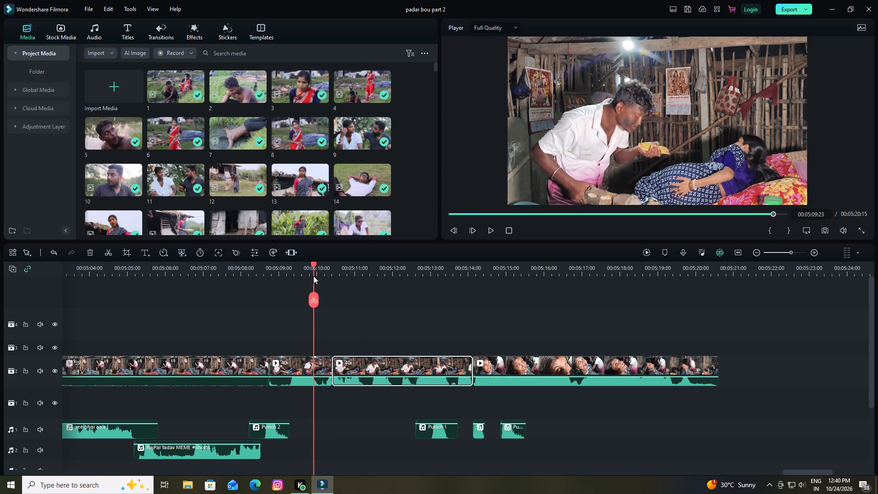
left_click_drag(313, 276, 313, 276)
key("space")
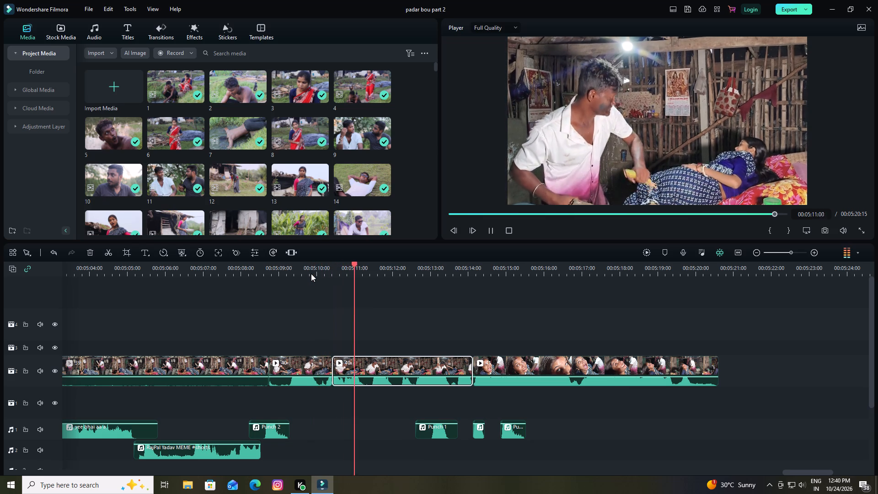
key("space")
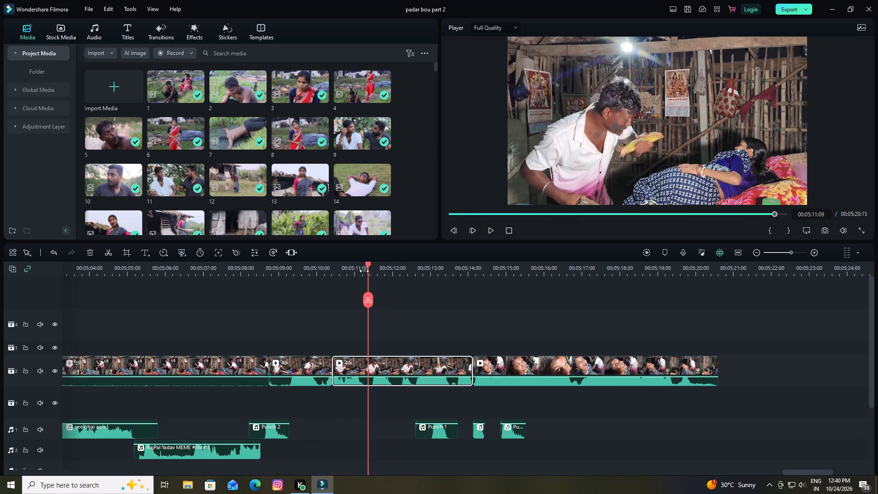
left_click_drag(367, 264, 333, 307)
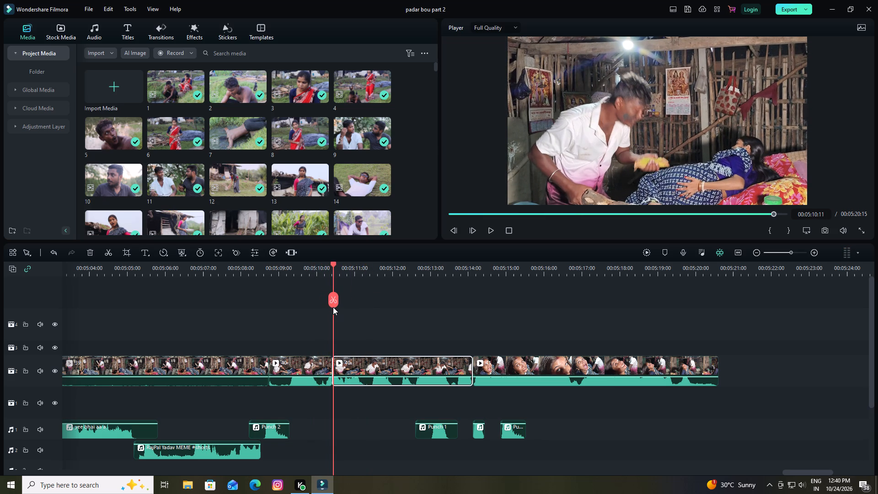
left_click_drag(333, 307, 331, 310)
Browse the project media for a meme insert, previewing the "Barth day party" dance clip and the AQN8NLj9bgbf16D6S... clip.
scroll(306, 171, "down", 3)
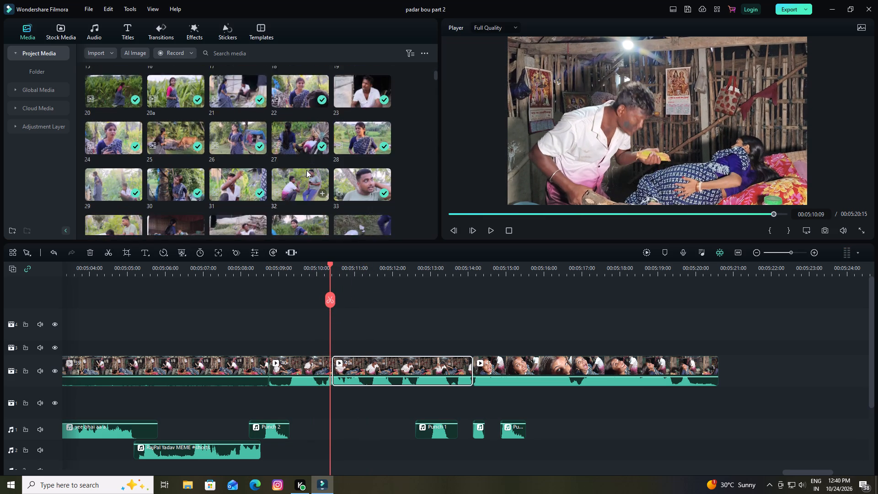
scroll(306, 170, "down", 5)
scroll(306, 170, "up", 3)
scroll(306, 170, "down", 1)
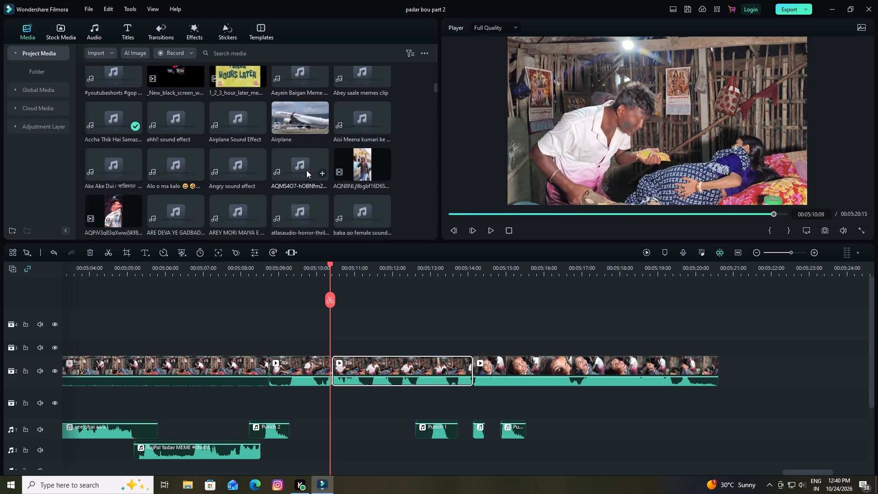
scroll(306, 170, "down", 2)
left_click(181, 107)
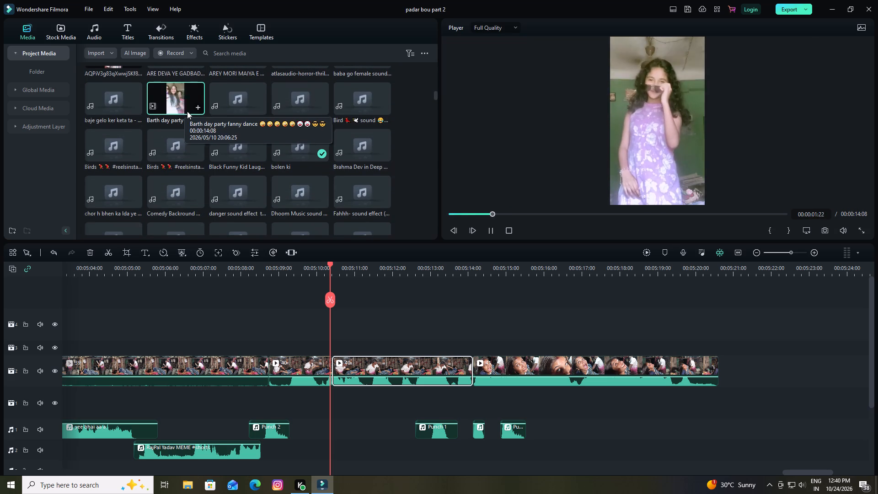
scroll(205, 129, "up", 3)
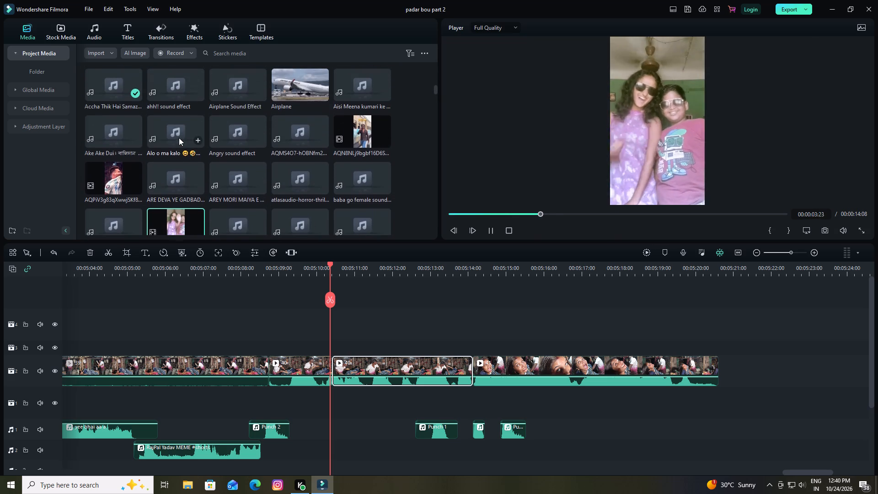
left_click(359, 135)
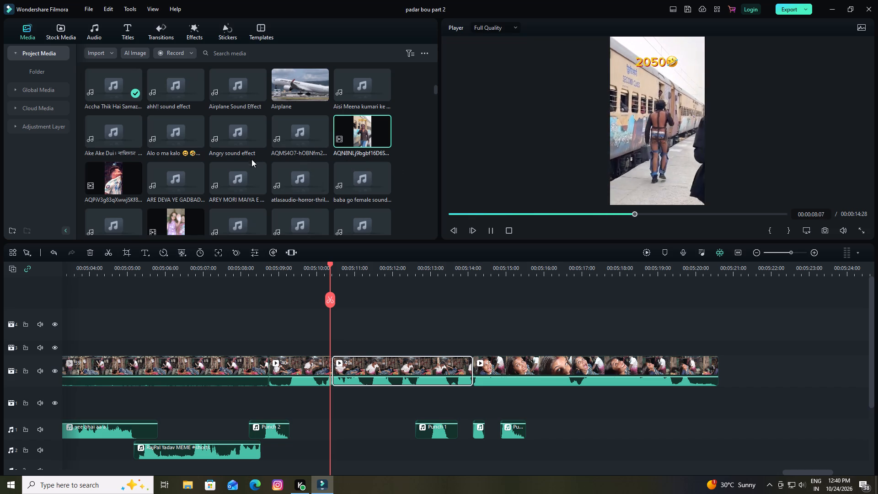
Continue through the sound effects and downloaded clips, and preview the "vidssave.com Ae betic..." clip.
scroll(246, 152, "down", 5)
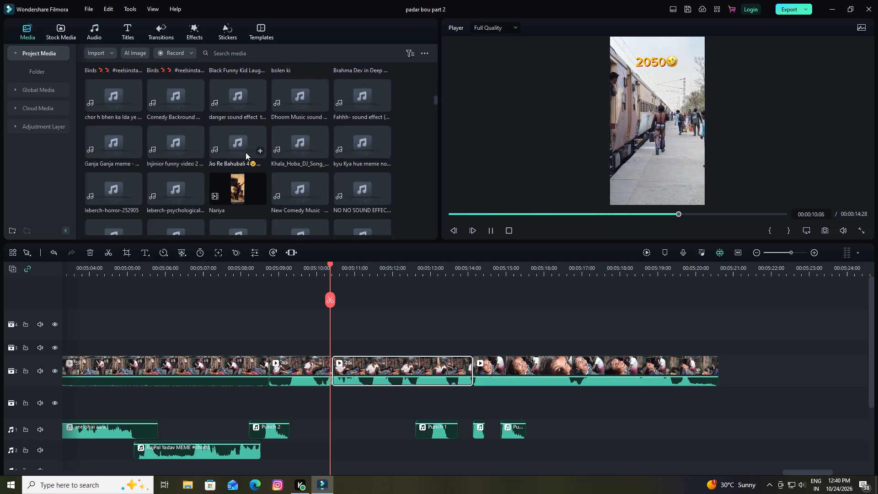
scroll(246, 152, "down", 4)
scroll(246, 152, "up", 1)
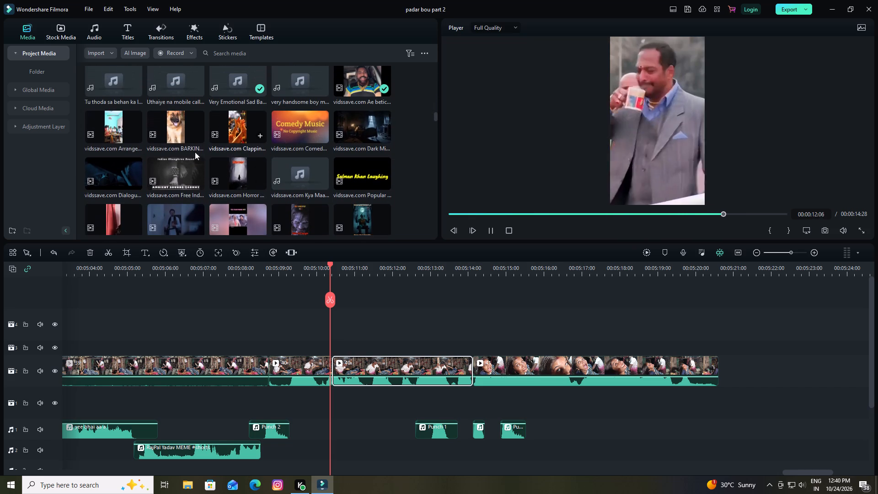
left_click(355, 87)
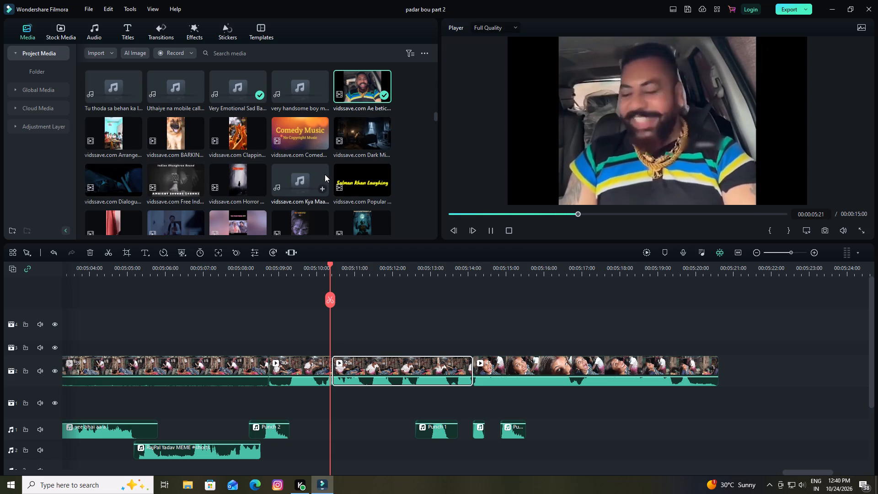
Browse the project media past the downloaded clips and sound effects to the meme video clips, looking for a suitable insert.
scroll(323, 173, "down", 1)
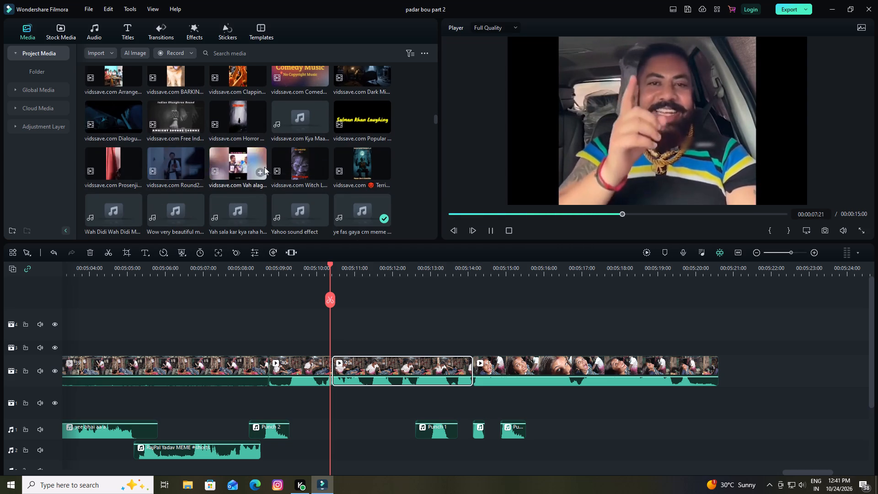
scroll(313, 167, "down", 2)
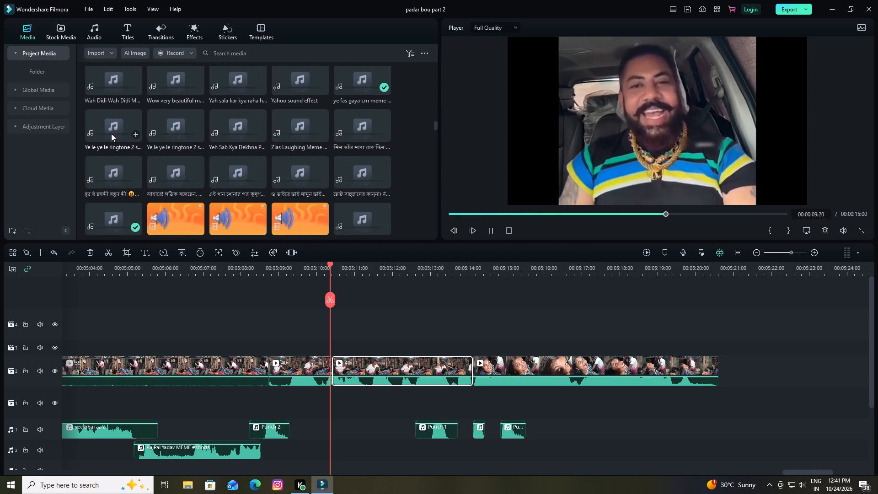
scroll(211, 165, "down", 9)
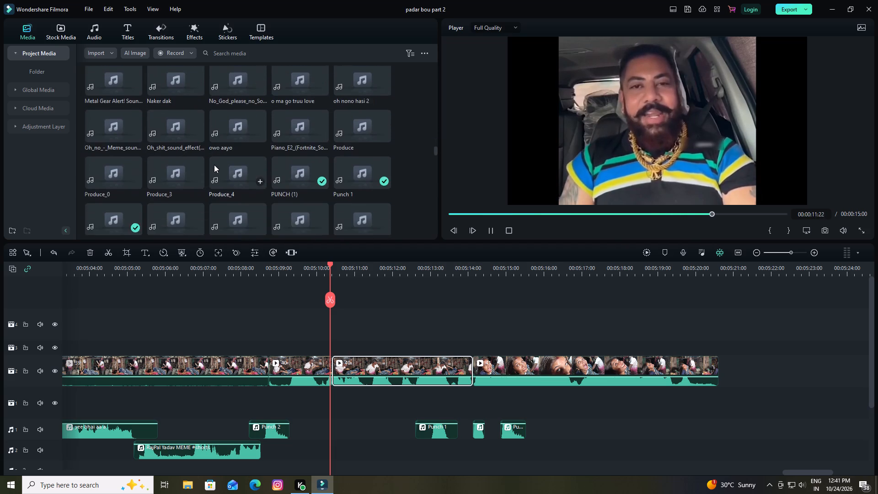
scroll(214, 165, "down", 5)
scroll(214, 164, "up", 1)
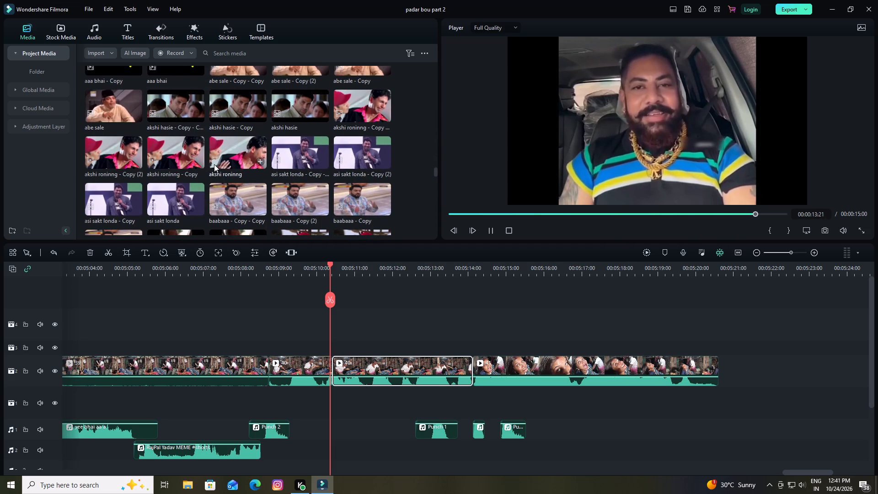
scroll(291, 170, "up", 1)
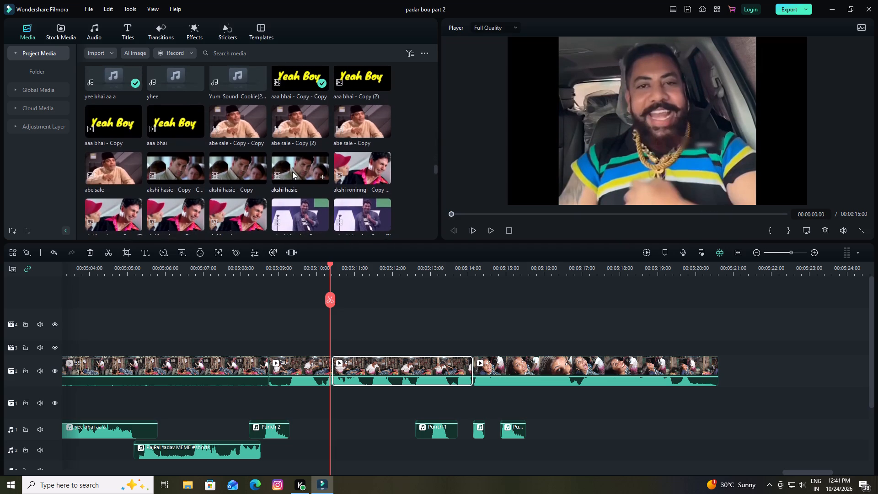
scroll(302, 181, "down", 4)
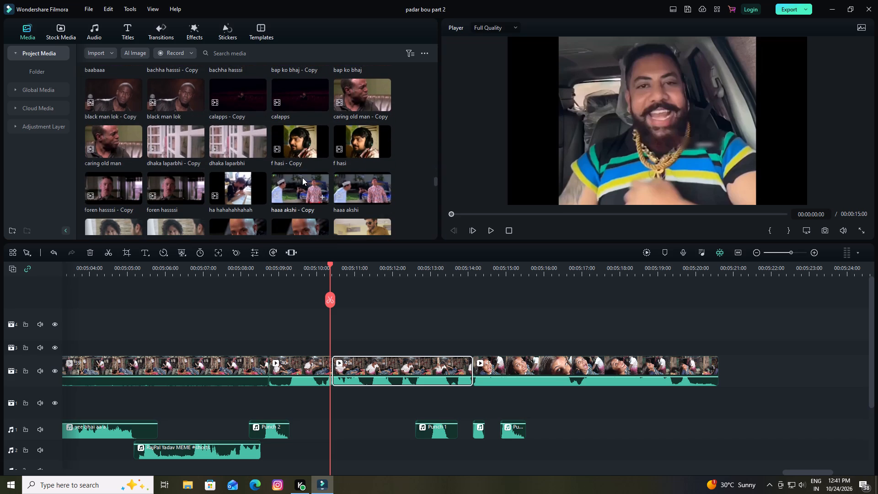
scroll(302, 177, "down", 1)
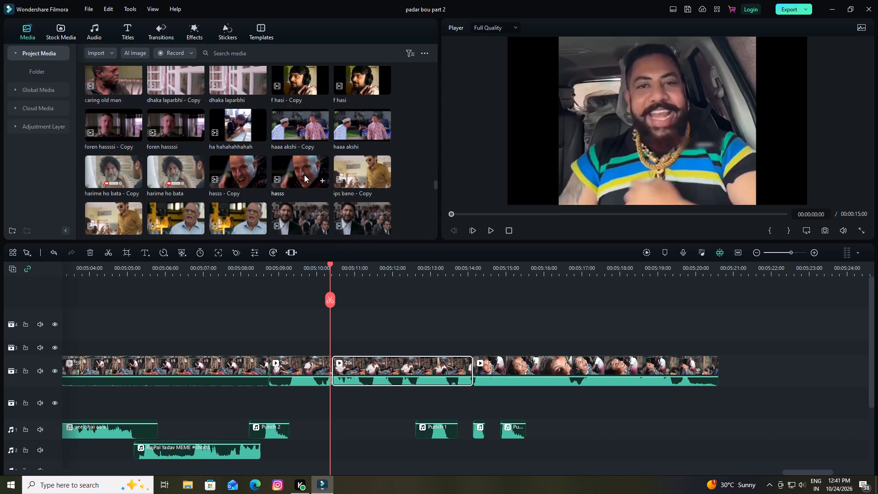
Preview the meme clips "ips bano - Copy", "kon ha alog - Copy", "maja aya con grss", "maja aya" and "majnu hasi".
left_click(365, 166)
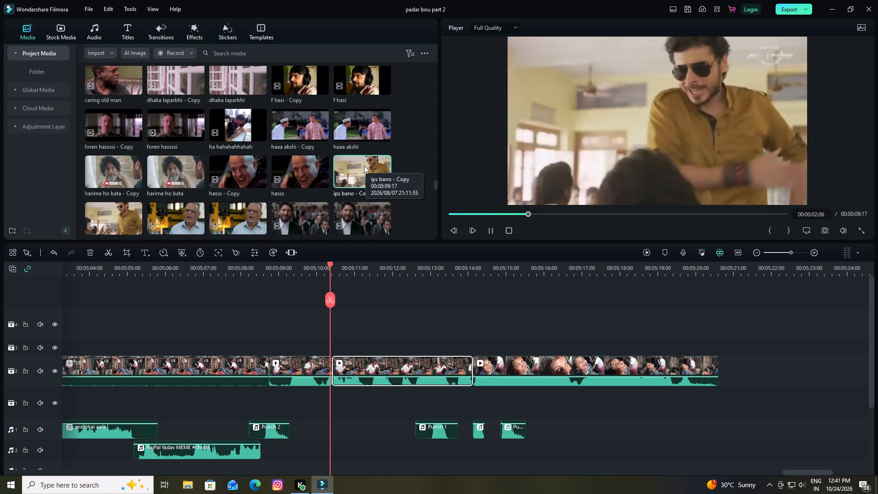
scroll(241, 169, "down", 1)
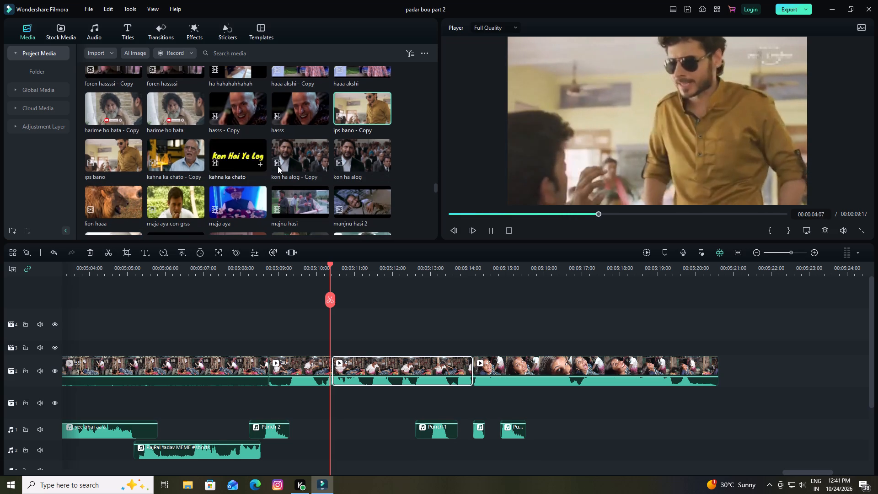
left_click(296, 161)
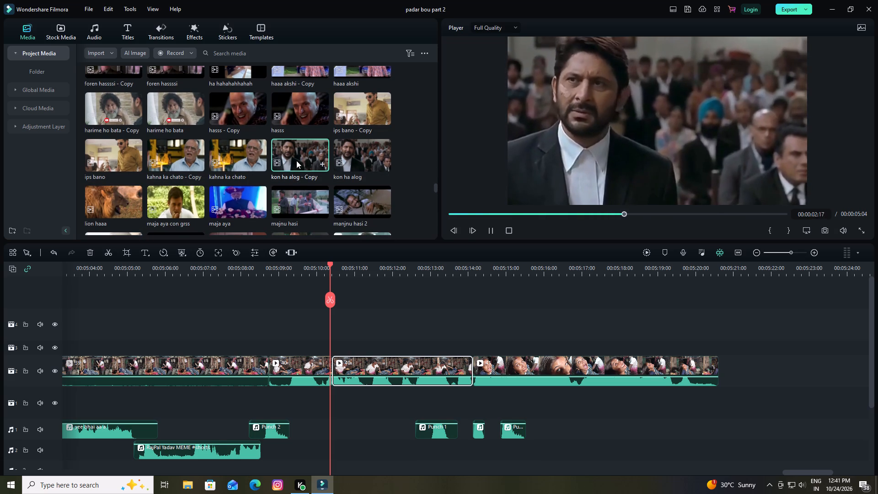
scroll(296, 161, "down", 1)
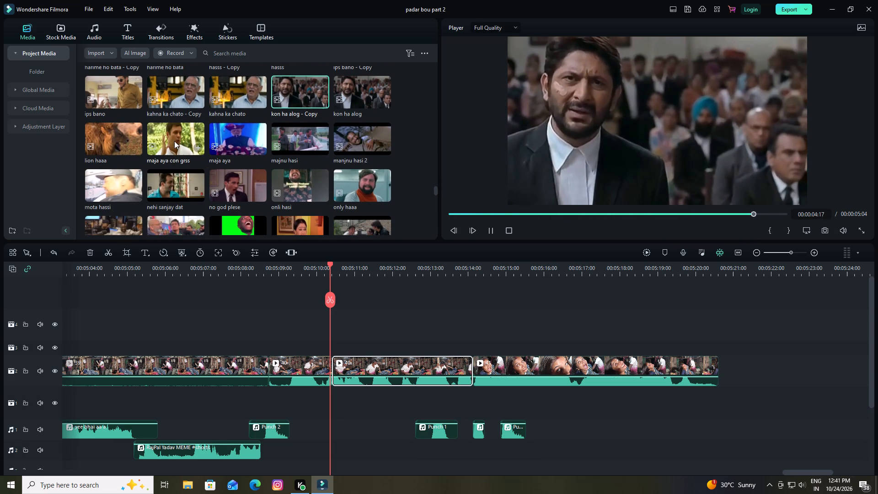
left_click(174, 141)
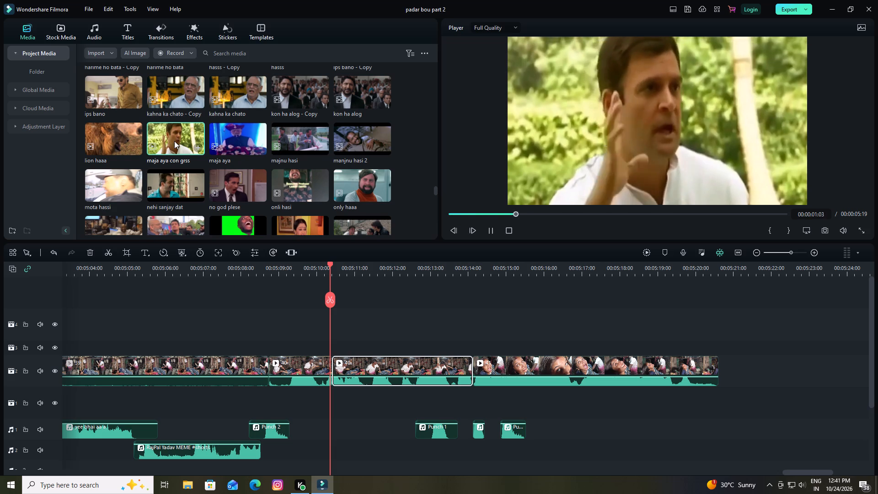
left_click(222, 140)
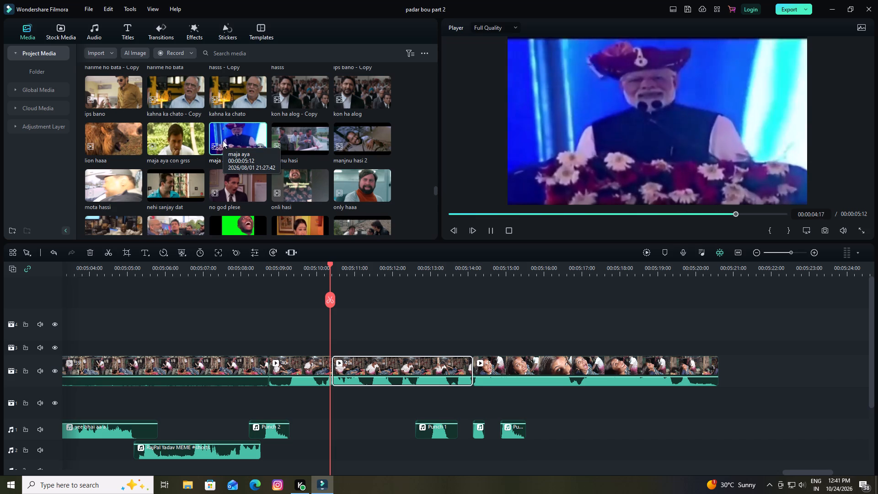
left_click(290, 140)
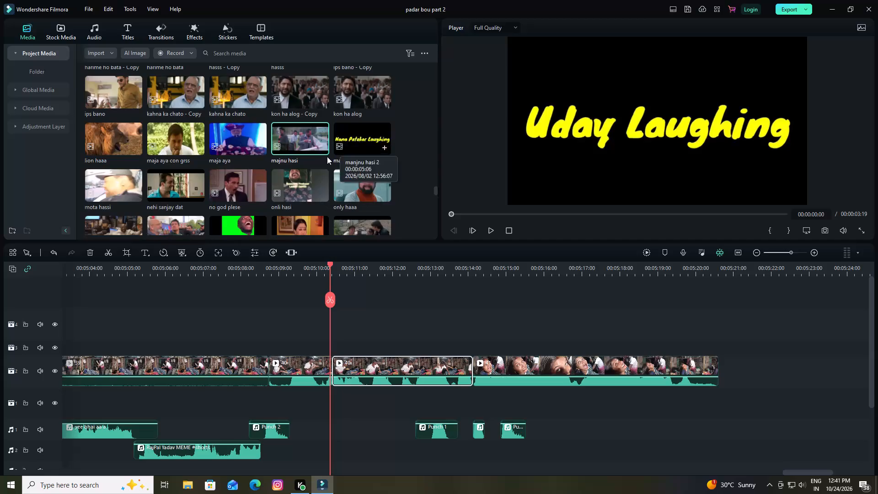
Look through the remaining meme clips and back up the library, previewing "bachha hasssi - Copy" and "bachha hasssi".
scroll(321, 155, "down", 1)
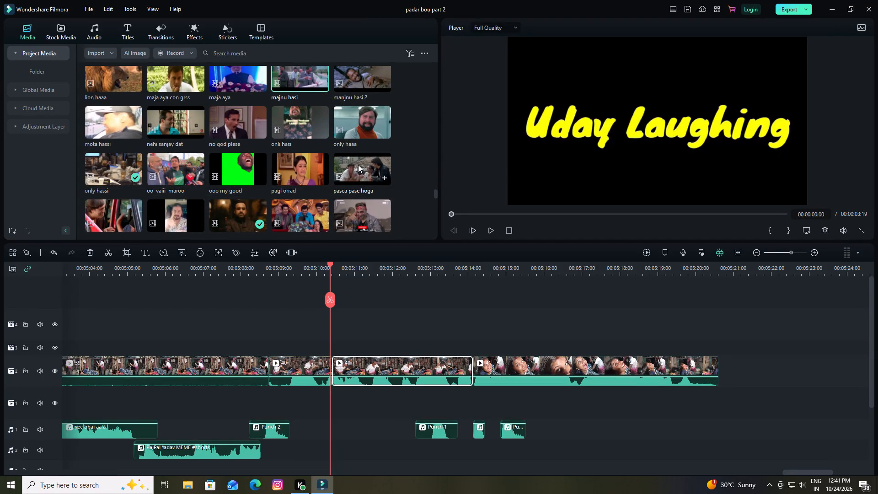
scroll(358, 164, "down", 1)
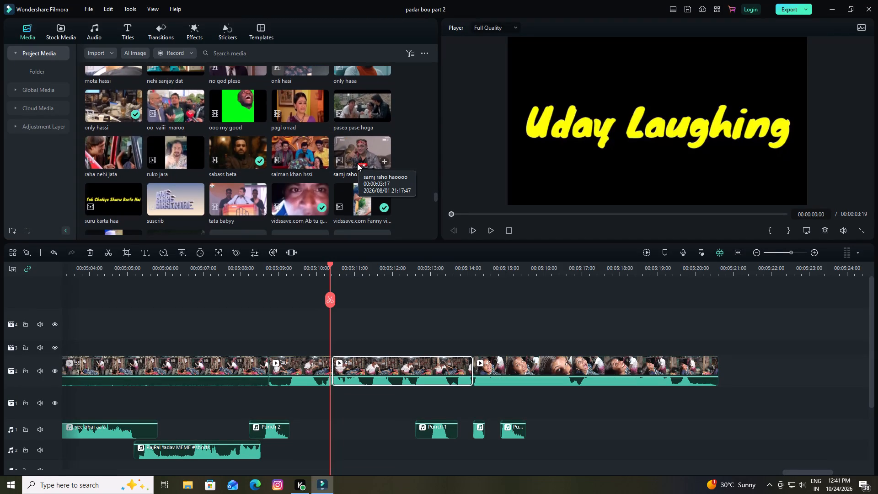
scroll(358, 160, "down", 1)
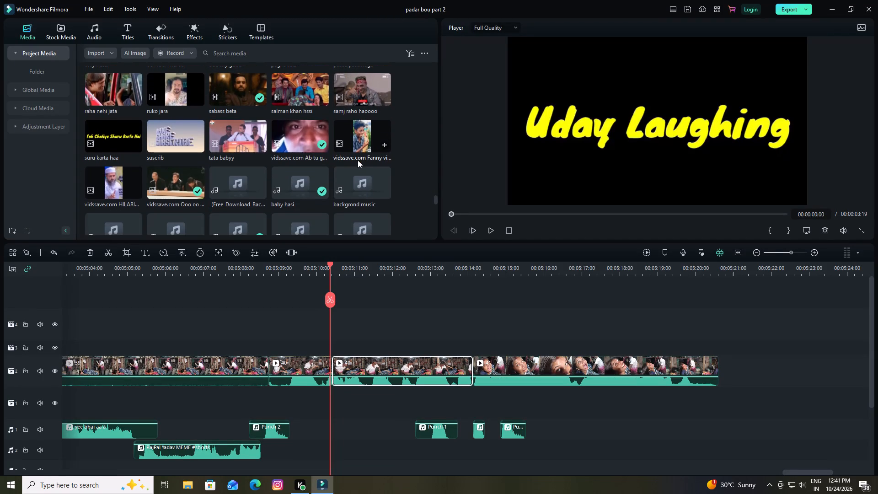
scroll(357, 158, "up", 1)
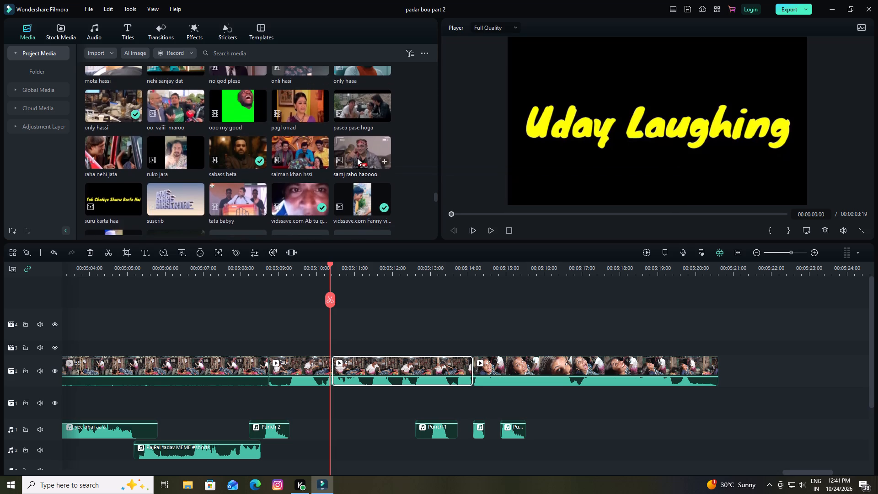
scroll(357, 158, "up", 2)
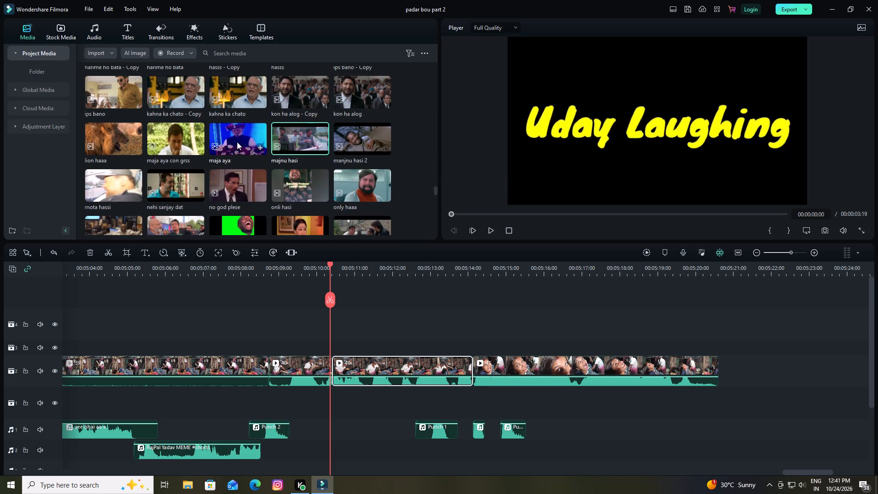
scroll(311, 156, "up", 2)
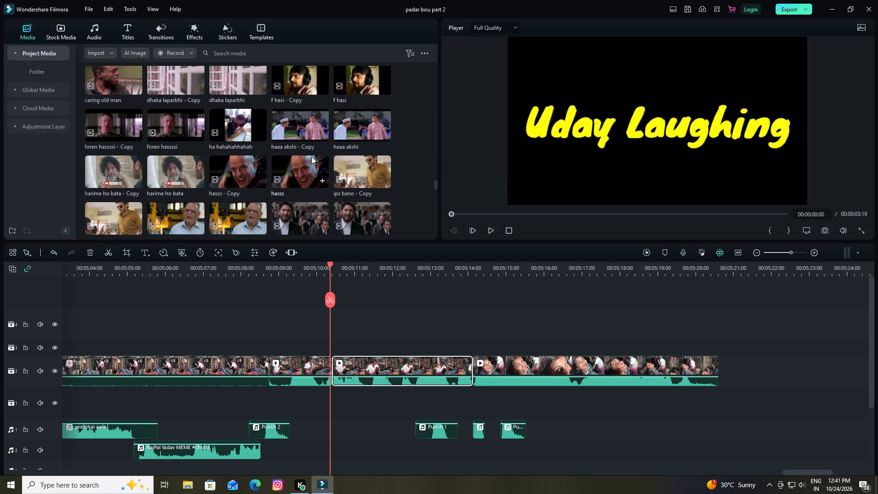
scroll(311, 156, "up", 2)
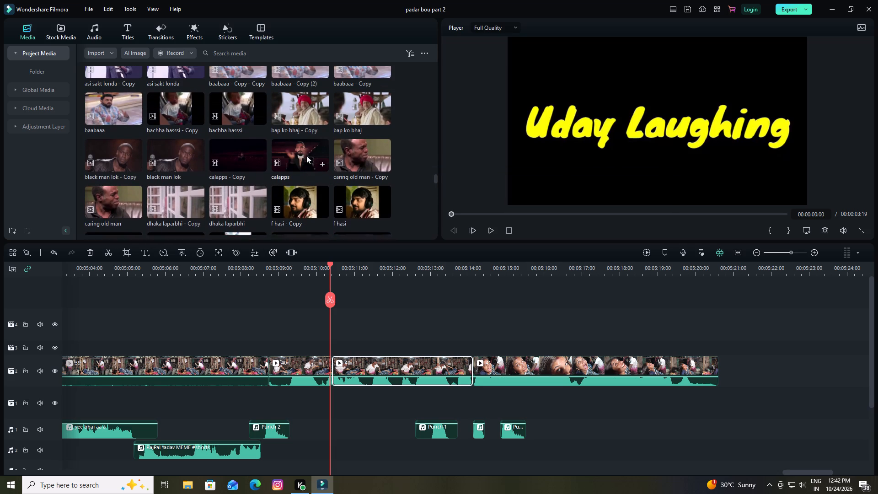
scroll(306, 156, "up", 1)
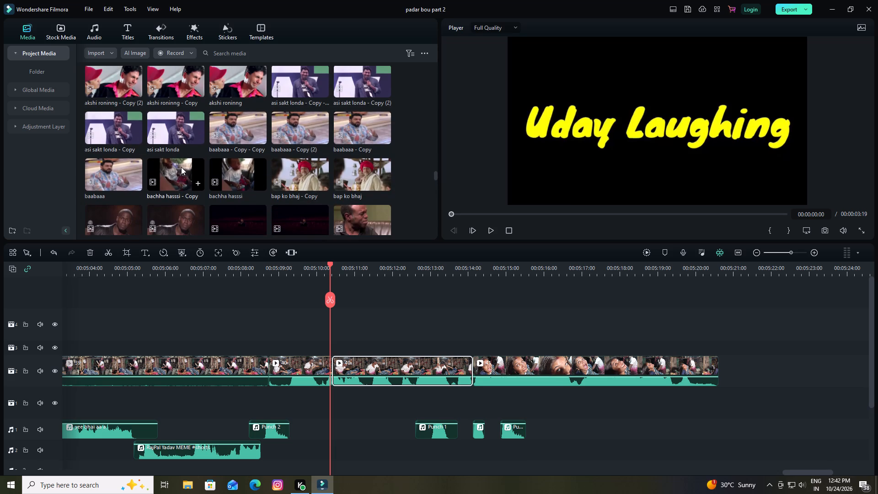
left_click(179, 167)
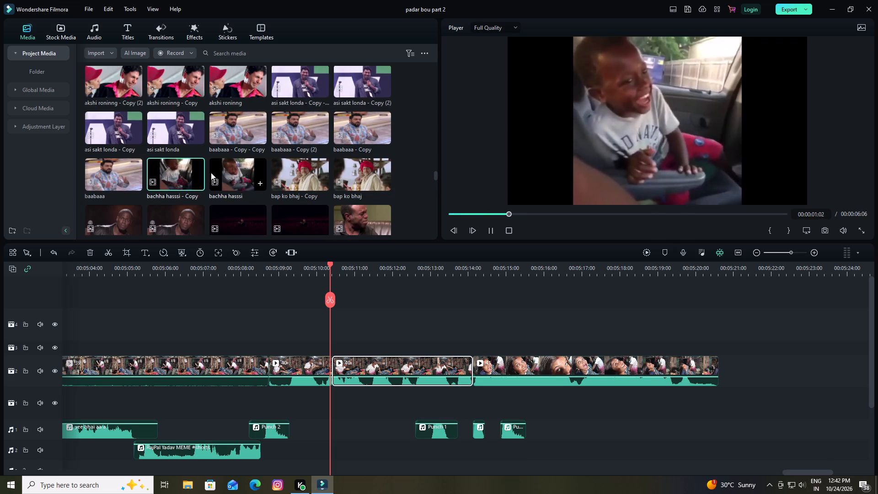
left_click(227, 172)
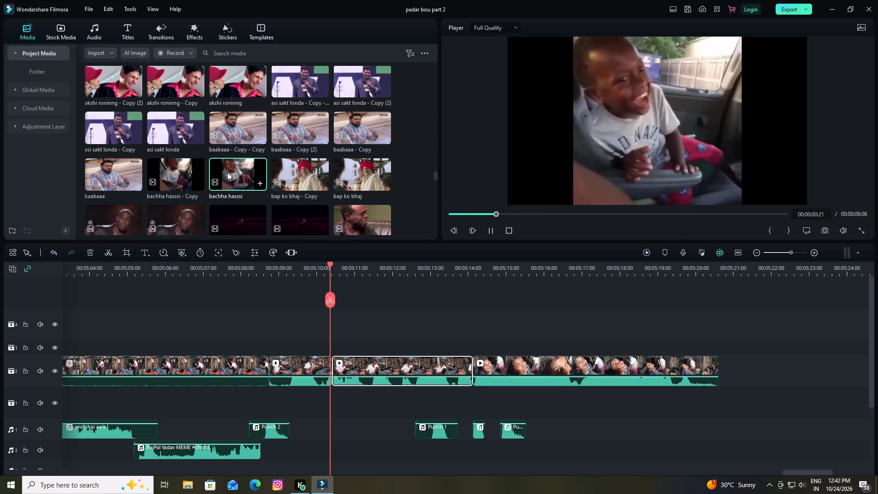
Check the library around the "Yeah Boy" and laughing clips, and preview "f hasi - Copy" and "f hasi".
scroll(232, 172, "up", 1)
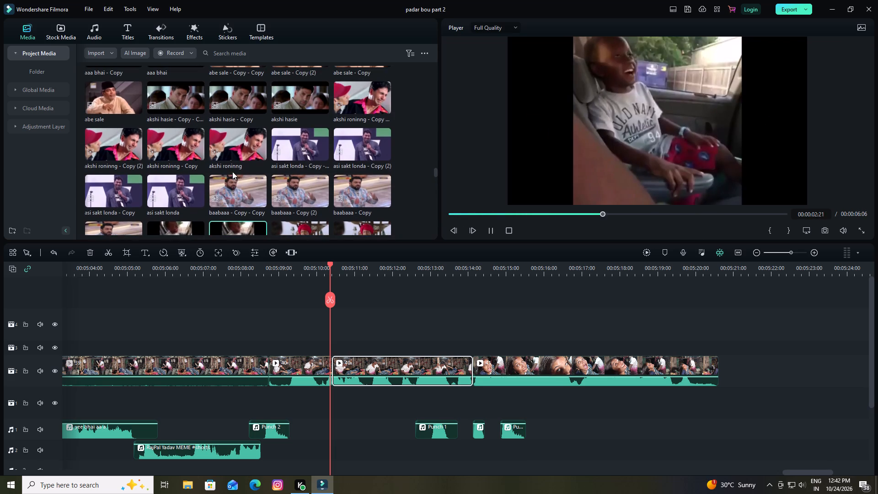
scroll(232, 172, "up", 3)
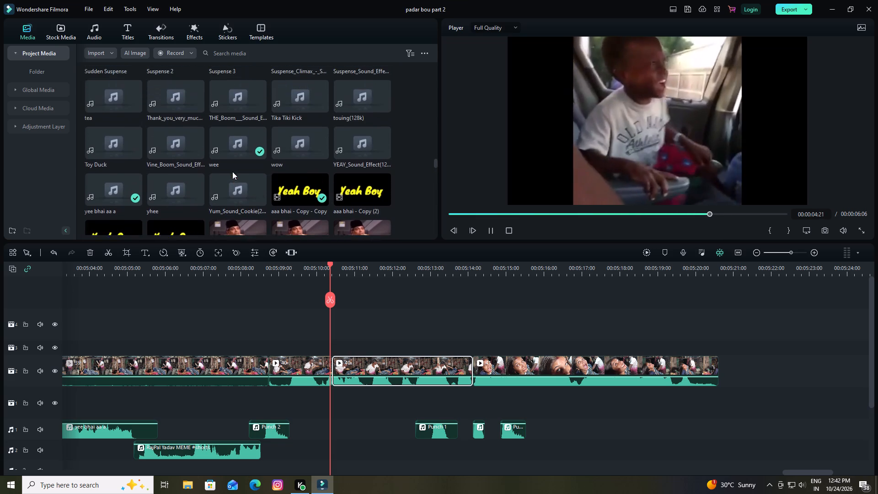
scroll(232, 172, "down", 4)
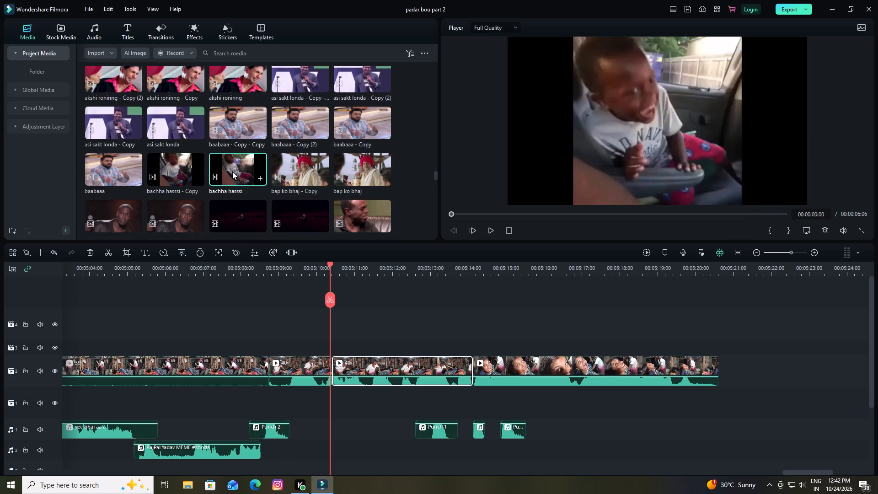
scroll(232, 172, "down", 2)
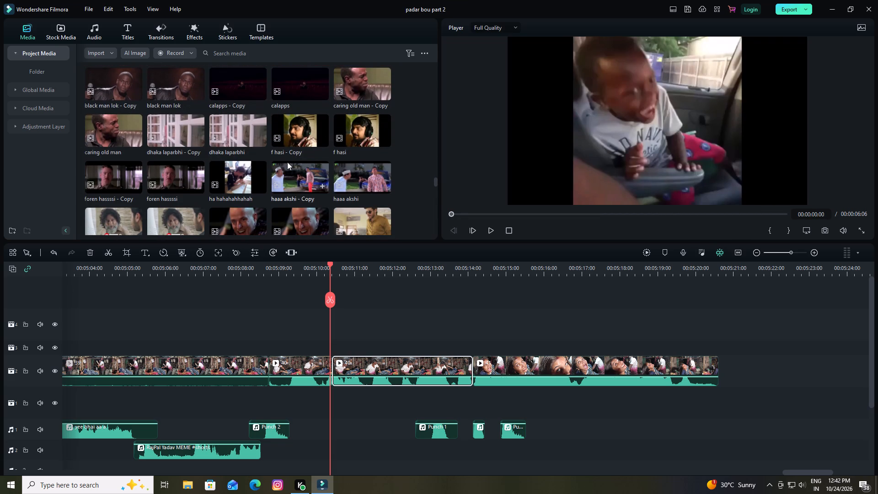
scroll(287, 162, "down", 2)
scroll(286, 161, "up", 2)
left_click(309, 136)
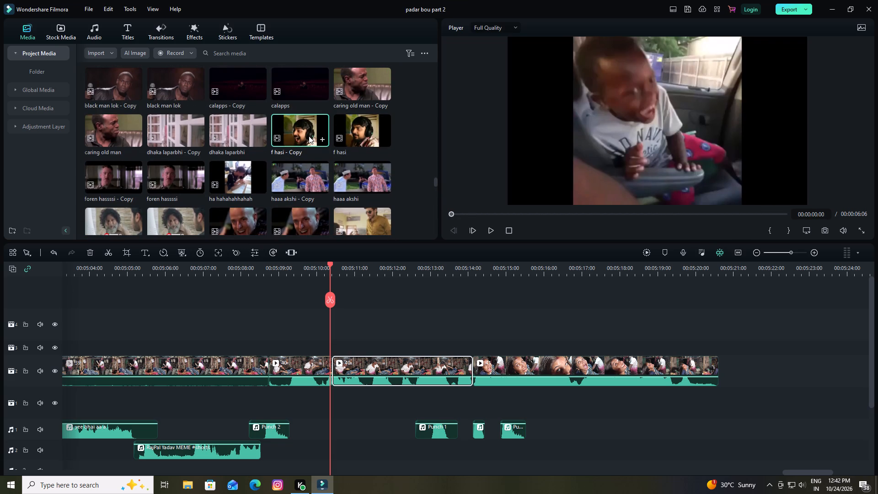
left_click(361, 132)
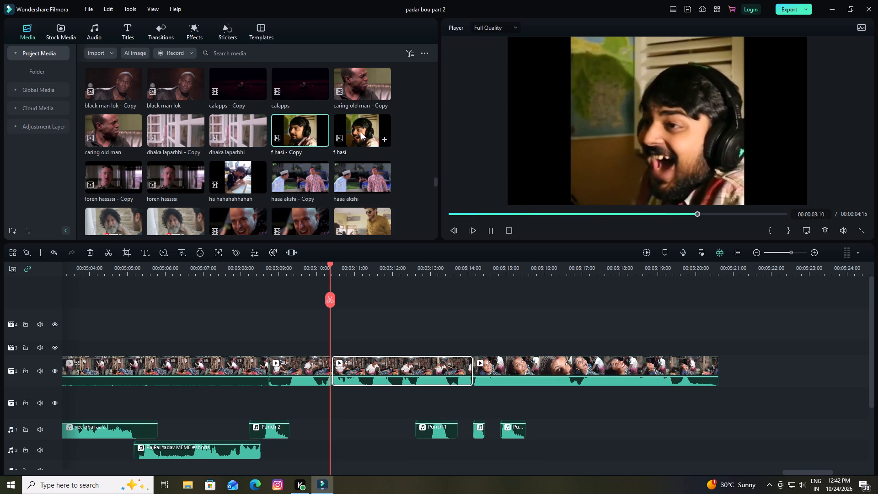
Browse further down the meme clips and preview the "pagl orrad" clip as a possible insert.
scroll(341, 164, "down", 2)
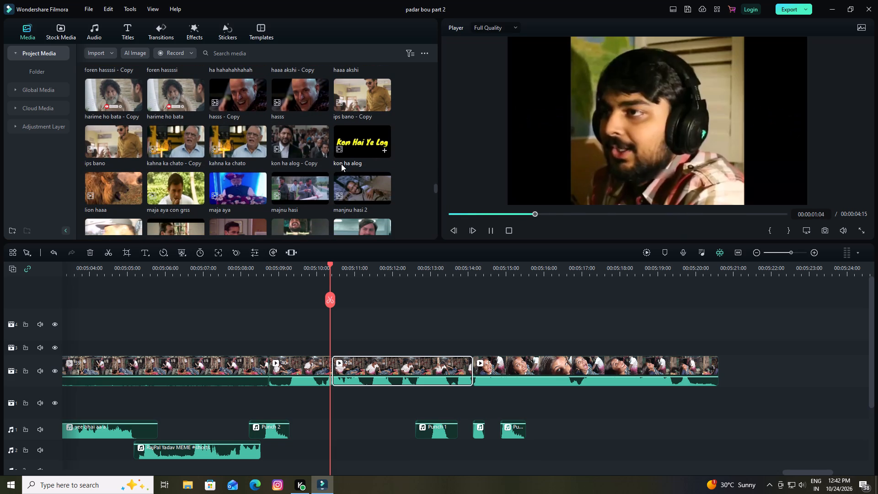
scroll(341, 164, "down", 1)
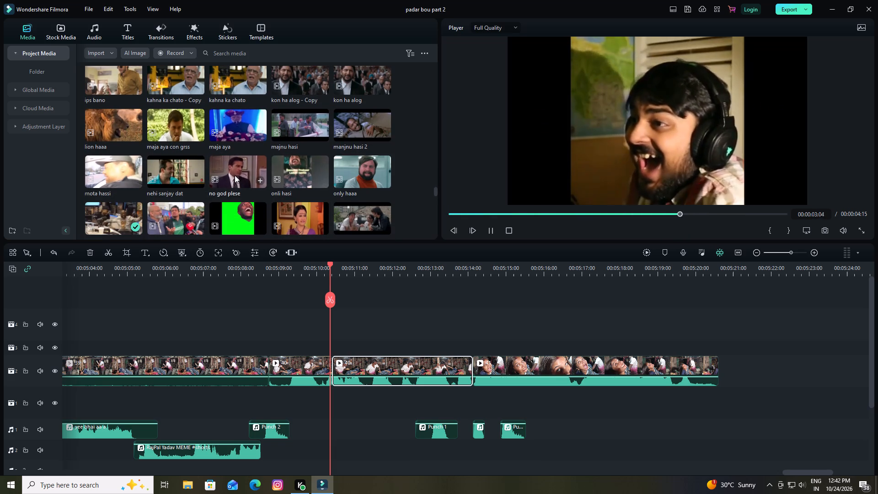
scroll(351, 166, "down", 1)
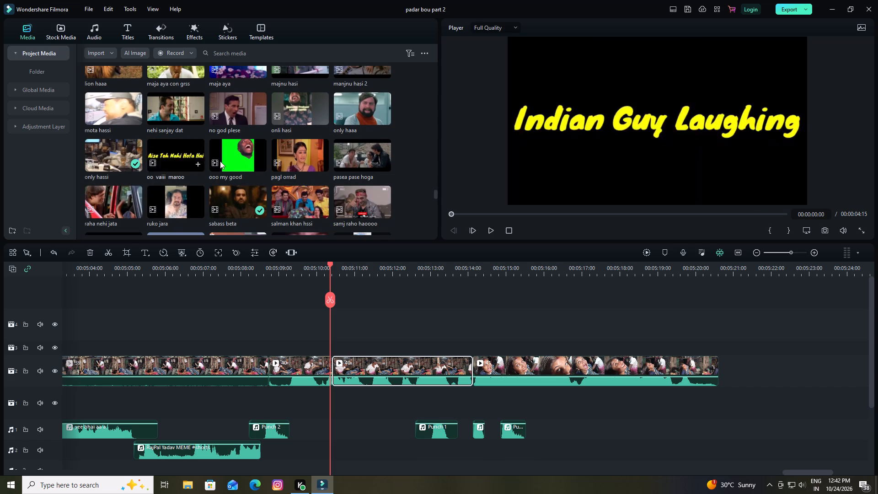
left_click(299, 159)
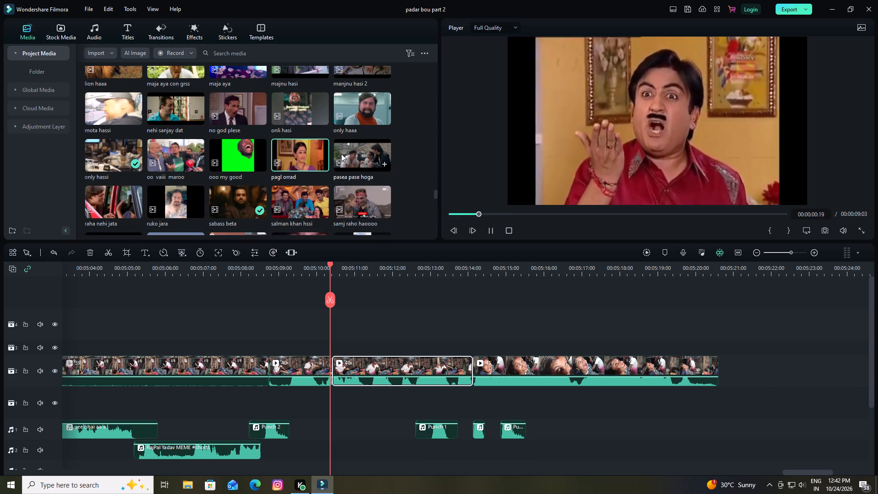
scroll(341, 153, "down", 1)
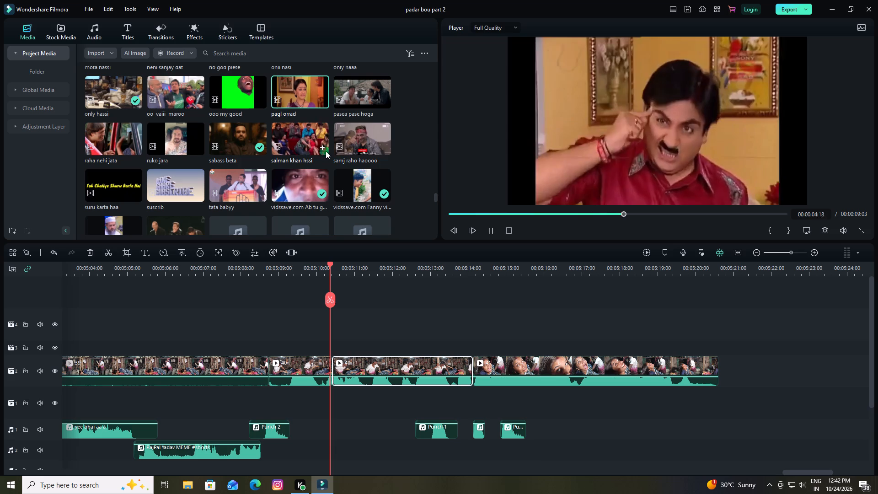
Preview the meme clips "samj raho haoooo" and "raha nehi jata", and look through the rest of the library to its end.
left_click(353, 144)
scroll(257, 151, "down", 1)
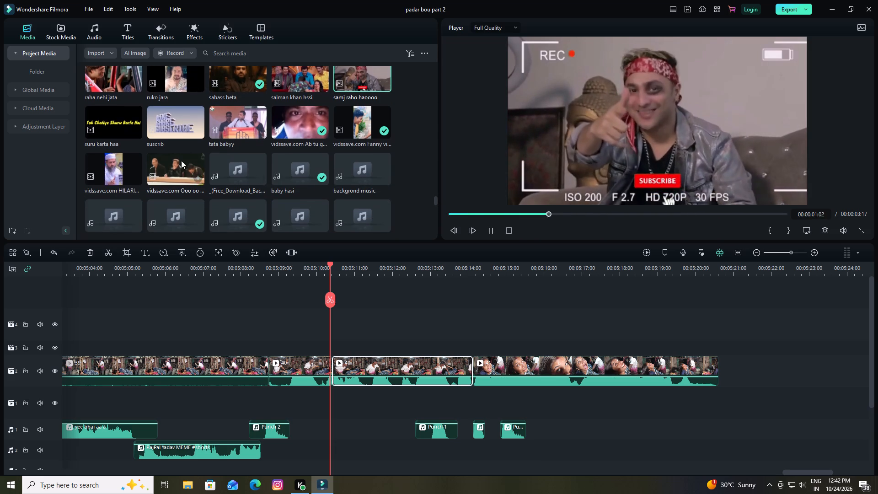
left_click(116, 86)
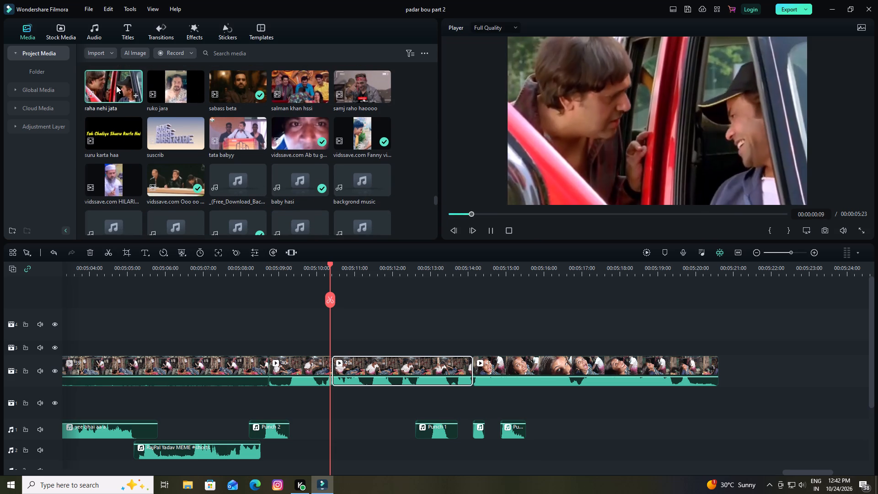
scroll(177, 134, "down", 1)
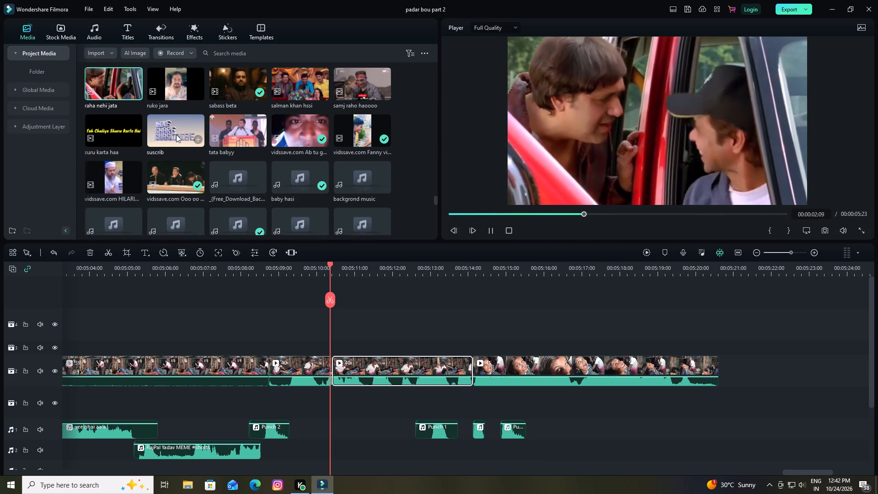
scroll(177, 133, "down", 5)
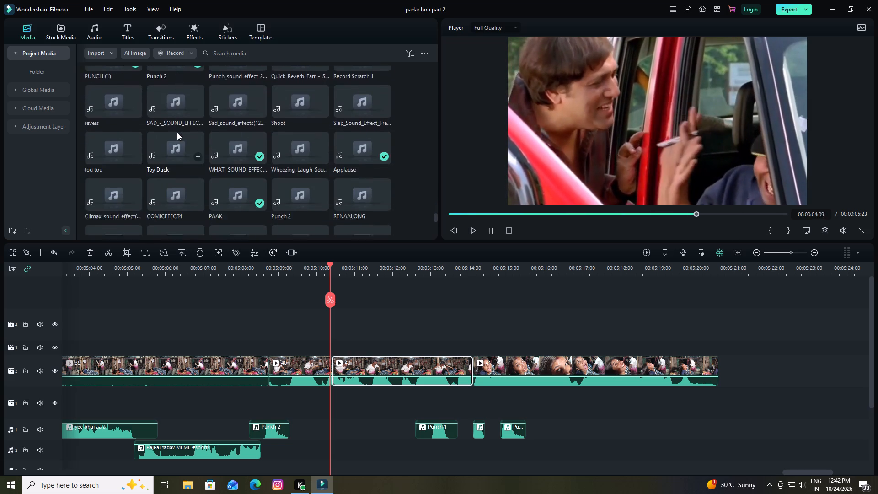
scroll(177, 132, "down", 7)
scroll(293, 153, "up", 3)
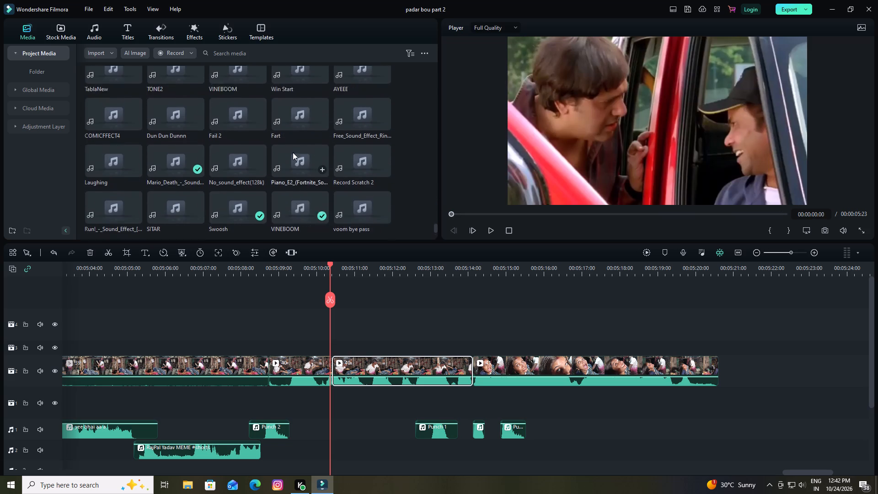
scroll(289, 152, "down", 4)
Preview the last library clip, "AQNfZXar6cer6T…", and place it on video track 1 at about 00:05:17:15.
left_click(187, 209)
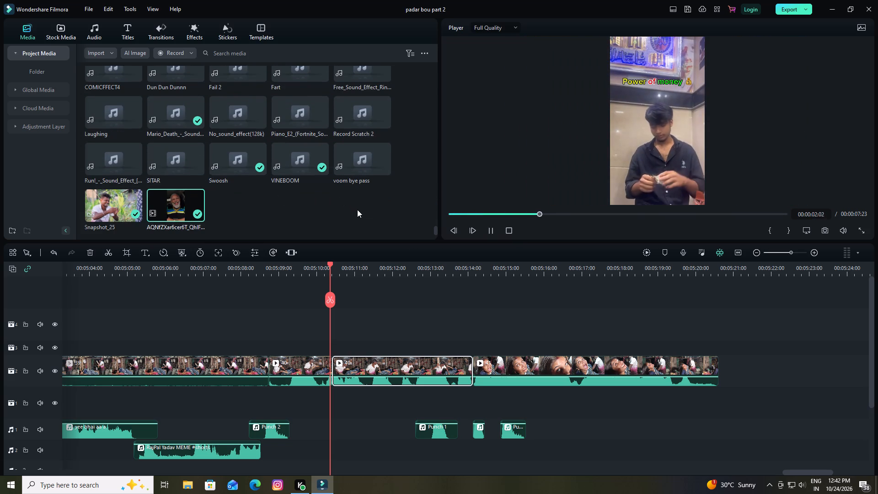
key("space")
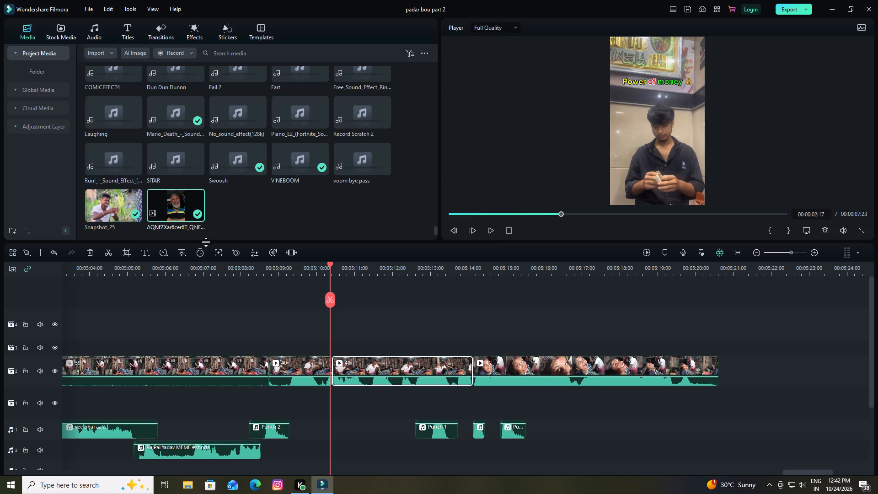
left_click_drag(173, 211, 633, 466)
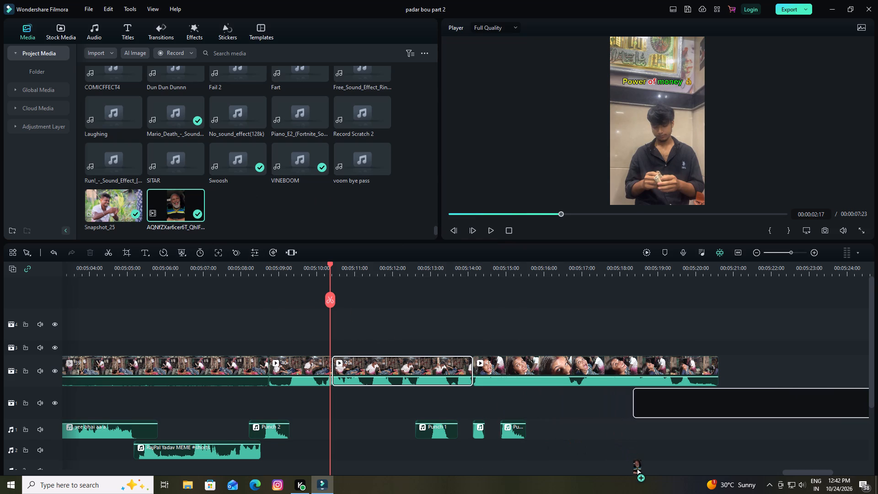
left_click_drag(633, 466, 604, 478)
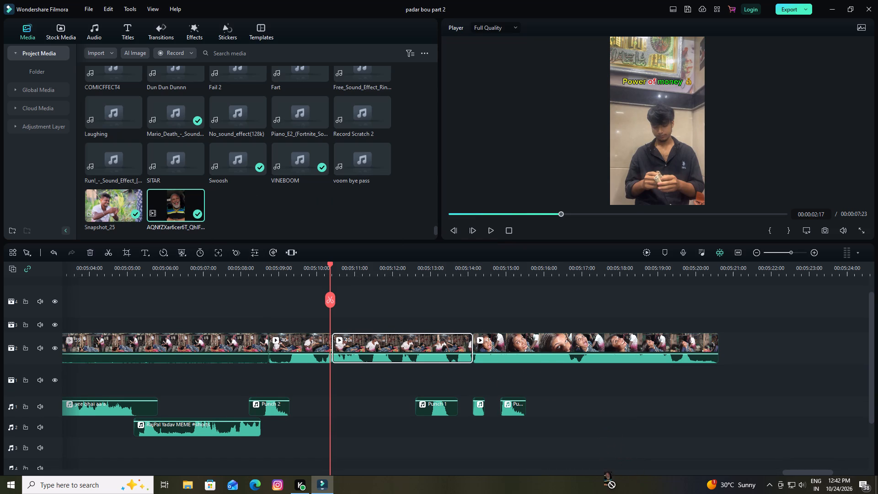
left_click_drag(604, 478, 604, 413)
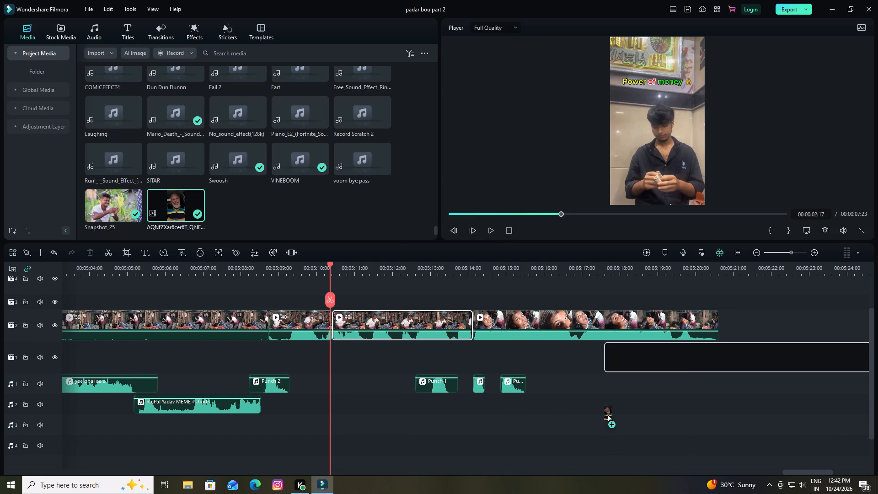
left_click_drag(604, 413, 604, 412)
scroll(600, 429, "up", 2)
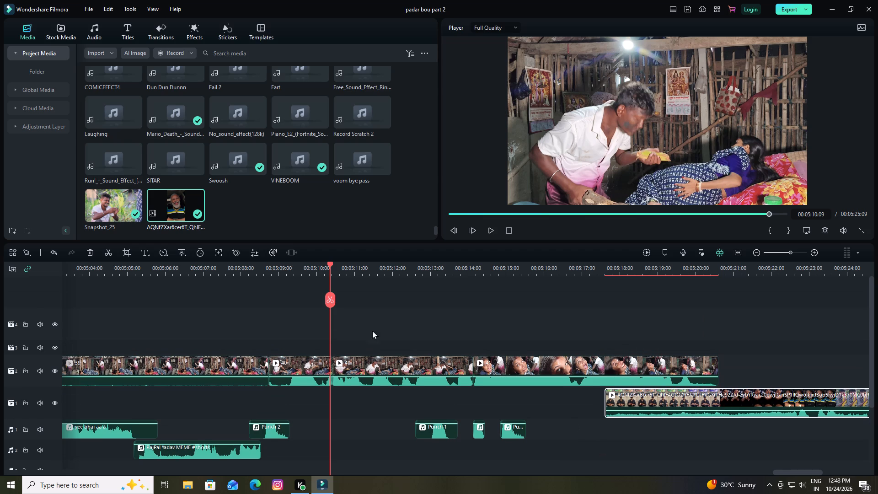
Split the placed meme clip at 00:05:22:09, where the bearded man's laughing shot starts, and delete the part before it.
left_click_drag(330, 263, 698, 391)
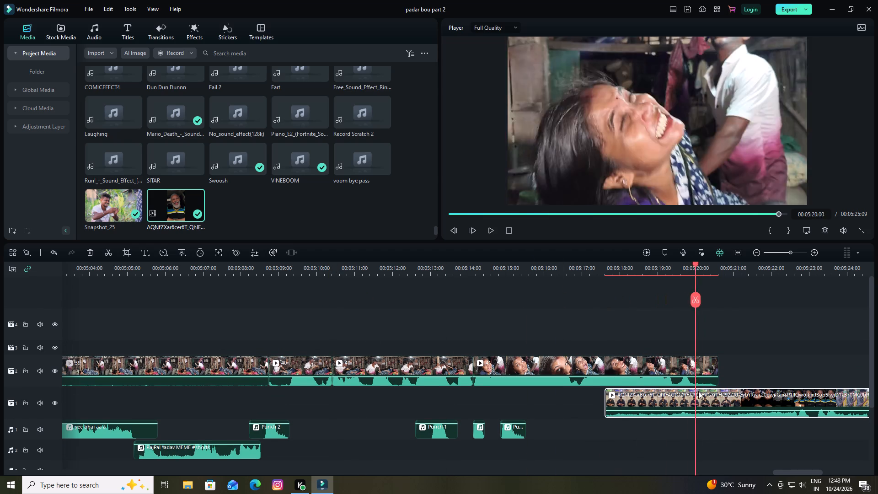
left_click_drag(698, 391, 736, 409)
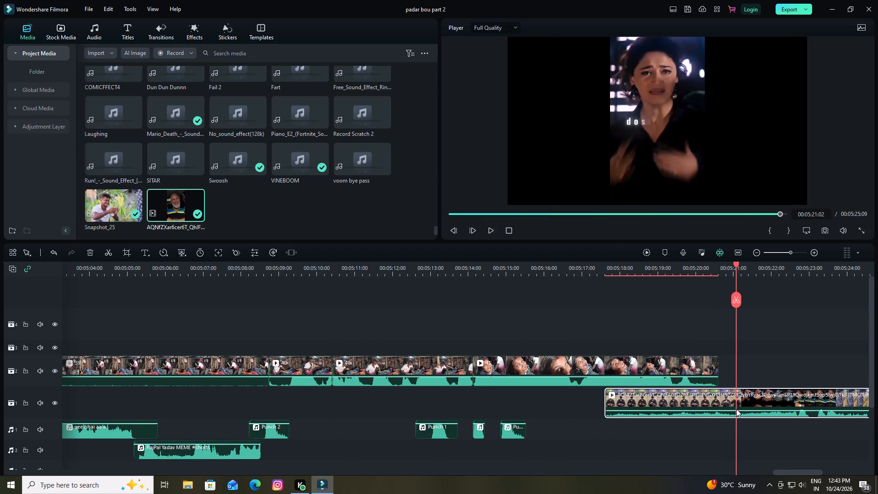
left_click_drag(736, 409, 787, 447)
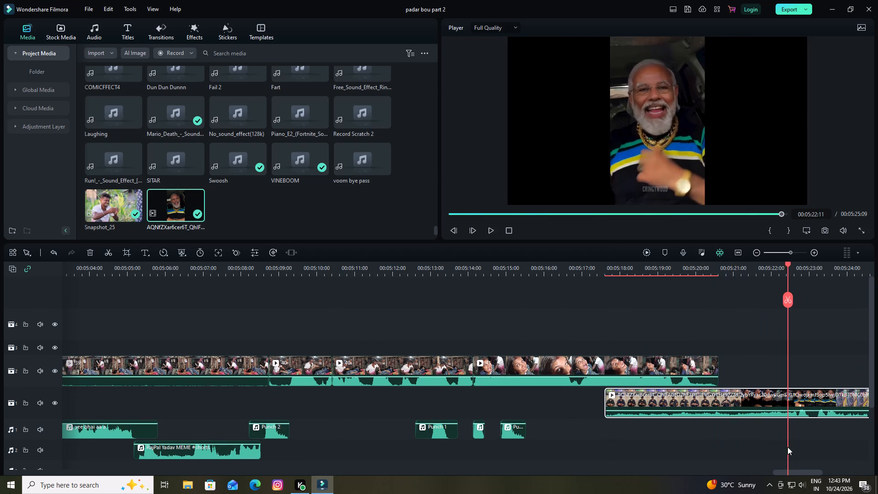
left_click_drag(787, 447, 783, 451)
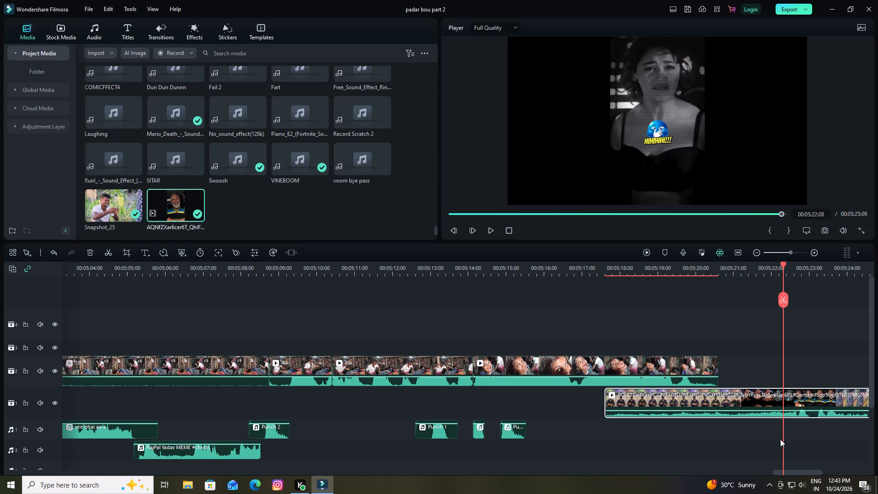
key("Right")
left_click(795, 411)
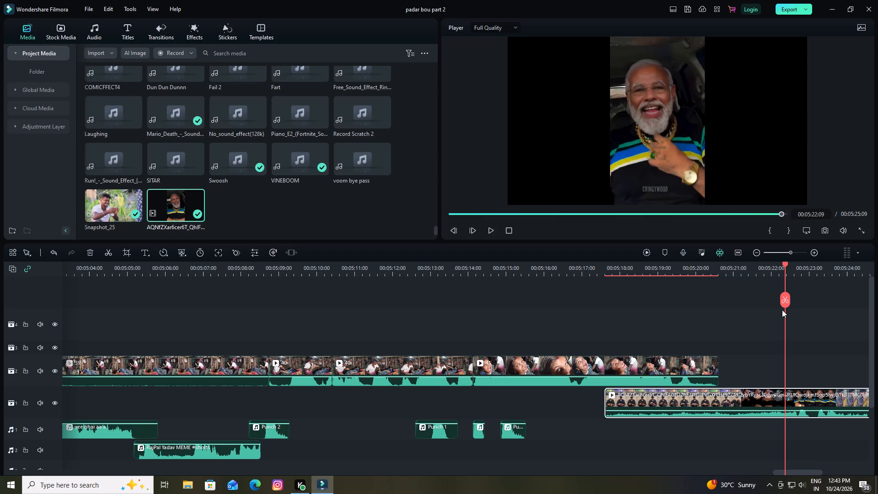
left_click(784, 302)
left_click(750, 400)
key("Delete")
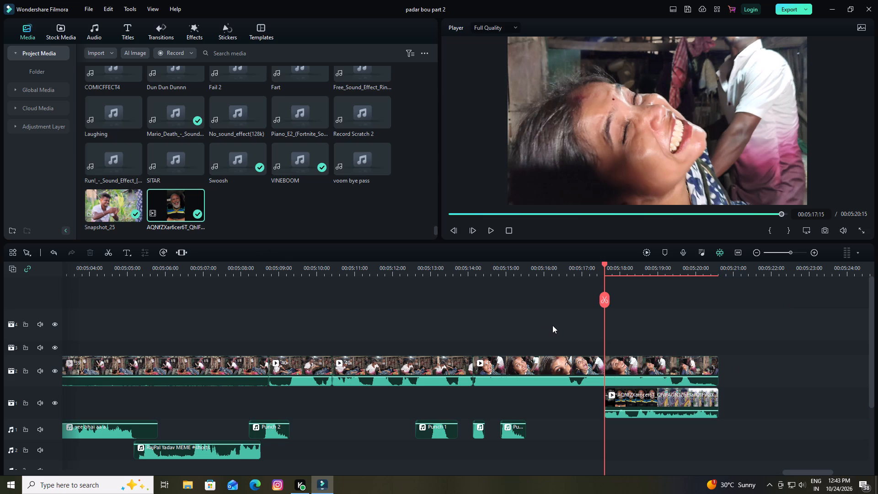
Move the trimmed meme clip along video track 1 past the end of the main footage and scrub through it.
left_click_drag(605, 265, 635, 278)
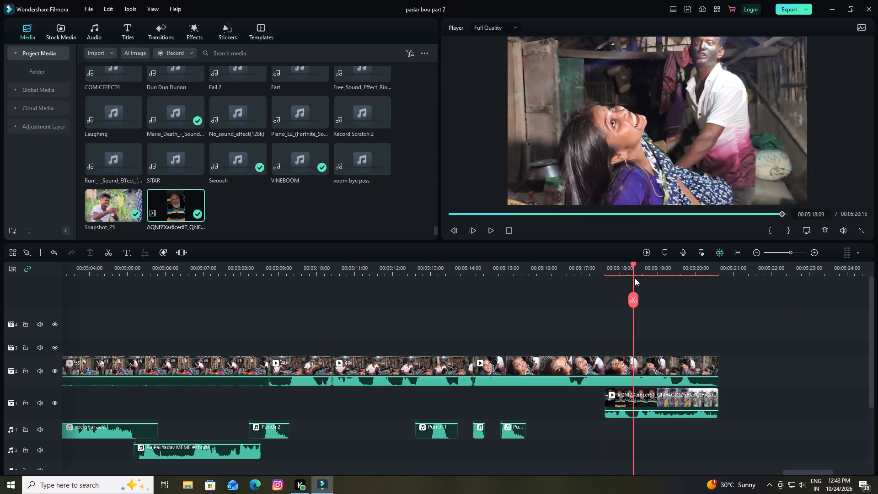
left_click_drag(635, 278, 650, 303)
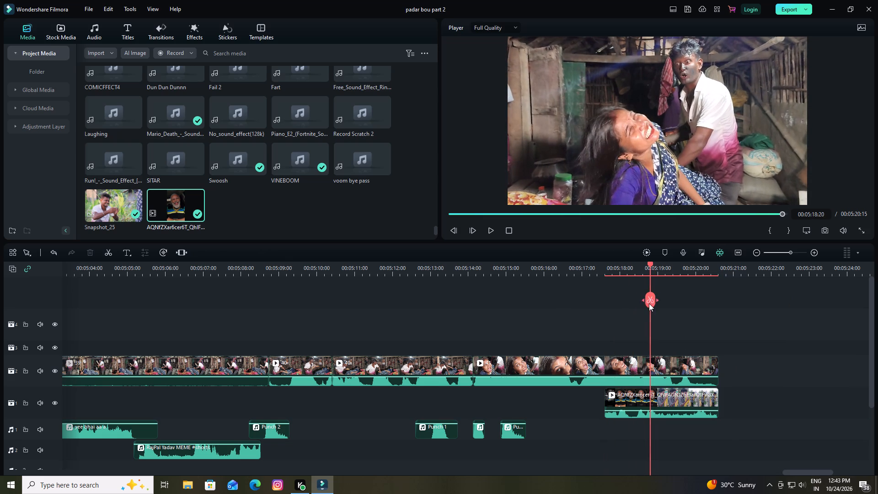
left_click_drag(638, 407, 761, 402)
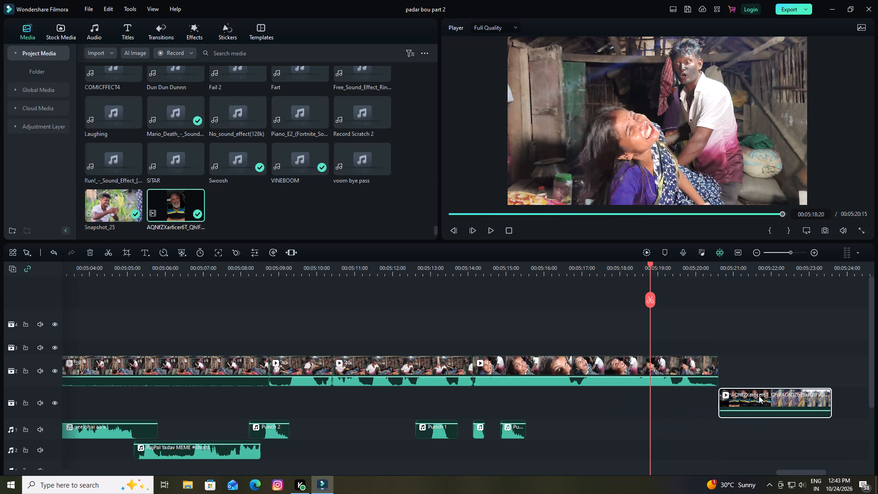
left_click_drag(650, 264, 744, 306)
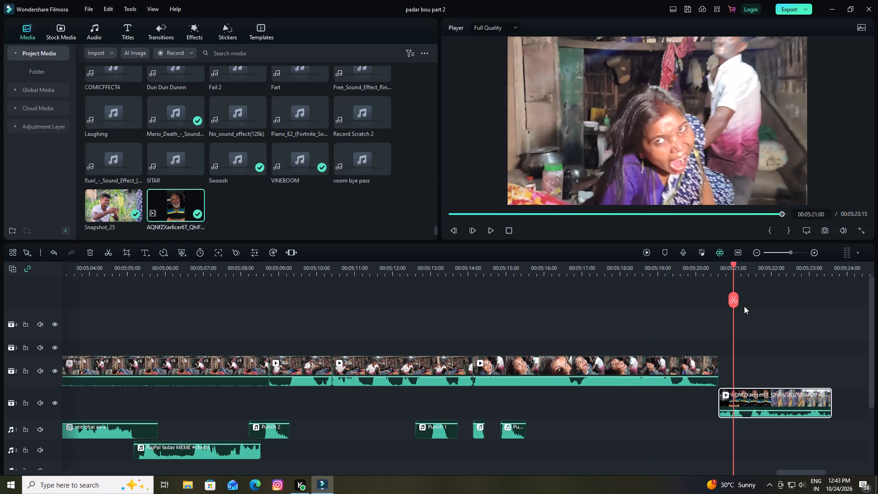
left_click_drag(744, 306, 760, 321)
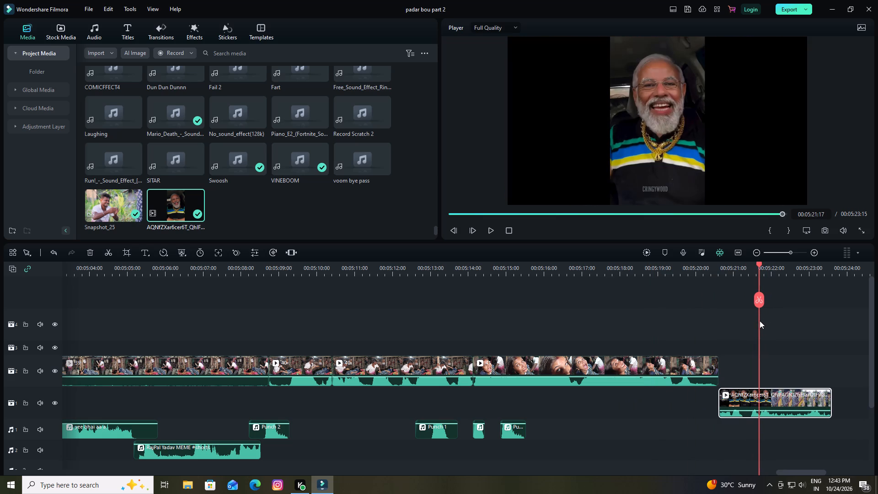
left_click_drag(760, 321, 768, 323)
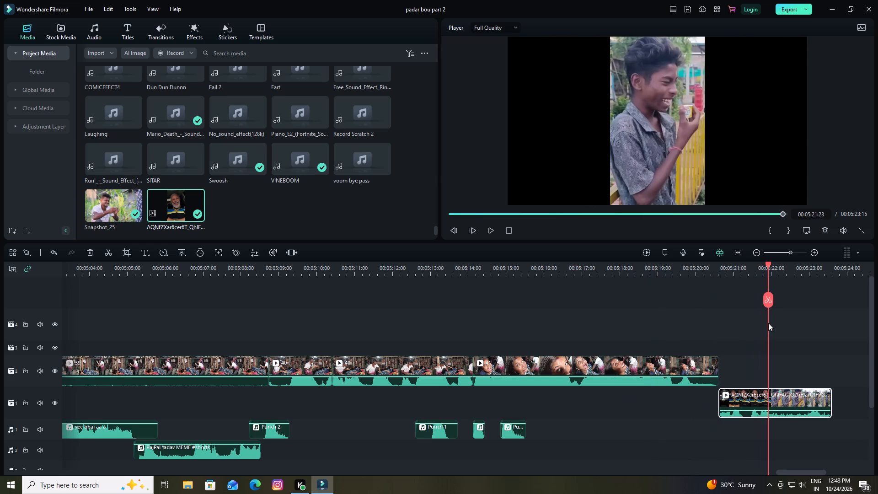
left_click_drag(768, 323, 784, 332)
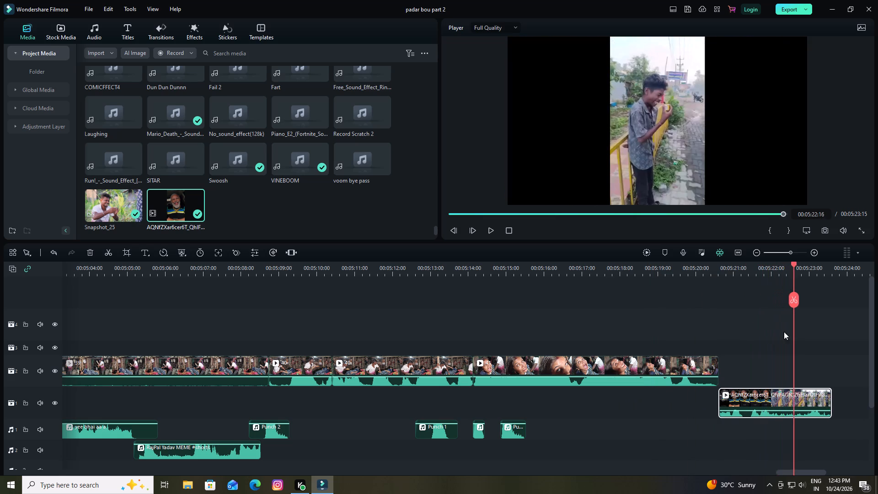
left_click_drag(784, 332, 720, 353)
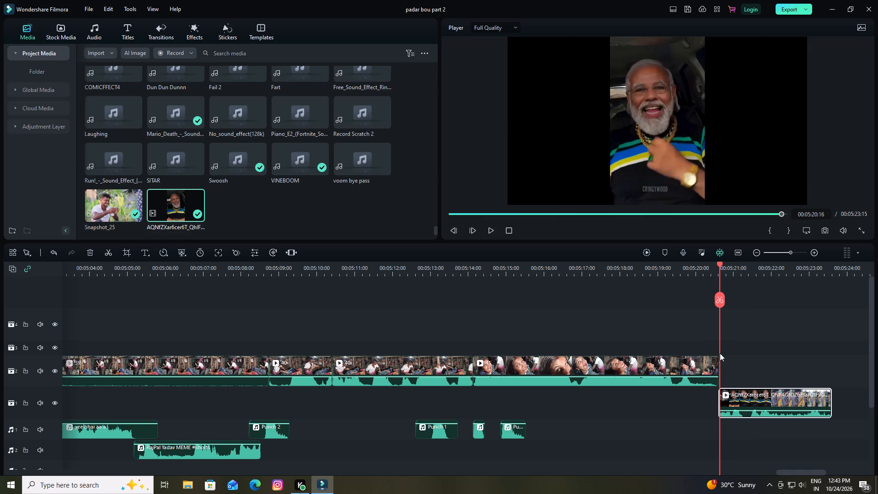
Insert the trimmed meme clip into video track 2 at the 00:05:10:10 cut and play back the transition into it.
left_click_drag(767, 403, 376, 382)
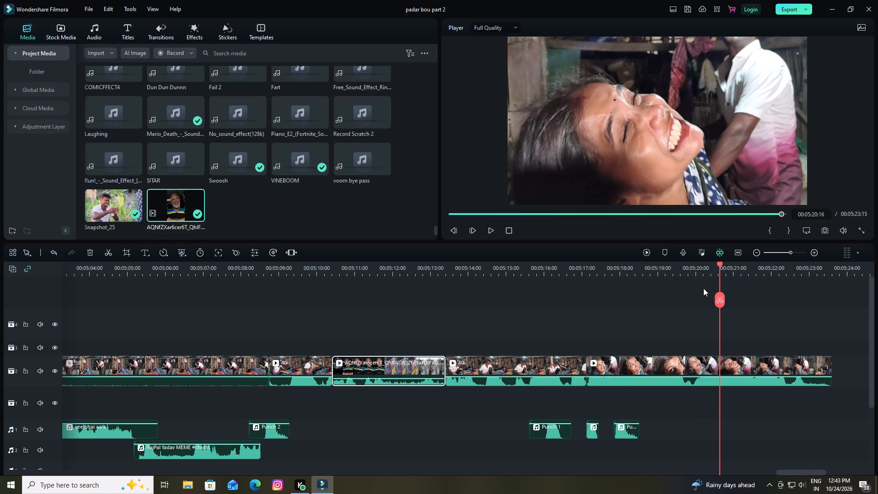
left_click_drag(720, 263, 300, 341)
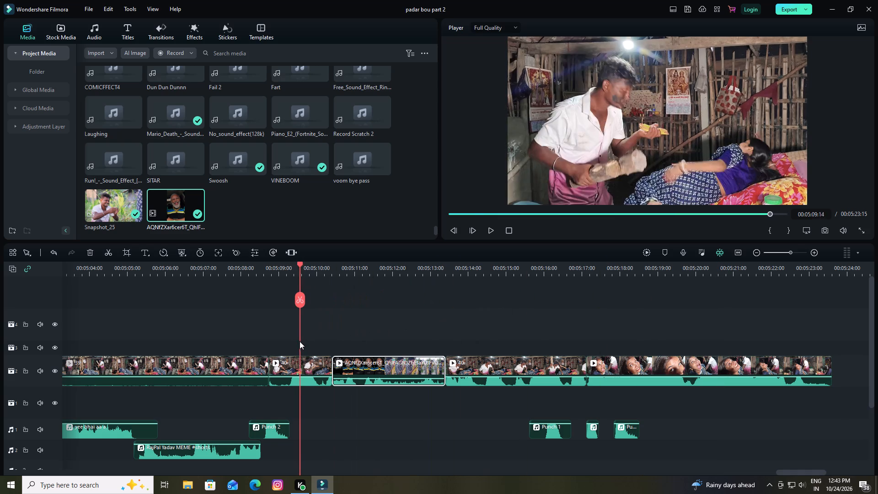
left_click_drag(300, 341, 243, 334)
key("space")
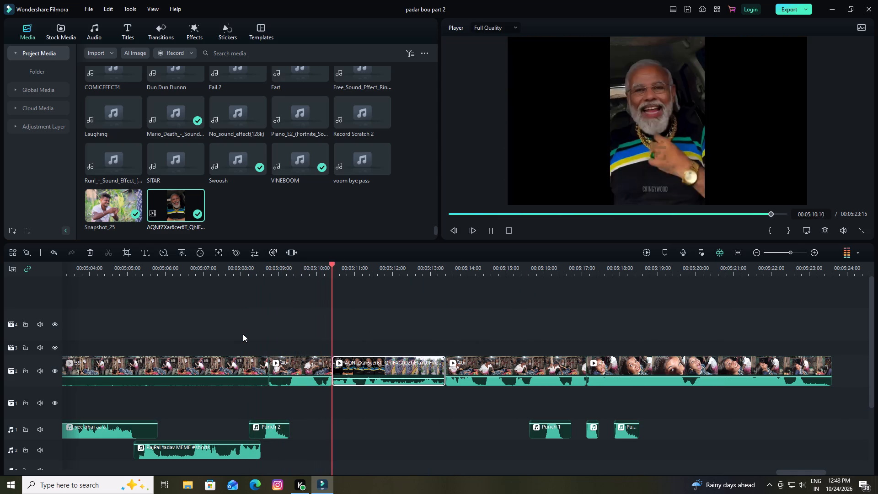
key("space")
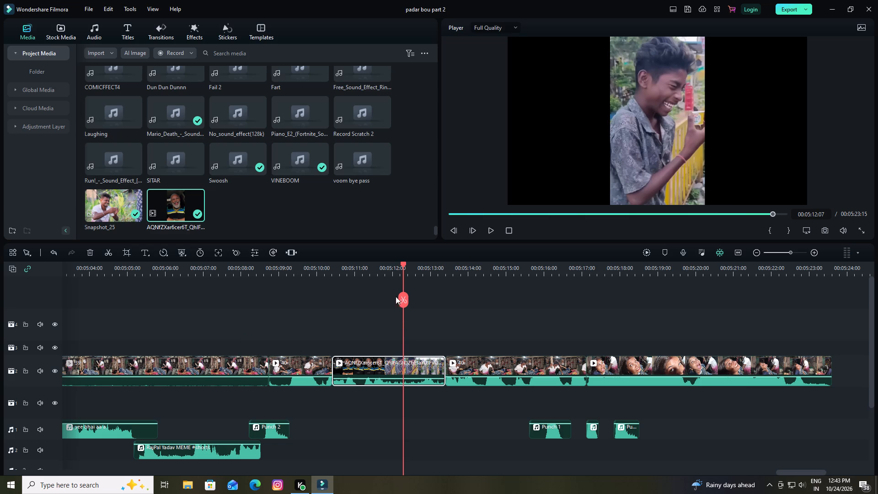
Split the inserted meme clip at 00:05:11:13, where the bearded man's shot ends, and delete the part after it.
left_click_drag(402, 266, 353, 305)
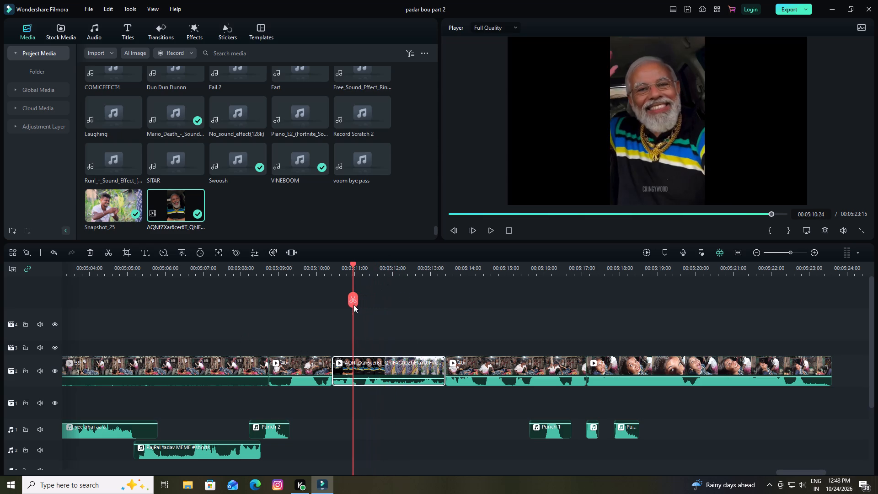
left_click_drag(353, 305, 367, 310)
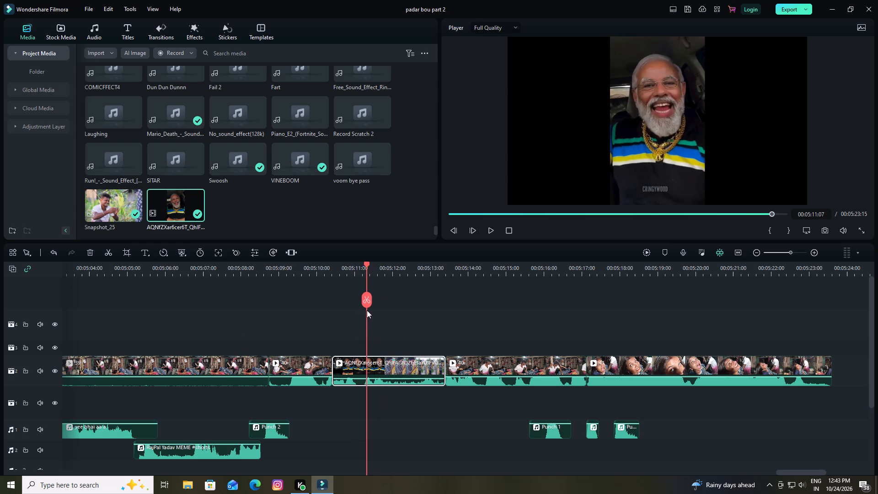
left_click_drag(367, 310, 376, 312)
key("Left")
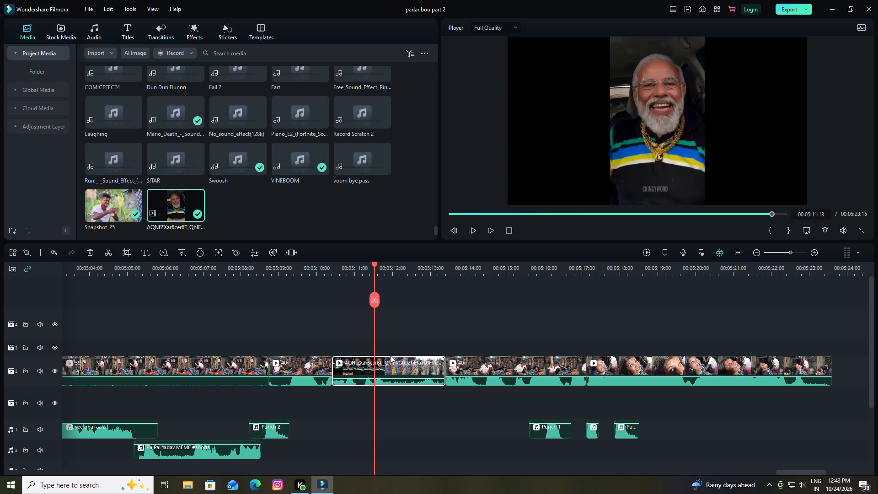
key("Right")
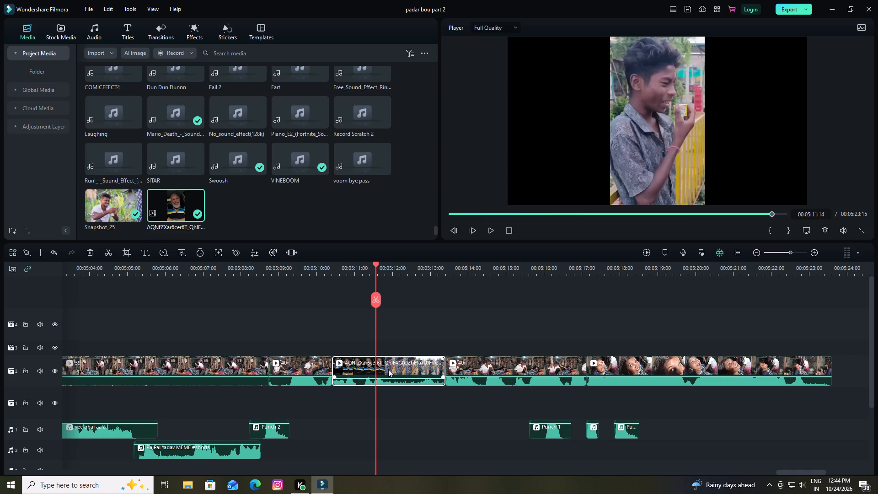
key("Left")
left_click(388, 369)
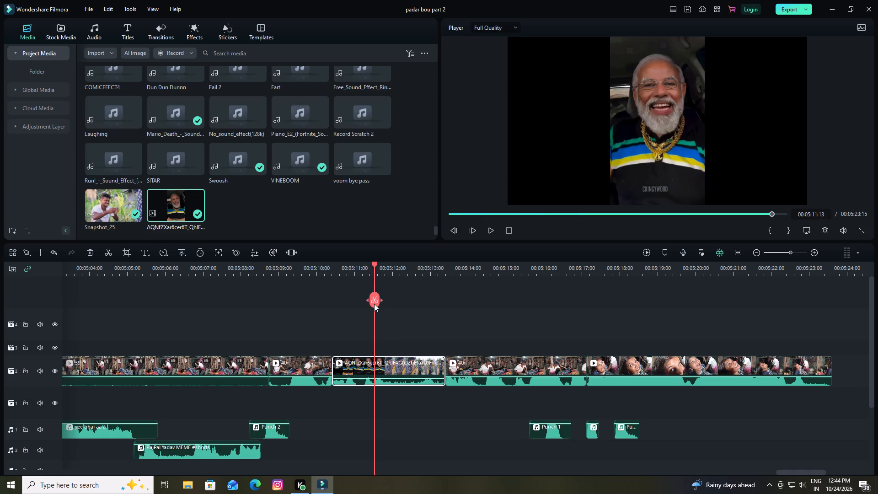
left_click(374, 304)
left_click(408, 378)
key("Delete")
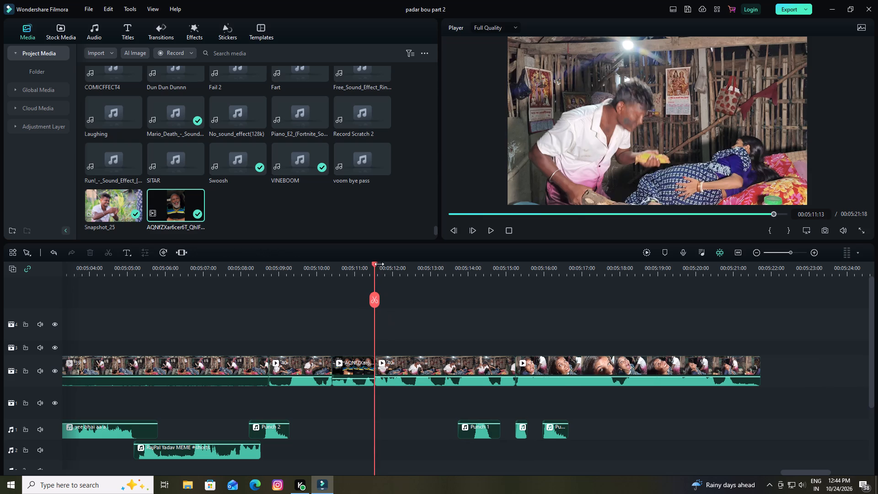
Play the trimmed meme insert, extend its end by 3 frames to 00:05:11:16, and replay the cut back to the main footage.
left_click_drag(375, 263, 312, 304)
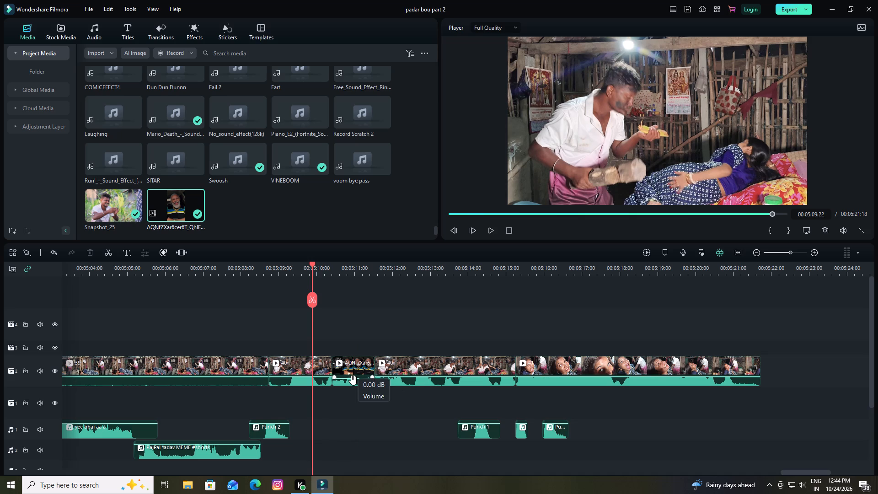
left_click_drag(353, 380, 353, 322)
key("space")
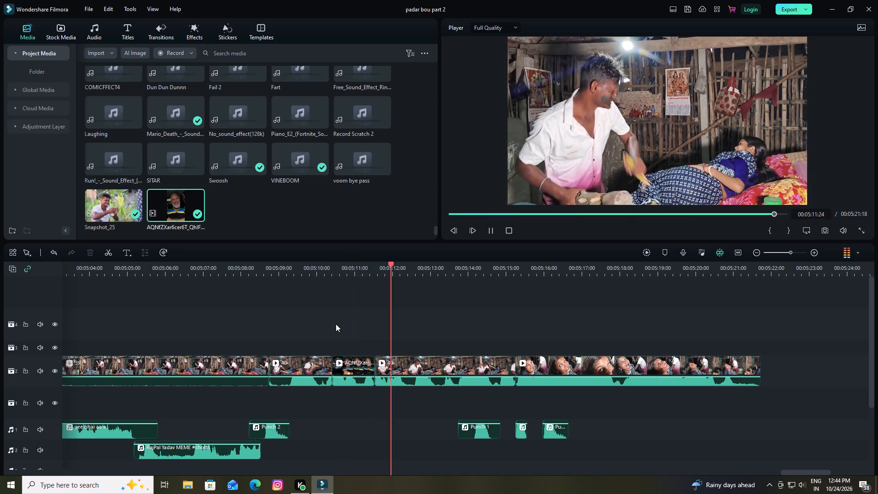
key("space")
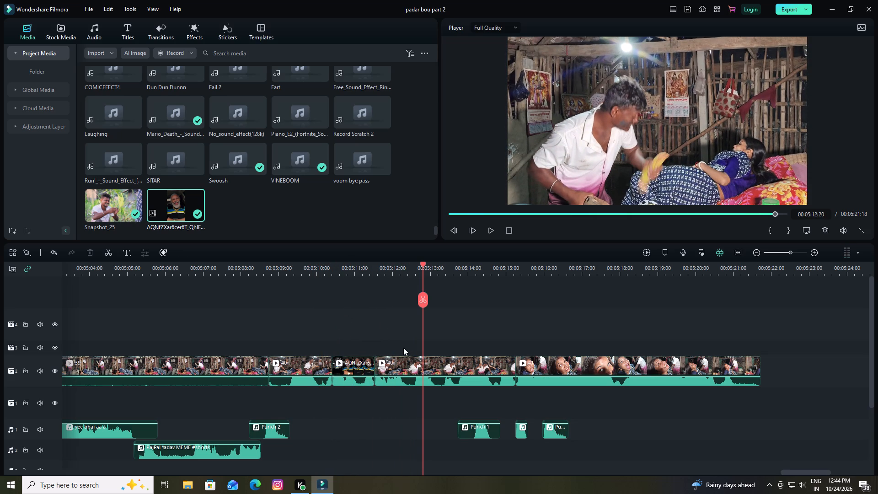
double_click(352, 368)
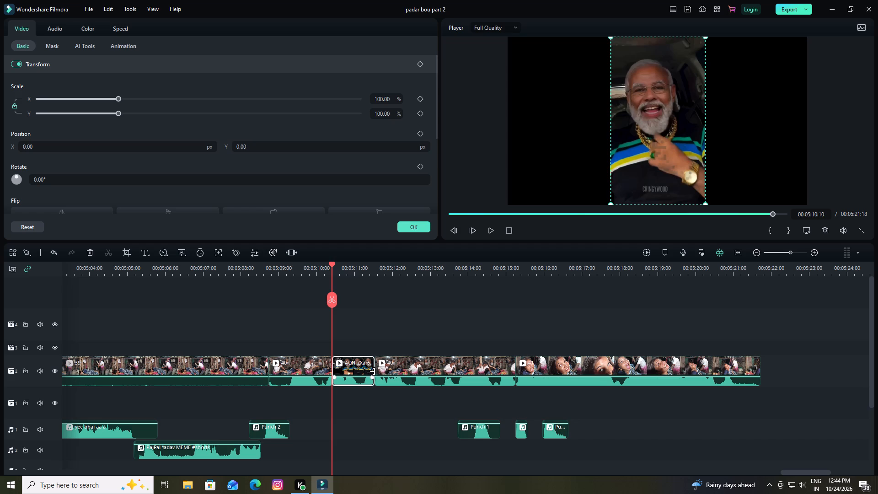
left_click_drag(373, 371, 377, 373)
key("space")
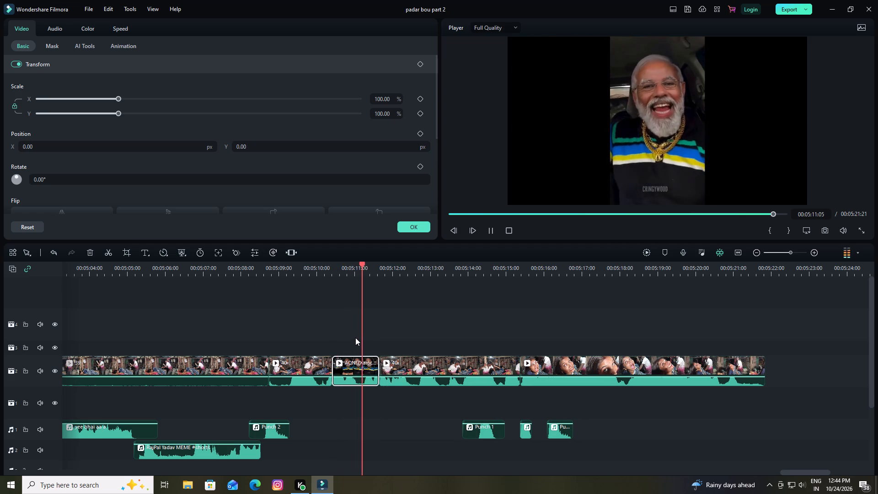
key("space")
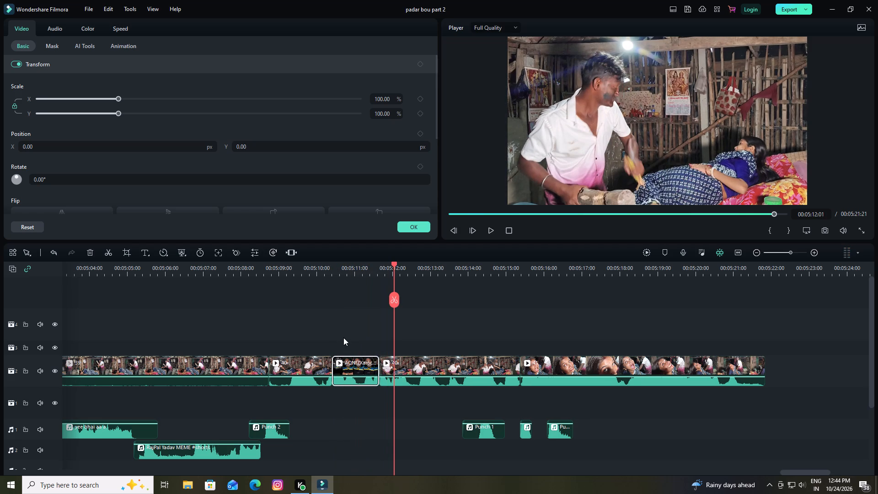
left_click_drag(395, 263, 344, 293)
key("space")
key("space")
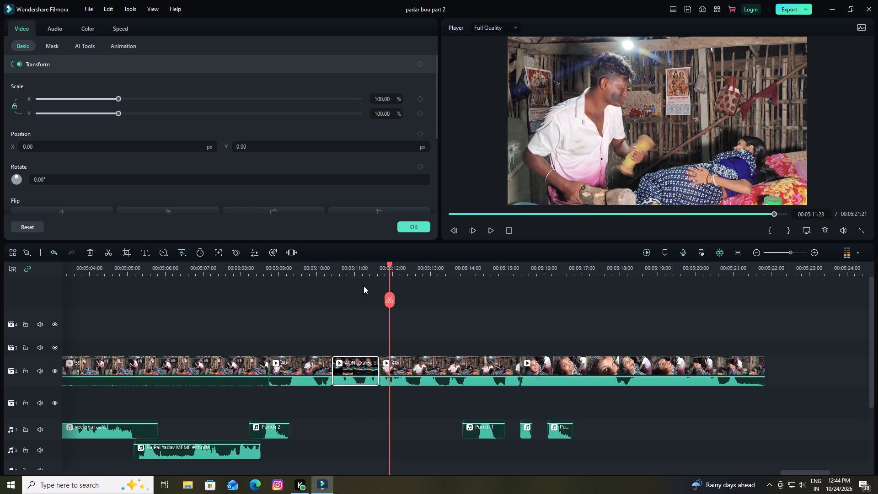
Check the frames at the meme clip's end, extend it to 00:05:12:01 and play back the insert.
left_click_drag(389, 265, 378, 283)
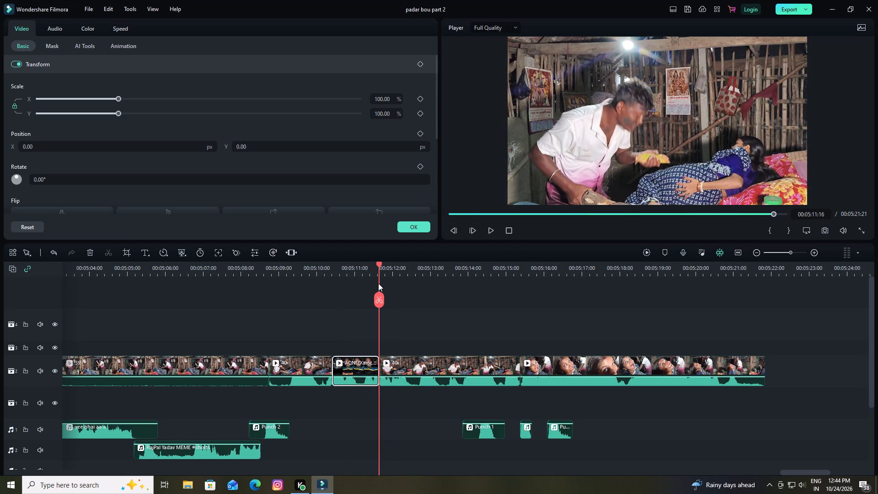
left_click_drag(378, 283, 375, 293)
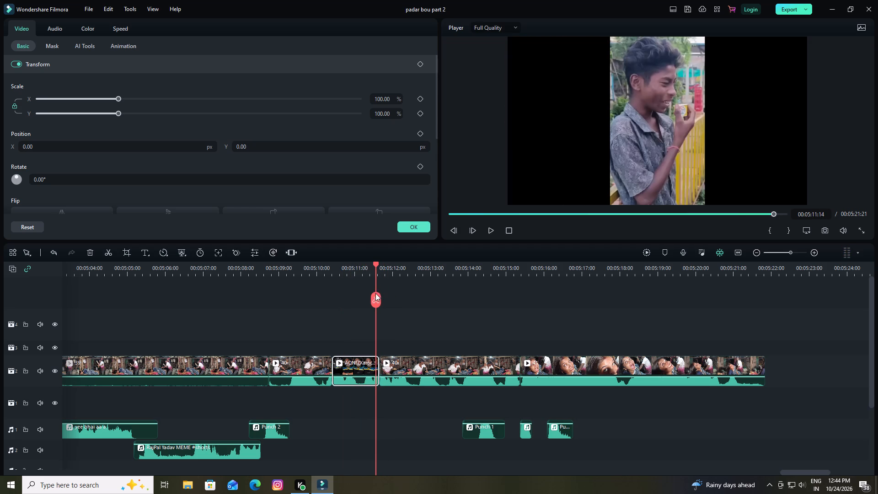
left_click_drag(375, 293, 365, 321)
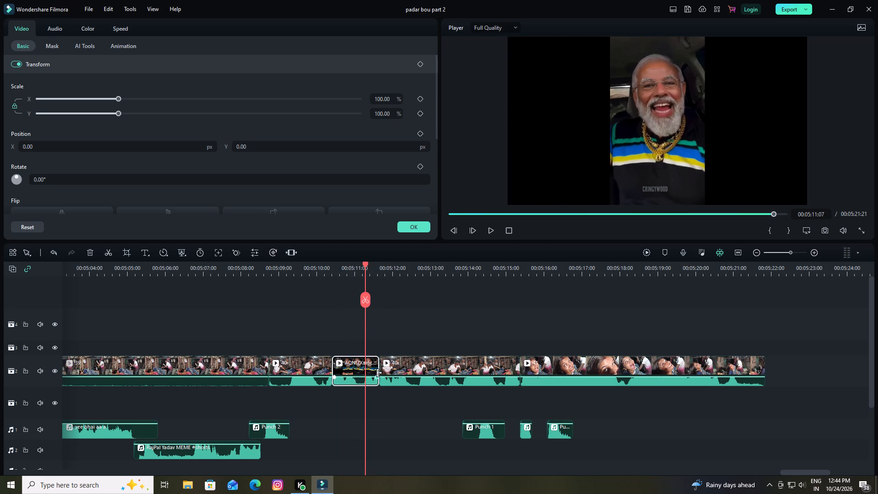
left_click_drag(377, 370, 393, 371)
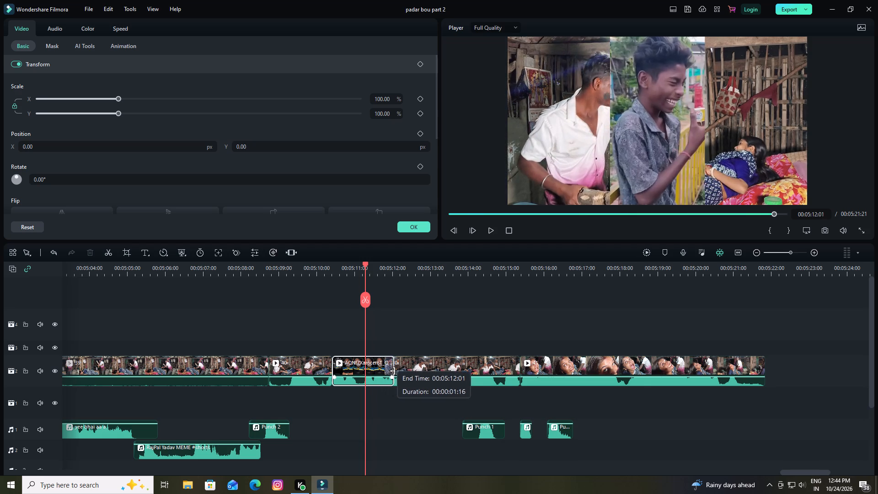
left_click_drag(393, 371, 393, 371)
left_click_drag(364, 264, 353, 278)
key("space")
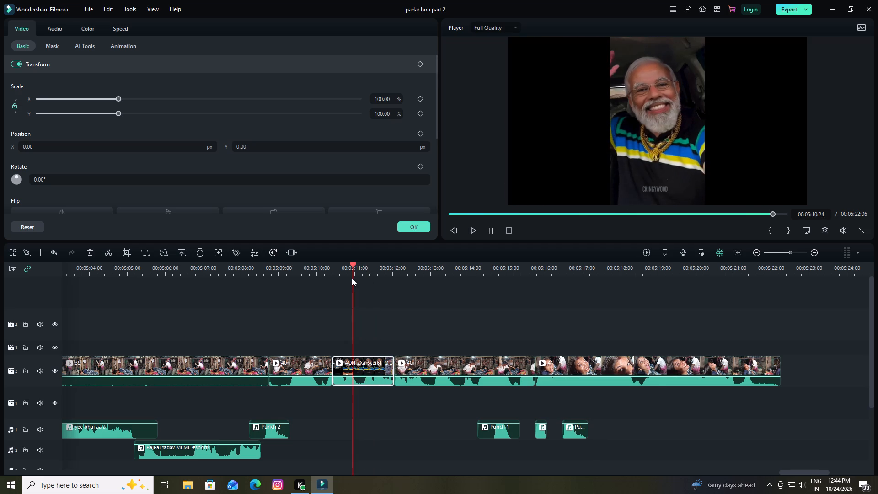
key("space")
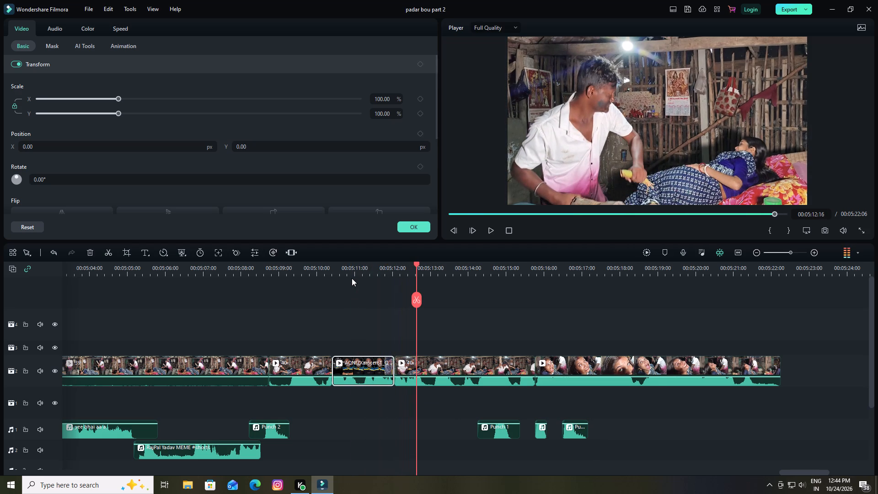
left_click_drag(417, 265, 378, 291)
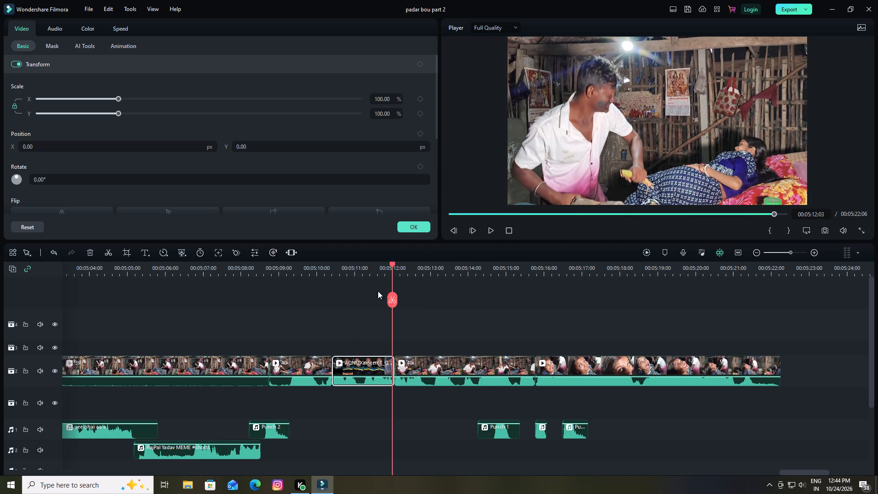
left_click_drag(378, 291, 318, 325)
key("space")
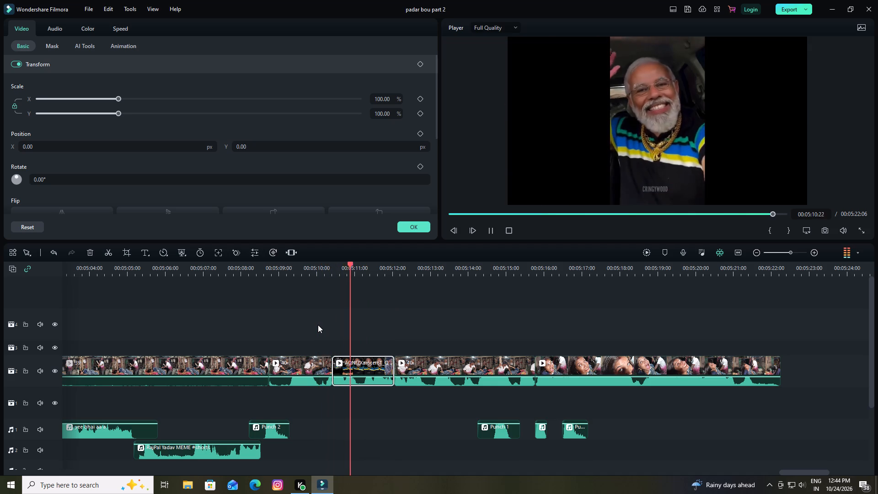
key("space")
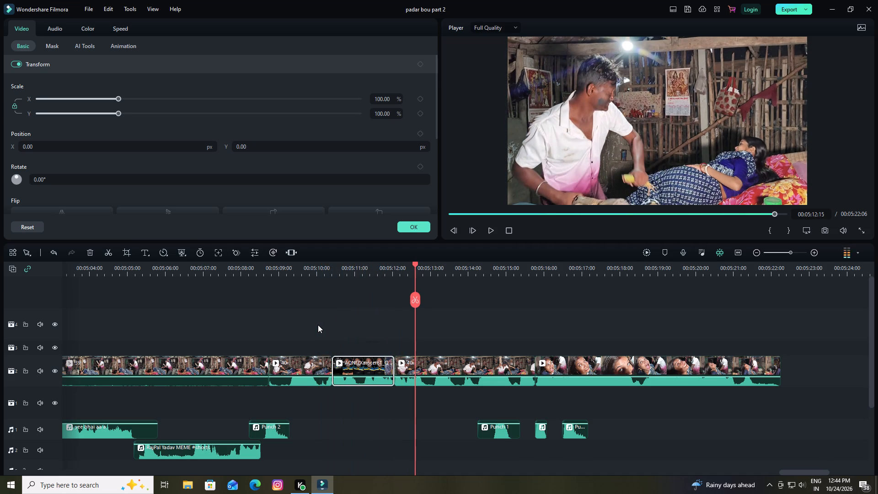
Extend the end of the meme clip to about 00:05:12:07 and play the sequence from before the insert into the following shot.
left_click(395, 367)
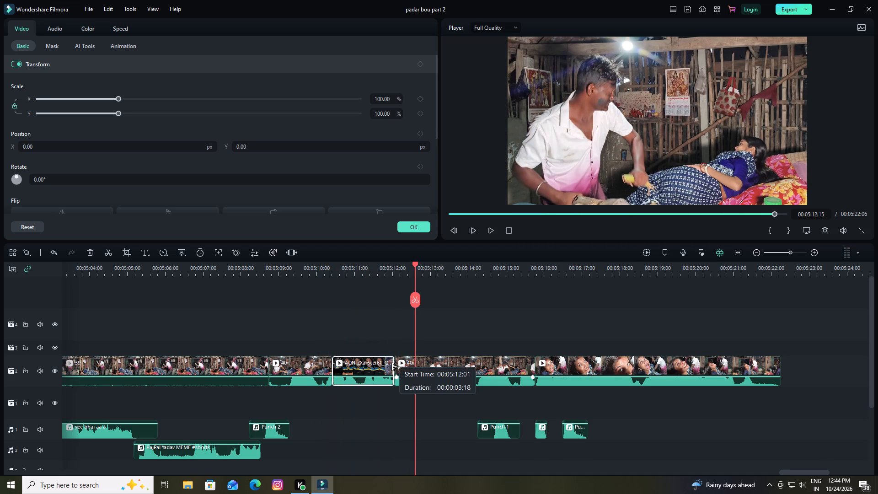
left_click(385, 369)
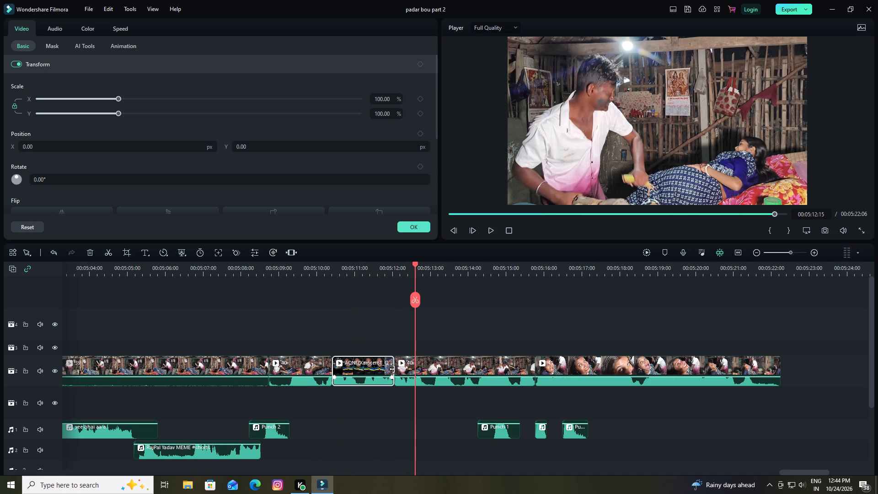
left_click_drag(391, 370, 401, 371)
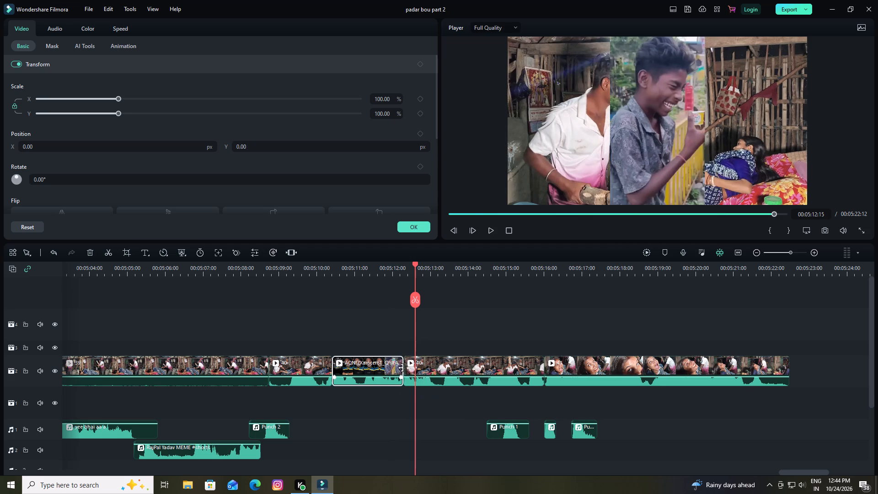
left_click_drag(412, 263, 326, 288)
key("space")
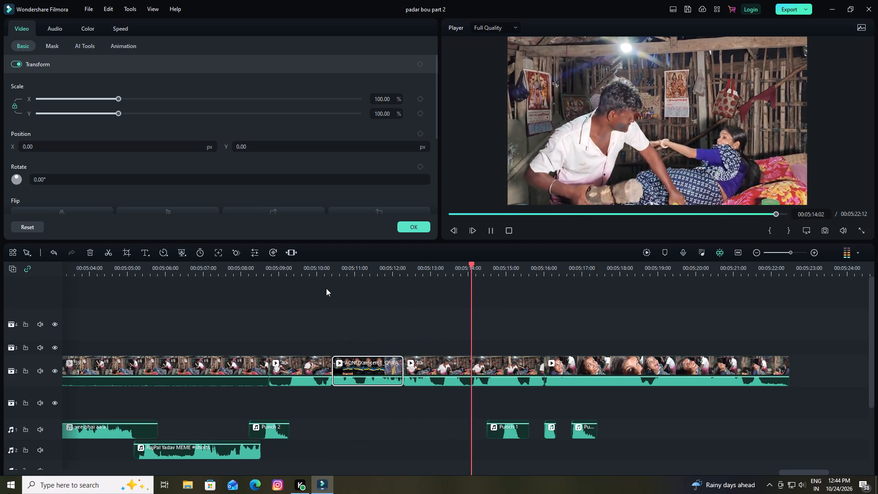
key("space")
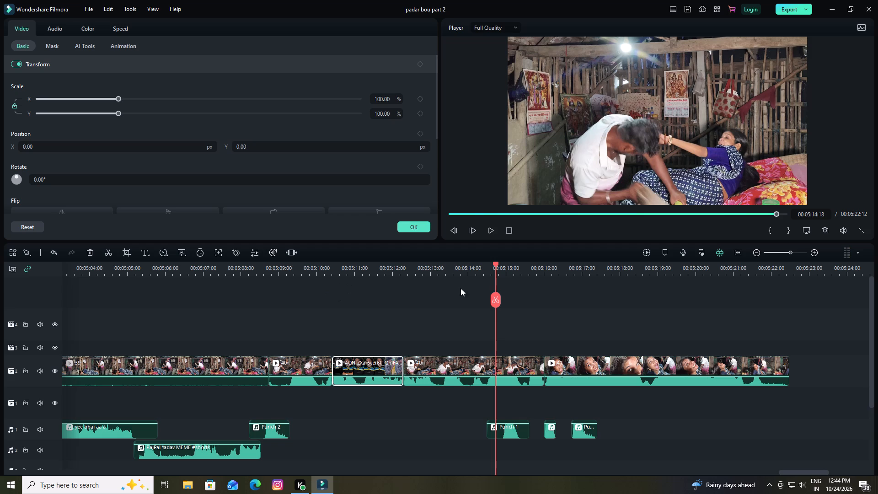
left_click_drag(495, 263, 266, 308)
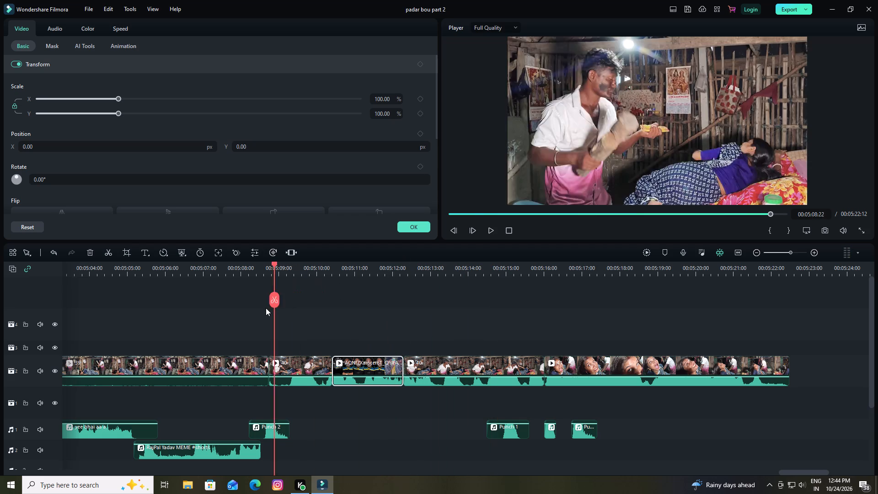
left_click_drag(266, 308, 236, 308)
key("space")
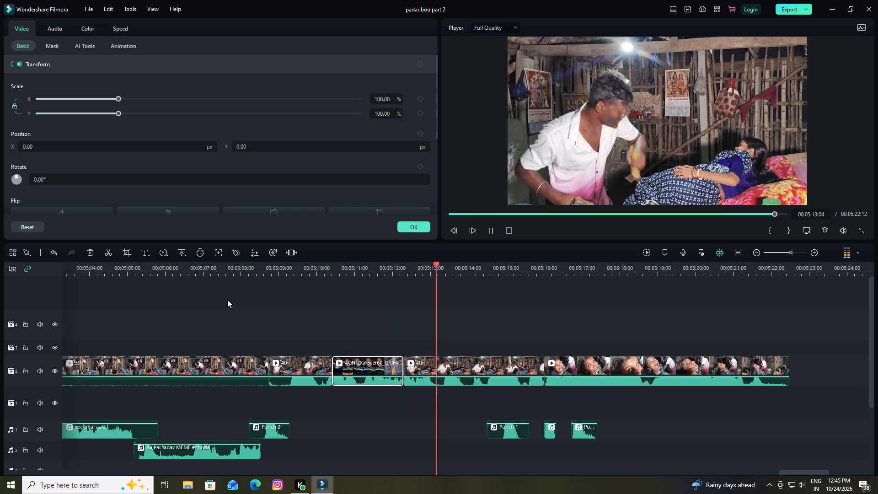
Save the project and stop the playback.
key("ctrl+s")
key("space")
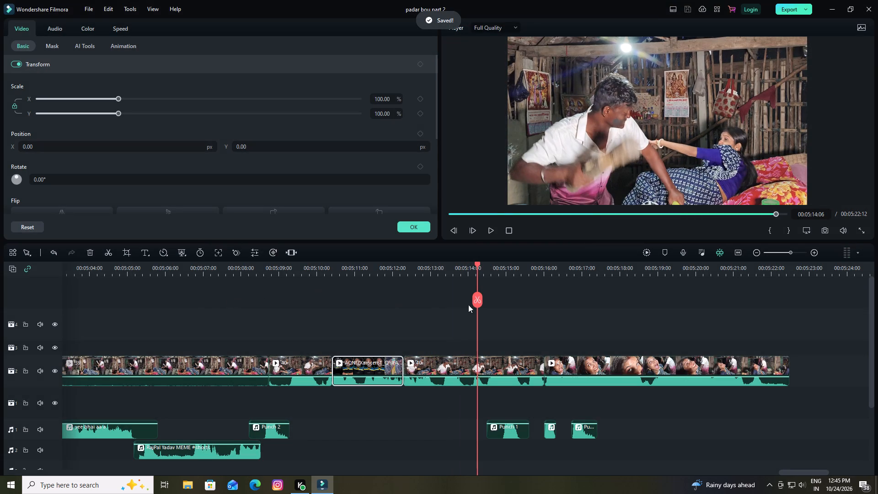
Play the shot following the meme insert and set the playhead at 00:05:13:20 for a sound cue.
left_click_drag(479, 263, 419, 295)
key("space")
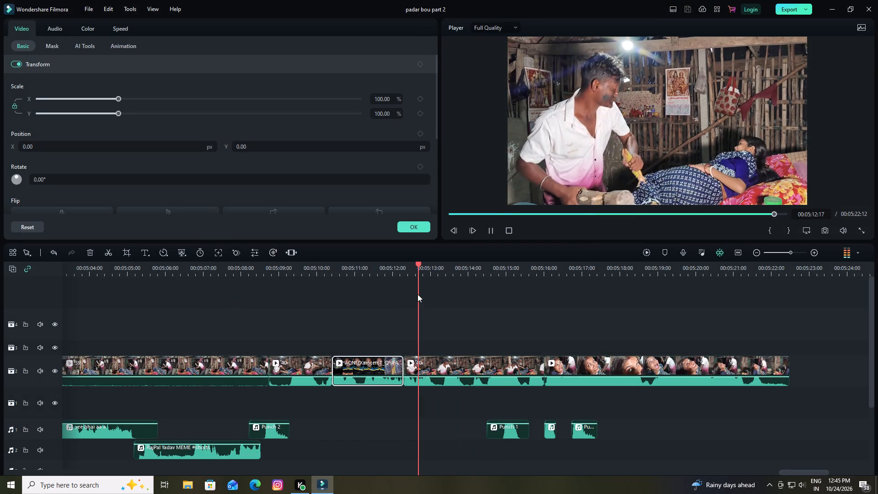
key("space")
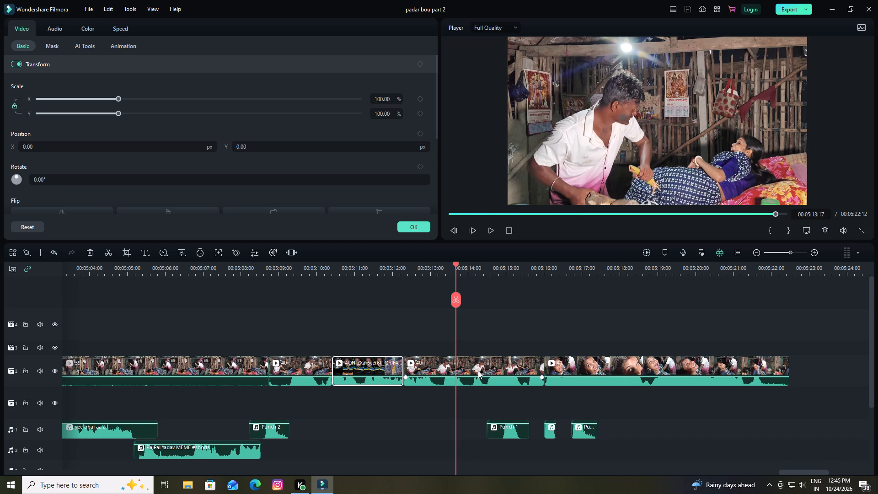
key("Right")
key("Right")
key("Right")
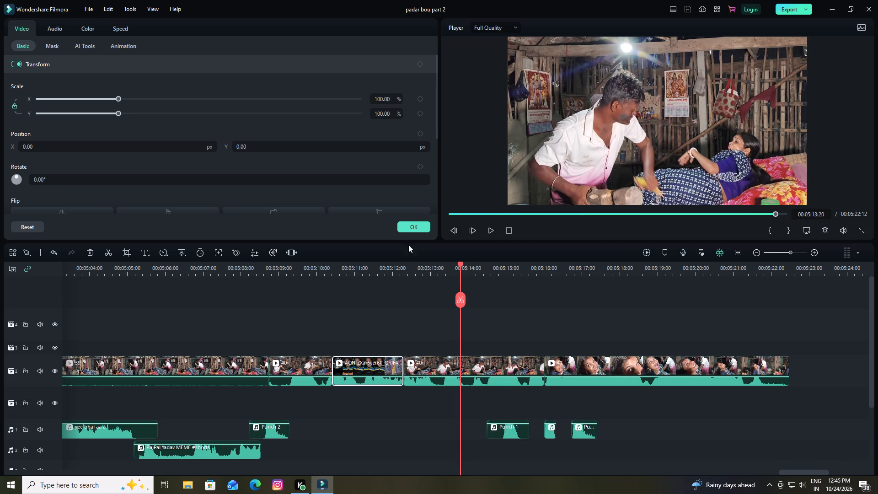
Search the project media for "hi" and place the hi horeee(128k) sound on audio track 3 at 00:05:13:20.
left_click(423, 226)
left_click(244, 54)
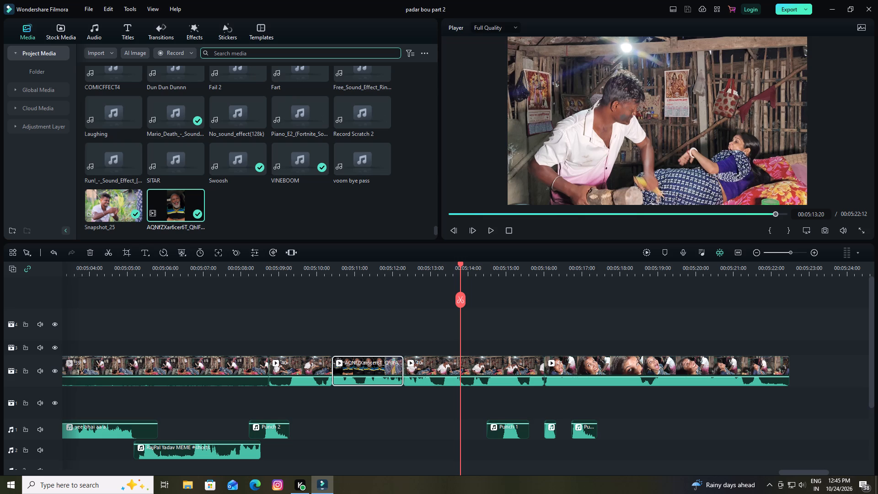
type("hi")
key("Return")
scroll(244, 54, "up", 2)
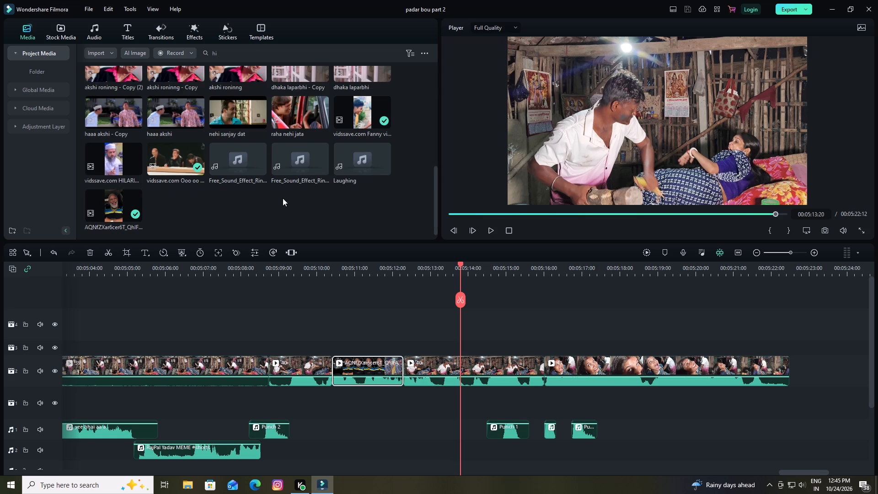
scroll(279, 197, "up", 3)
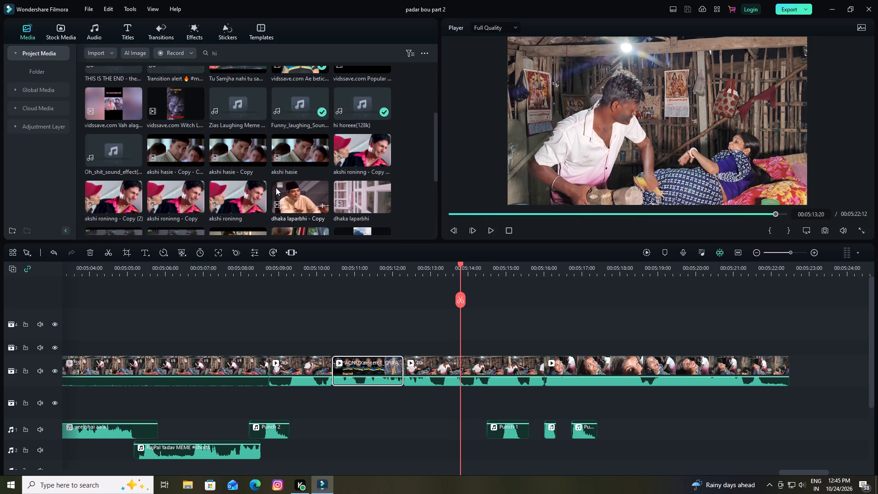
scroll(276, 187, "up", 2)
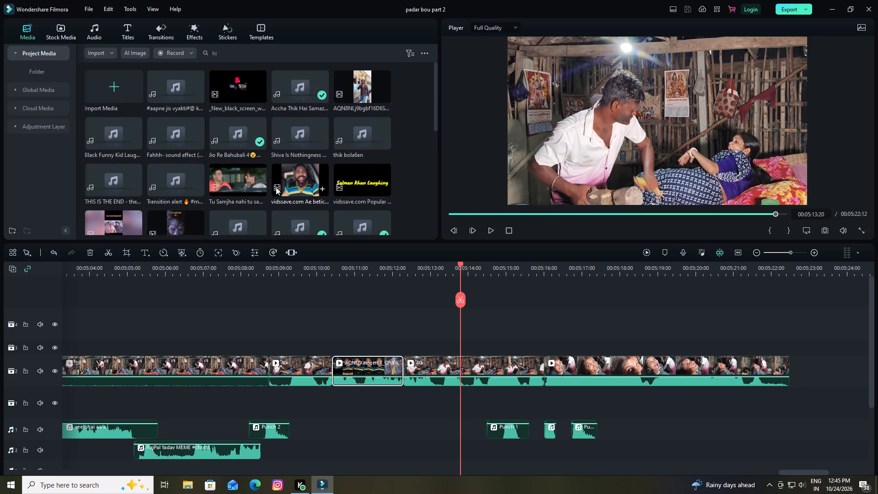
scroll(276, 187, "down", 2)
scroll(276, 187, "up", 1)
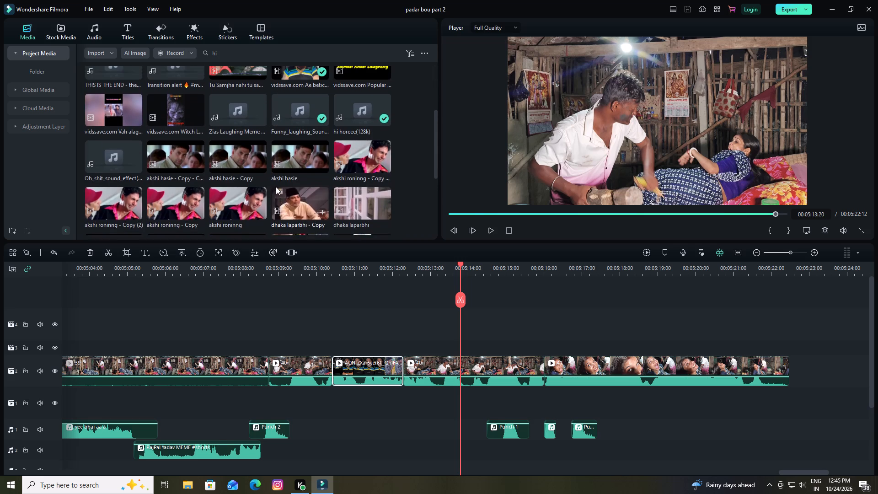
left_click_drag(353, 152, 433, 336)
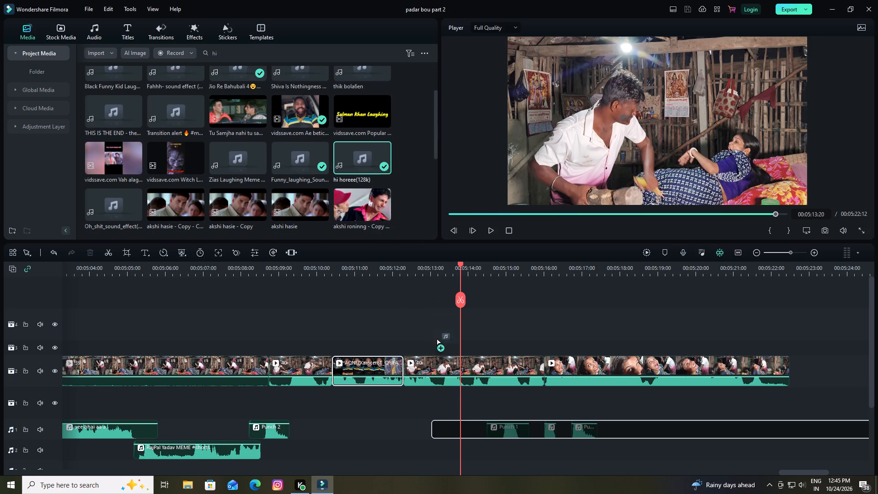
left_click_drag(433, 336, 464, 464)
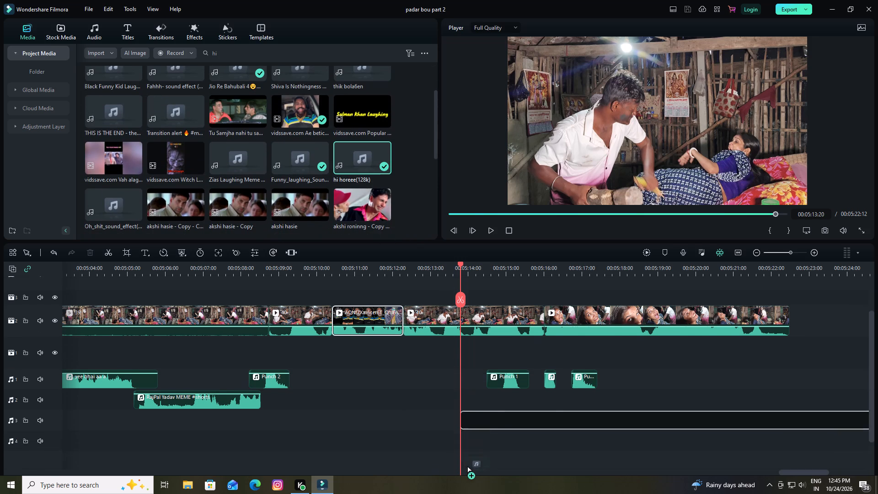
left_click_drag(464, 464, 467, 396)
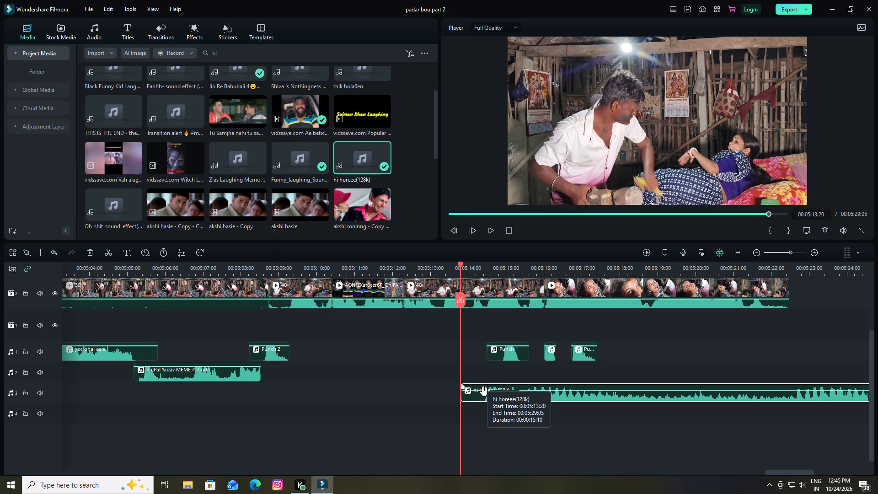
Move the hi horeee sound to audio track 4, starting it at about 00:05:13:04 so its waveform begins at the playhead.
left_click_drag(503, 396, 479, 402)
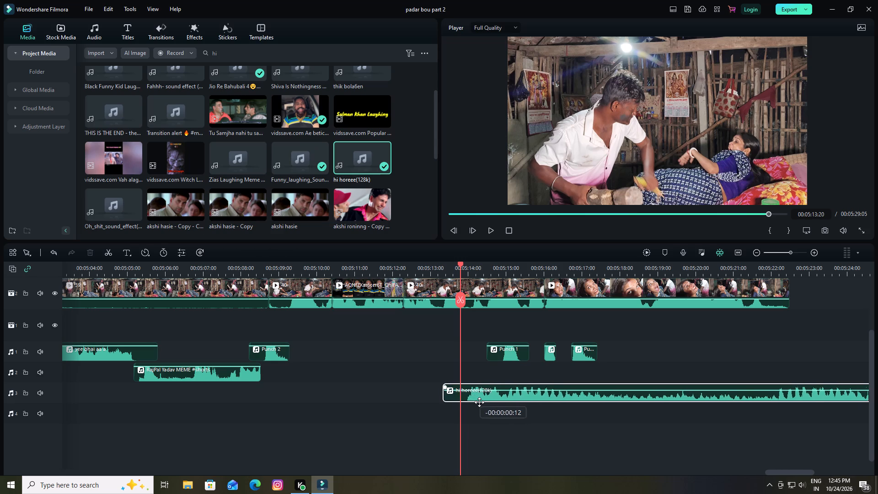
left_click_drag(479, 402, 475, 404)
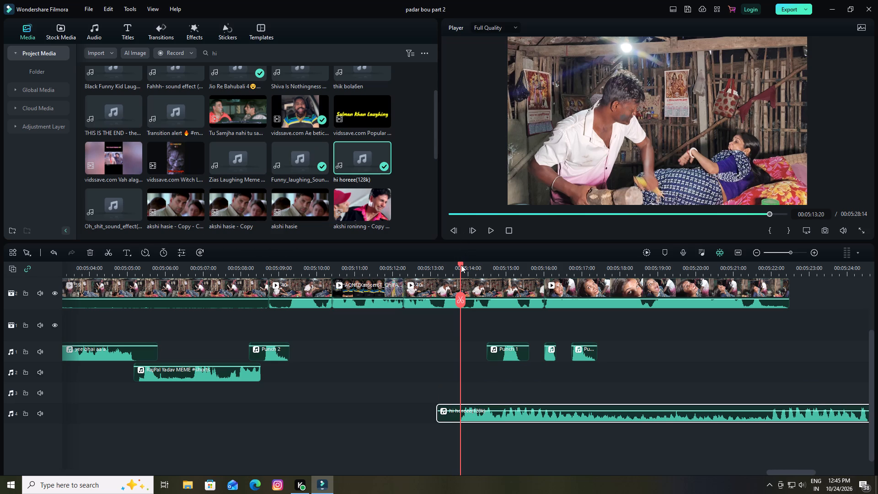
Play the sequence from about 00:05:08:14, before the meme insert, through the end of the video footage.
left_click_drag(461, 265, 262, 259)
key("space")
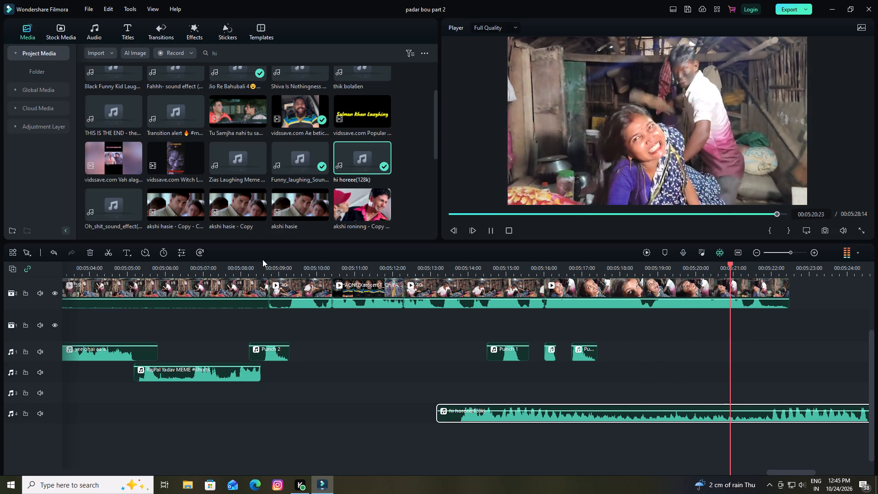
key("space")
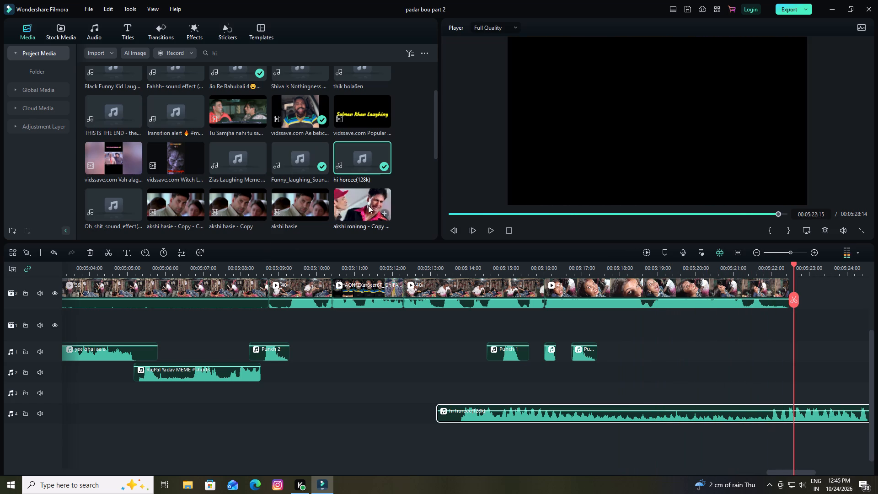
Split the hi horeee sound at the end of the video footage, 00:05:22:12, and delete the part after it.
scroll(665, 321, "up", 1)
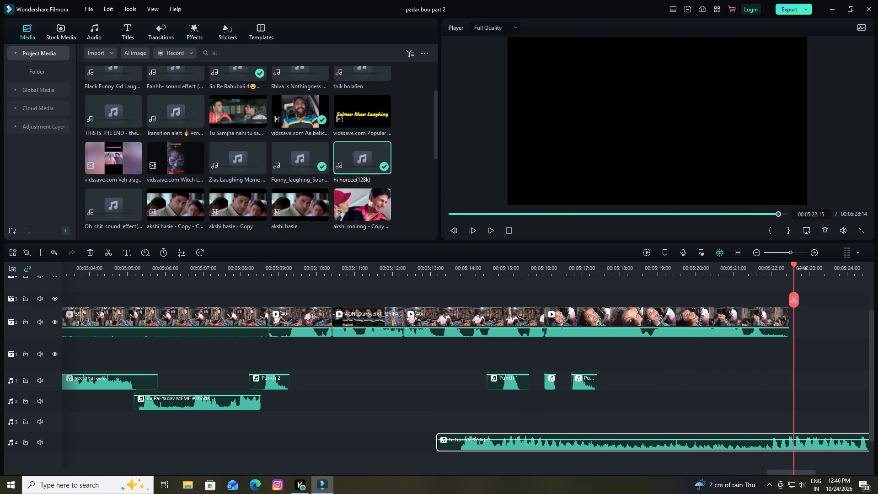
left_click_drag(793, 264, 785, 276)
key("Right")
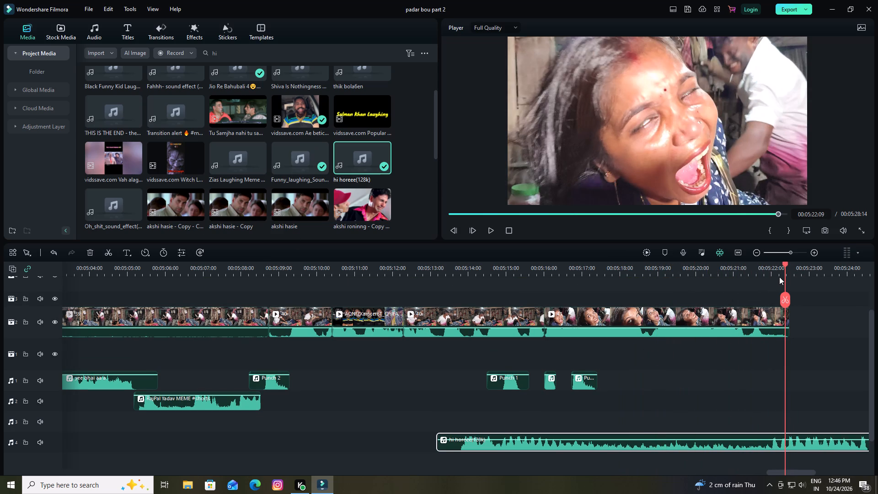
key("Right")
key("Right")
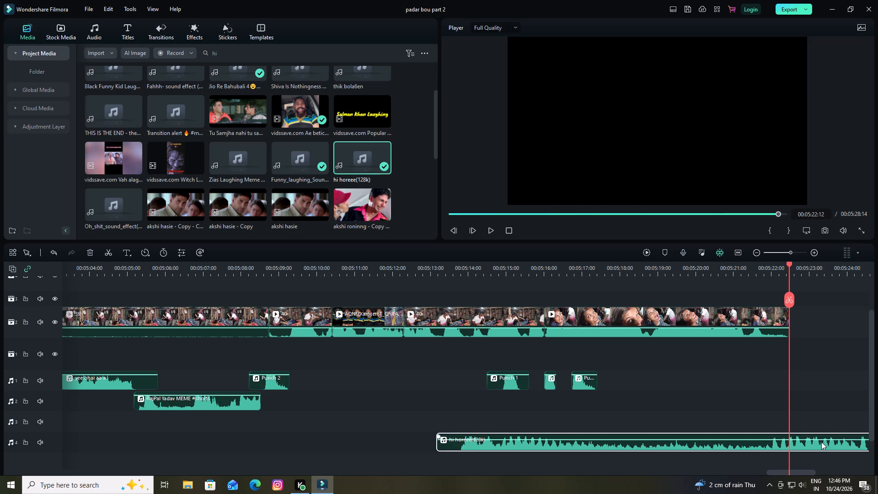
left_click(821, 442)
left_click(790, 301)
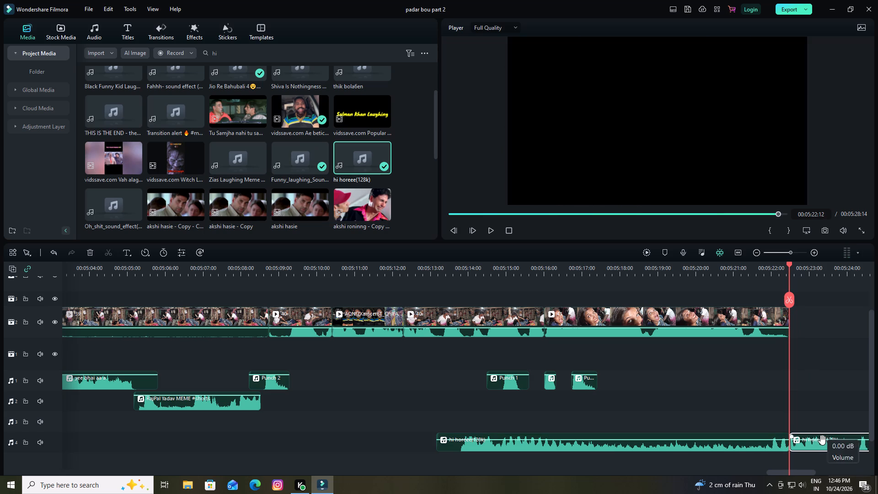
key("Delete")
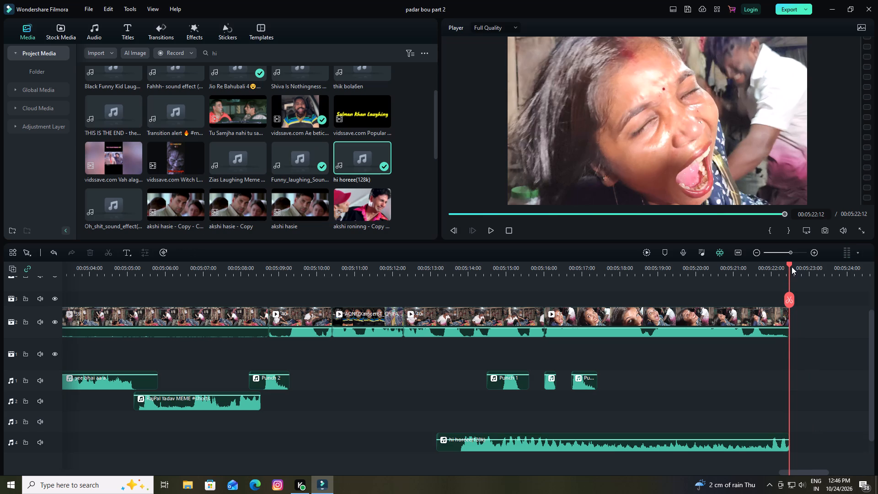
Play the sequence from about 00:05:08:01 through the meme insert and into the last shot to find the next punch cue.
scroll(742, 408, "up", 2)
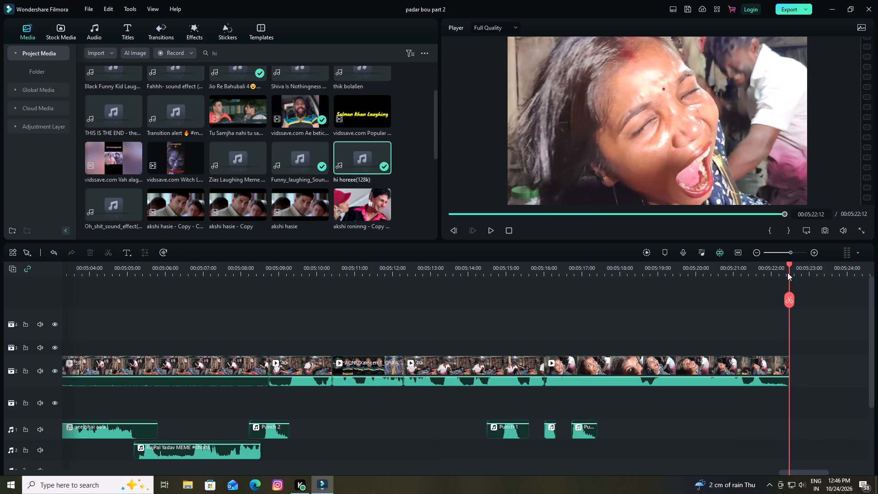
left_click_drag(788, 265, 244, 300)
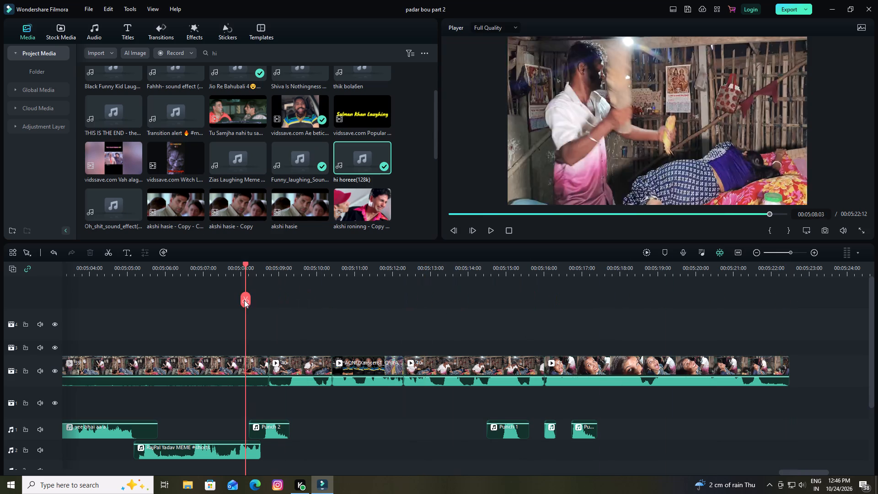
left_click_drag(244, 300, 243, 300)
key("space")
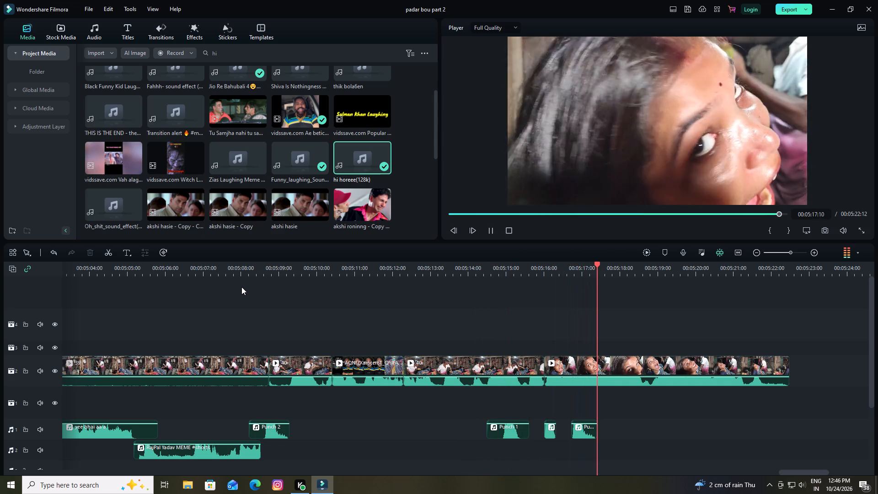
key("space")
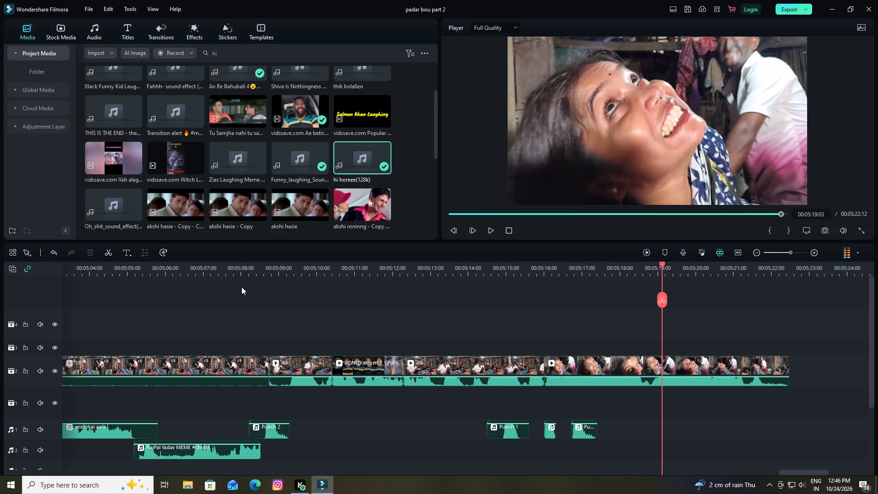
Copy the short punch sound that starts at 00:05:16:00 and paste it on audio track 1 at 00:05:18:20.
key("Left")
key("Left")
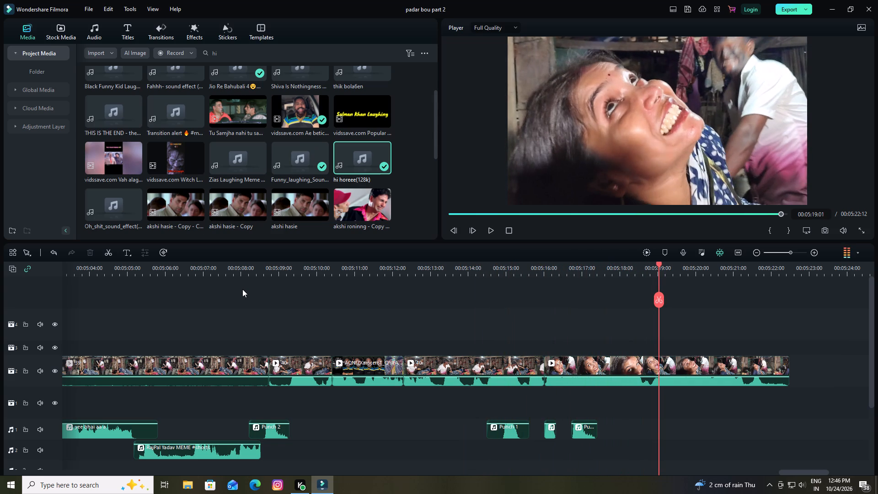
key("Left")
key("Left")
key("Left")
key("Left")
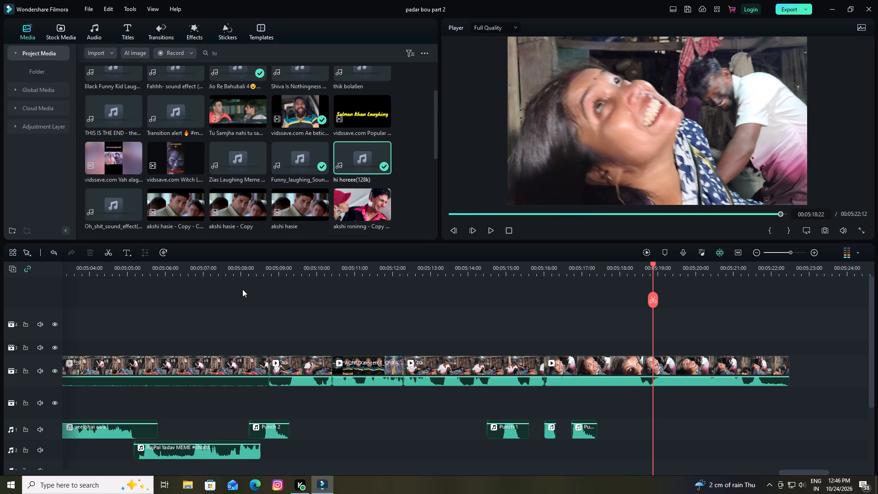
key("Left")
key("Left")
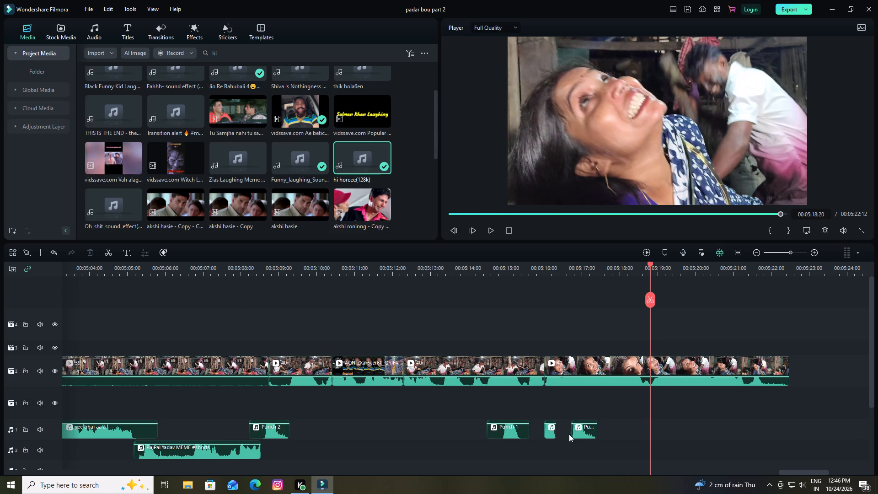
left_click(548, 435)
key("ctrl+c")
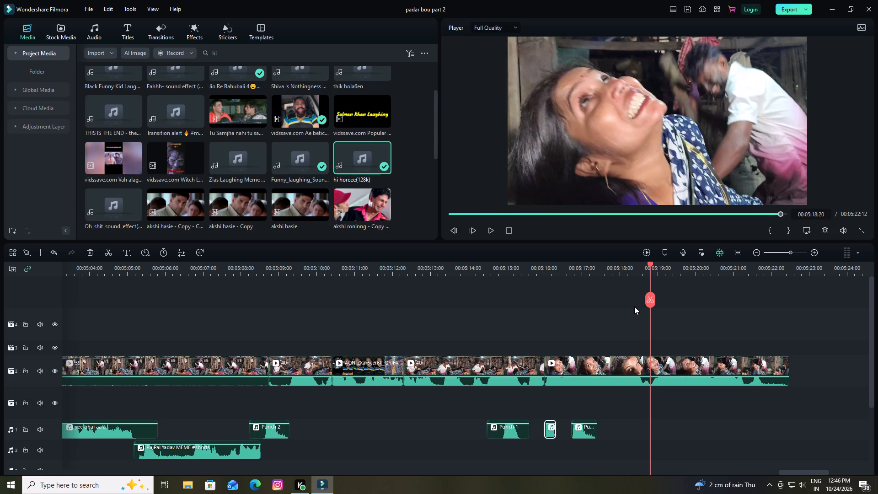
key("Right")
key("Left")
key("ctrl+v")
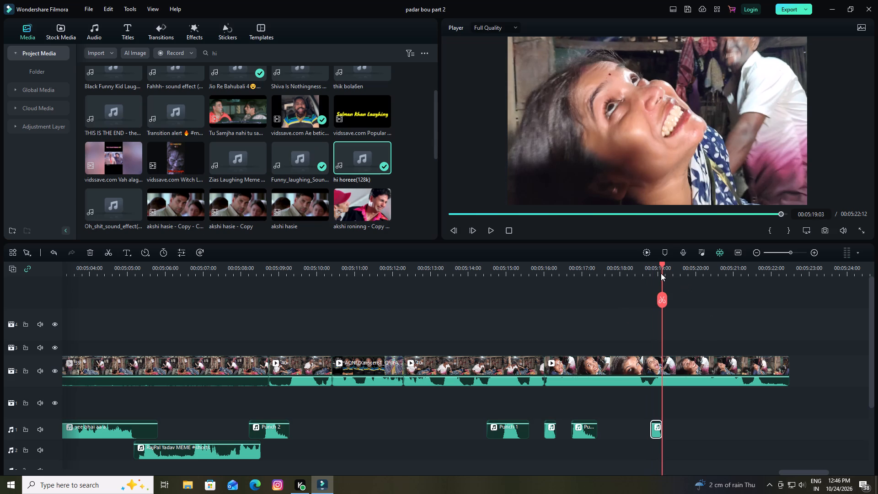
Play the last shot from just before the pasted punch sound to check it and find the next punch cue.
left_click_drag(662, 264, 644, 272)
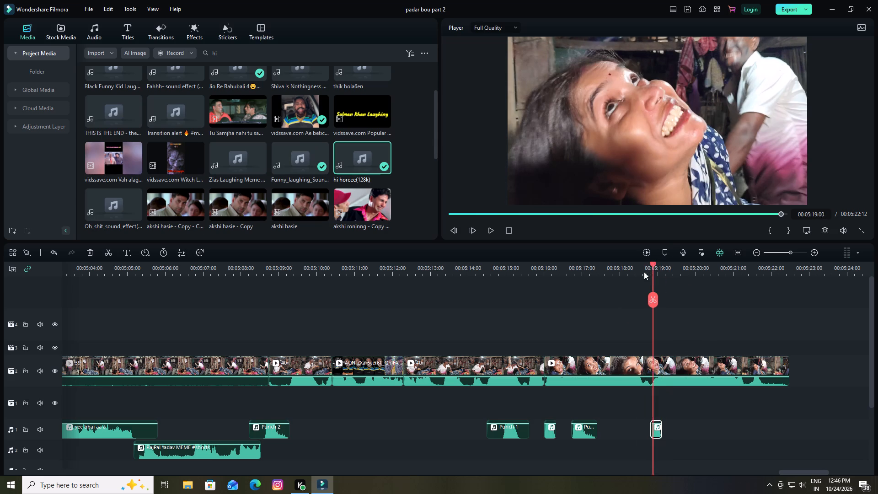
left_click_drag(644, 272, 635, 277)
key("space")
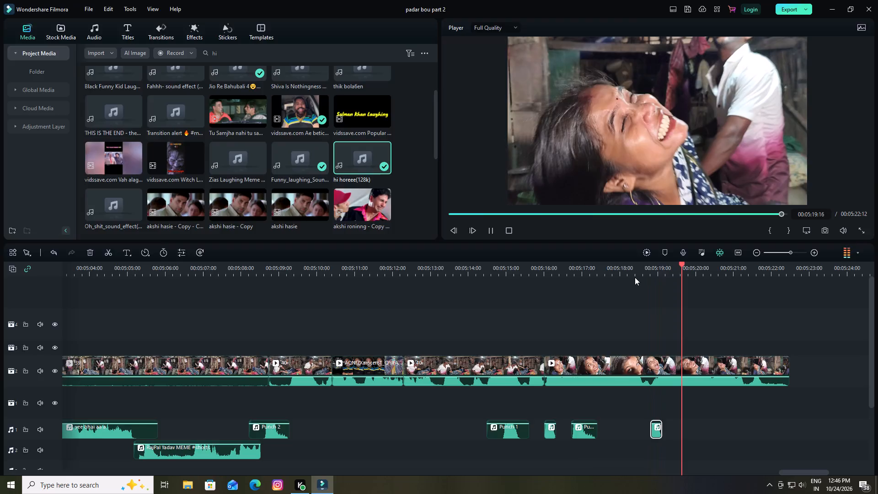
key("space")
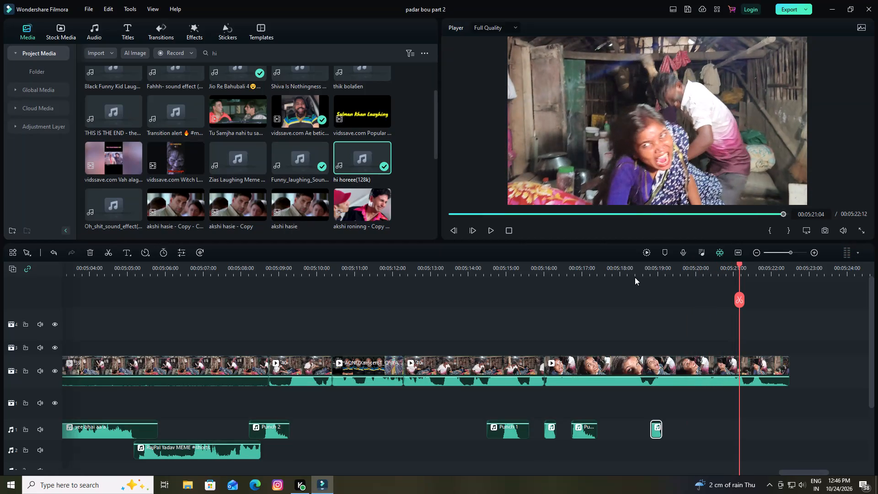
Paste another copy of the short punch sound on audio track 1 at 00:05:21:09.
key("Right")
key("Right")
key("Right")
key("Right")
key("Right")
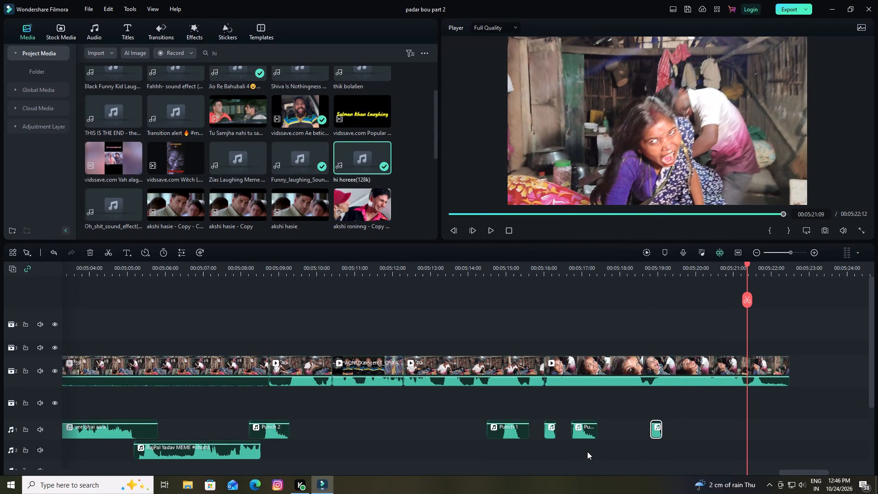
key("ctrl+v")
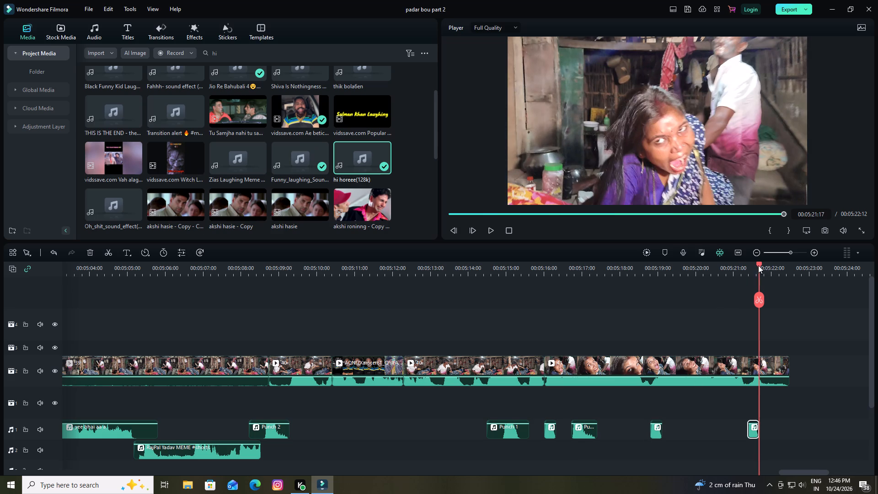
Play the sequence from about 00:05:11:04, within the meme insert, through the newly added punch sounds.
left_click_drag(758, 264, 360, 409)
key("space")
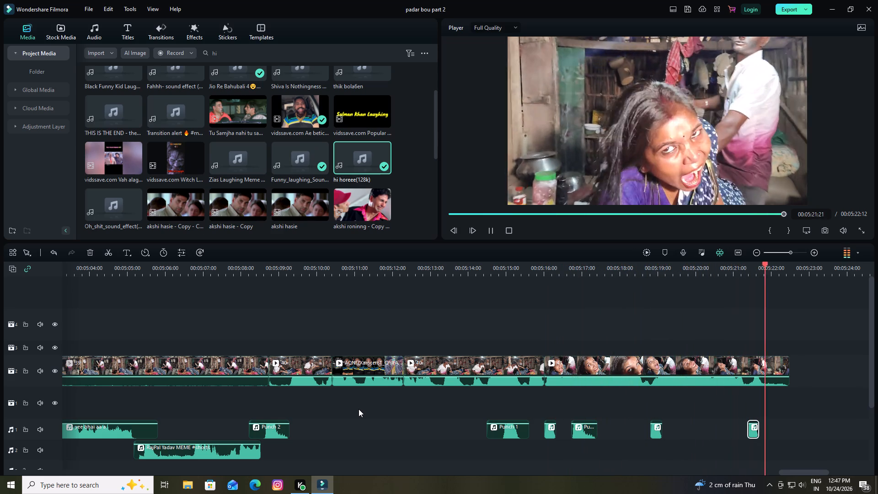
Capture a snapshot of the video's last frame and place it on video track 2 at 00:05:22:12, right after the last shot.
key("space")
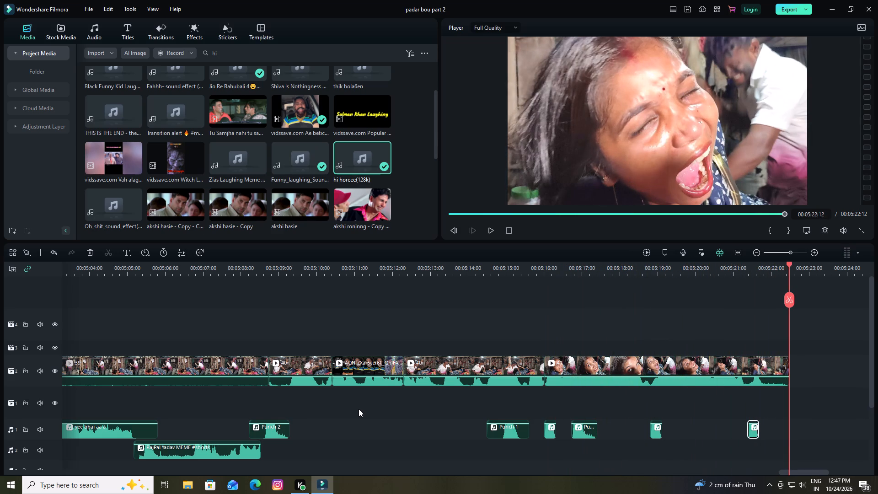
key("Right")
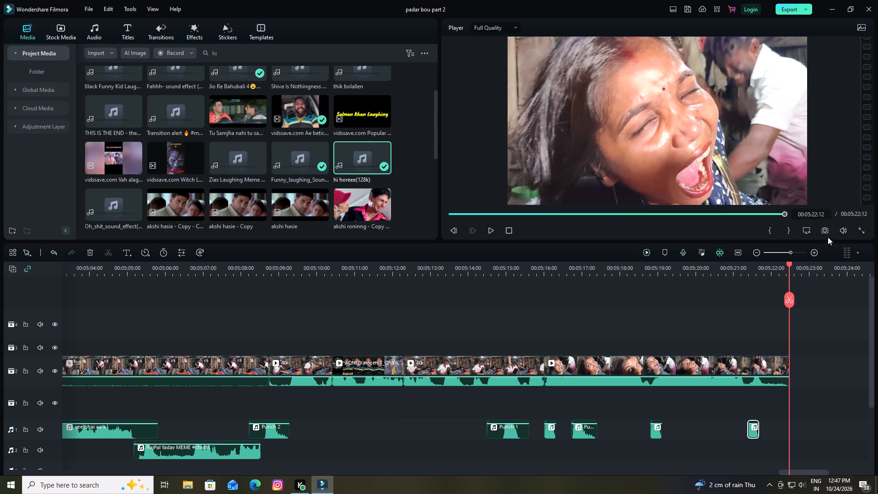
left_click(826, 234)
left_click(494, 253)
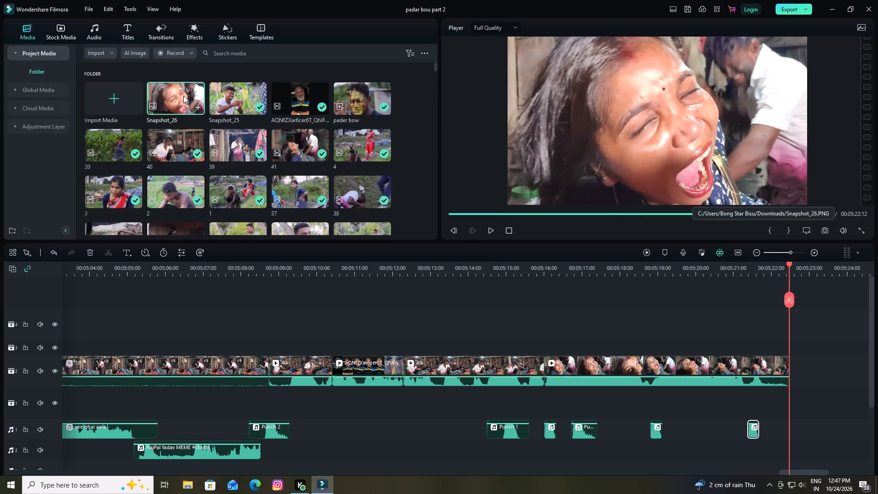
left_click_drag(183, 96, 793, 380)
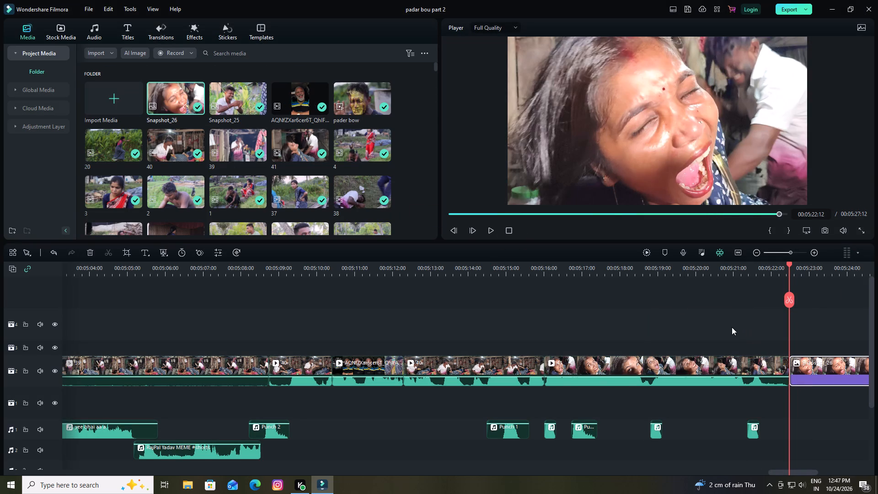
left_click_drag(803, 473, 819, 470)
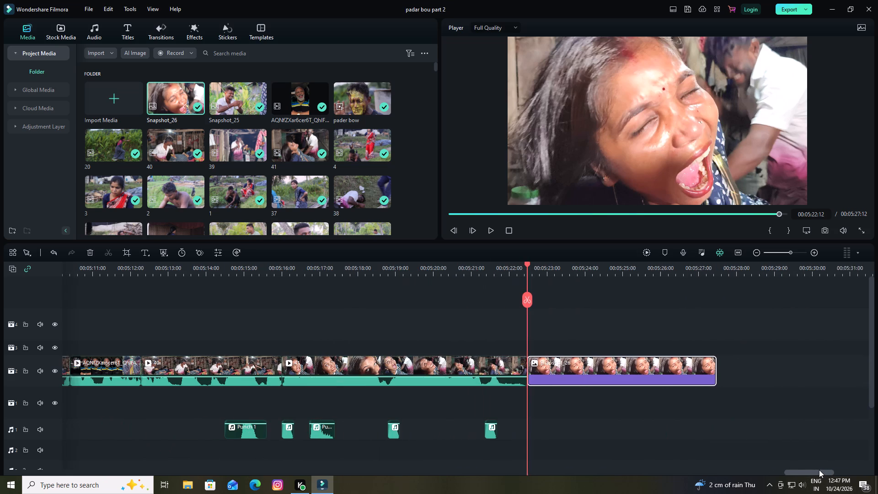
left_click_drag(819, 470, 828, 467)
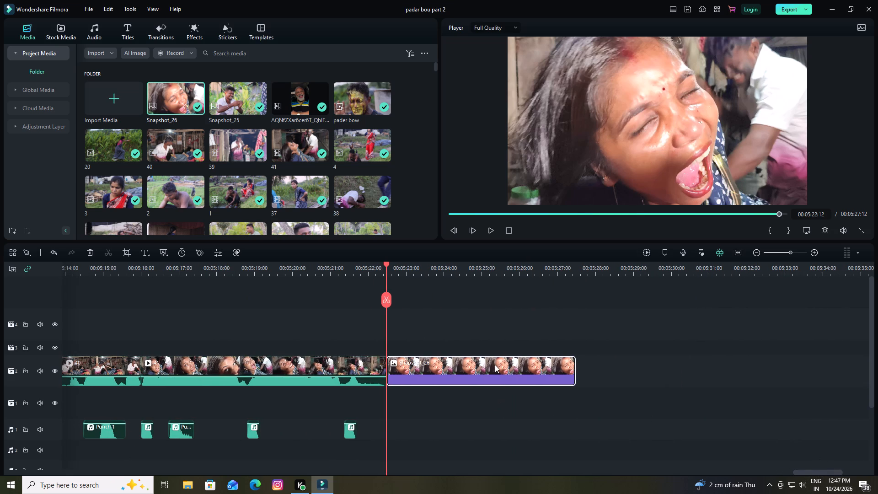
double_click(495, 365)
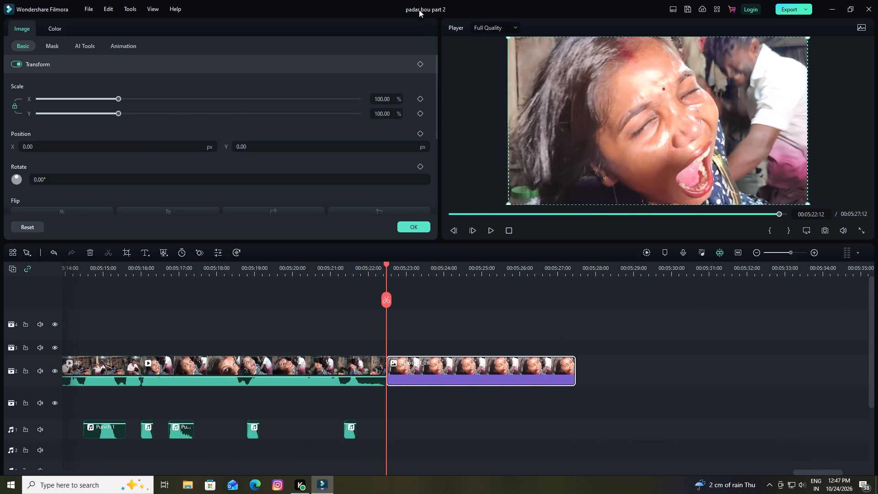
left_click(525, 308)
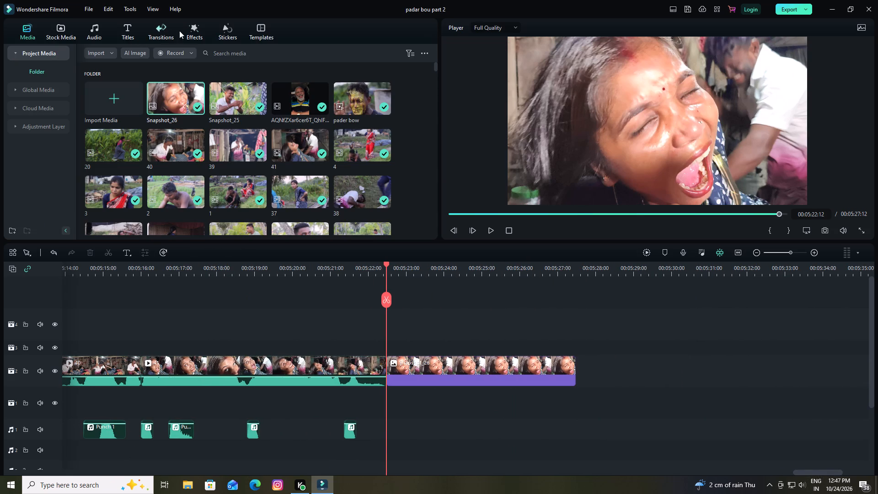
Search the effects library for "black and white".
left_click(190, 31)
left_click(184, 49)
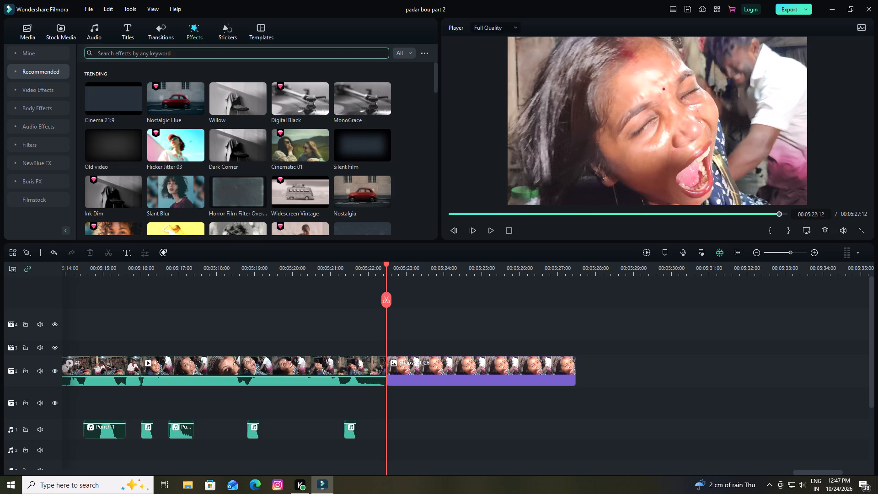
type("black")
scroll(183, 48, "up", 1)
left_click(125, 64)
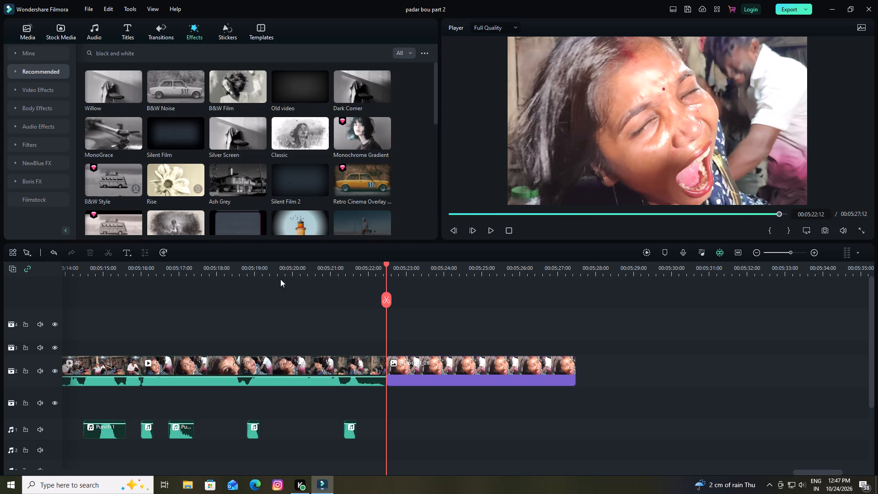
Preview the black-and-white effects one by one on the frozen frame, from Willow through MonoGrace to Monochrome Gradient, to compare their looks.
left_click(103, 91)
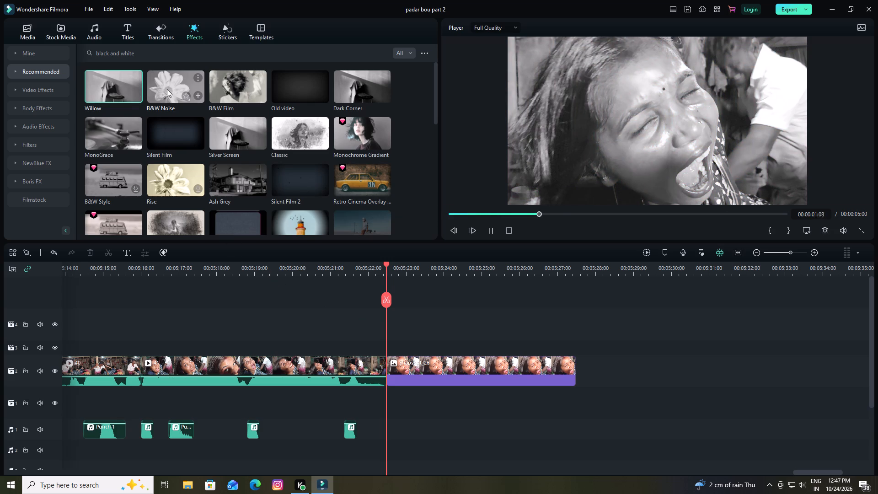
left_click(180, 88)
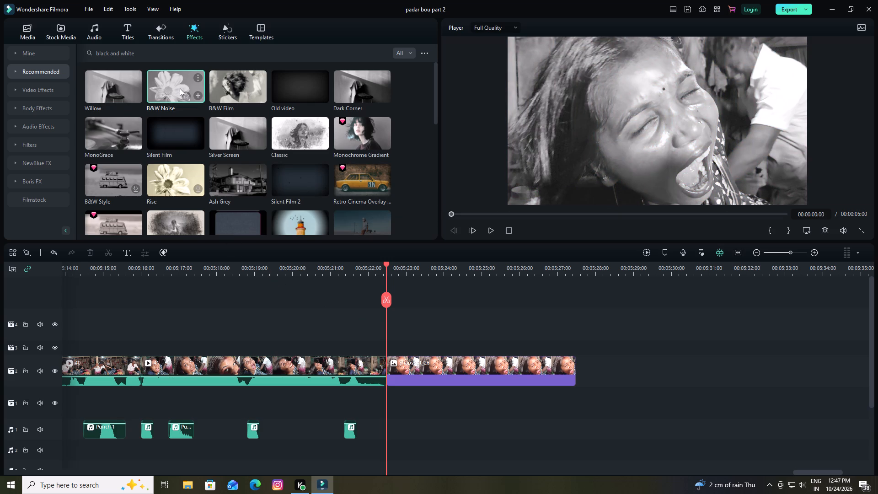
left_click(225, 81)
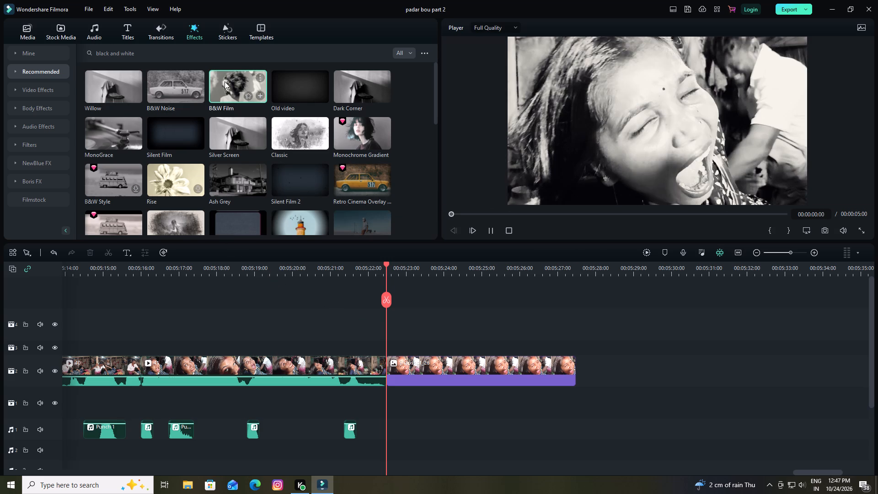
left_click(288, 88)
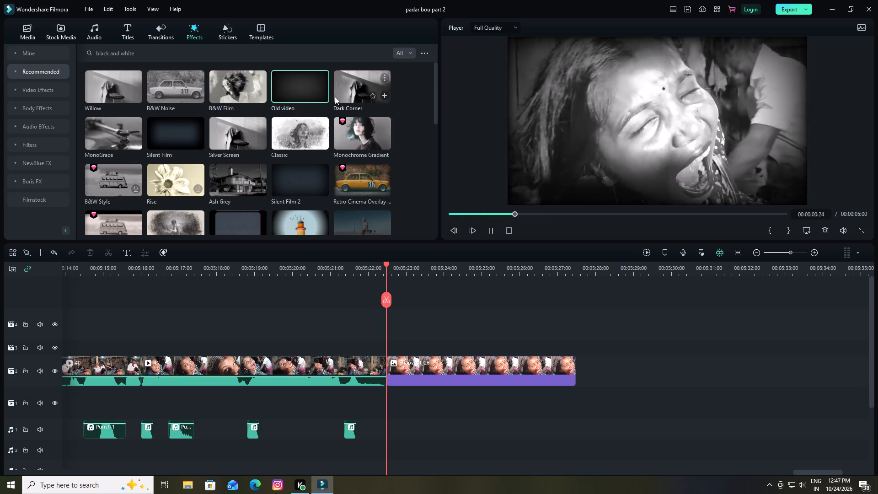
left_click(348, 91)
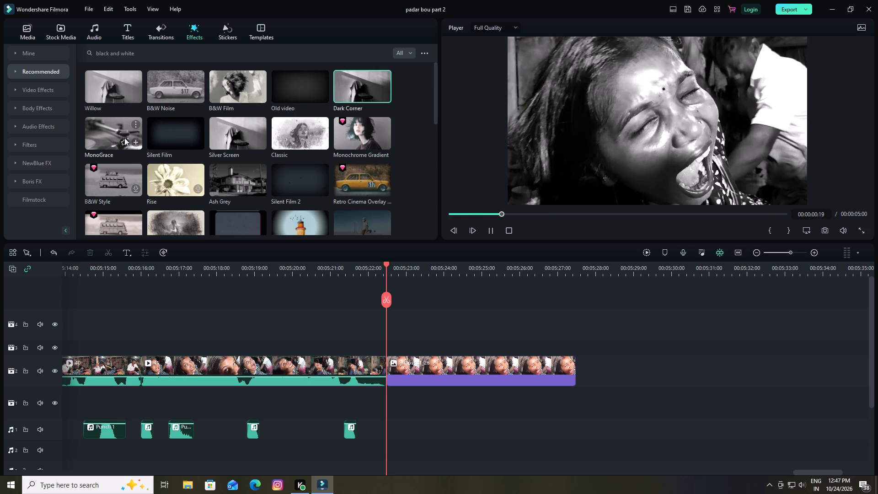
left_click(124, 138)
left_click(521, 91)
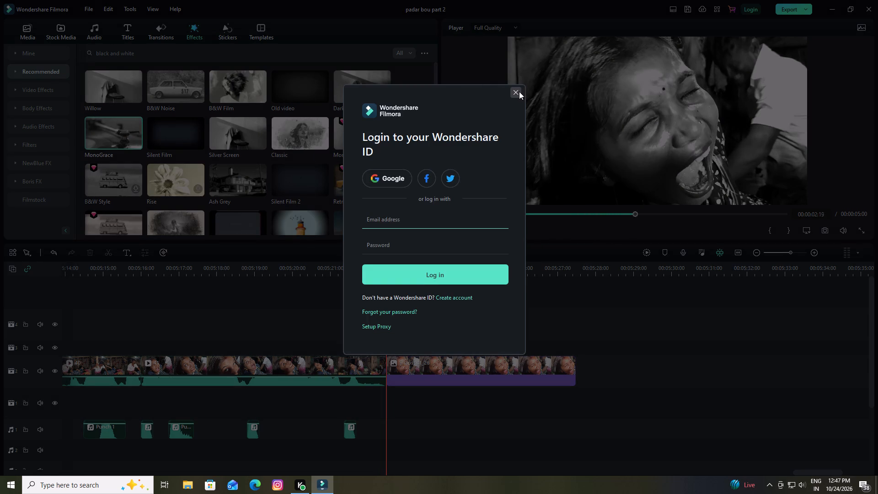
left_click(515, 92)
left_click(102, 136)
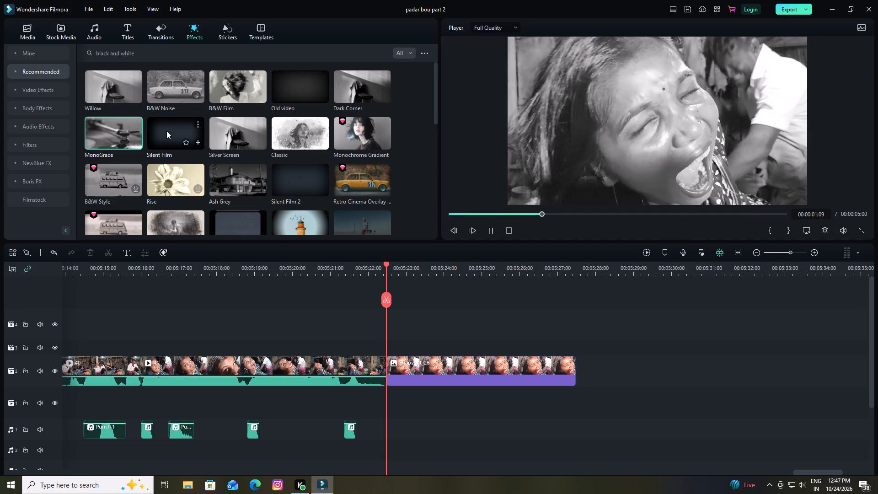
left_click(166, 131)
left_click(237, 134)
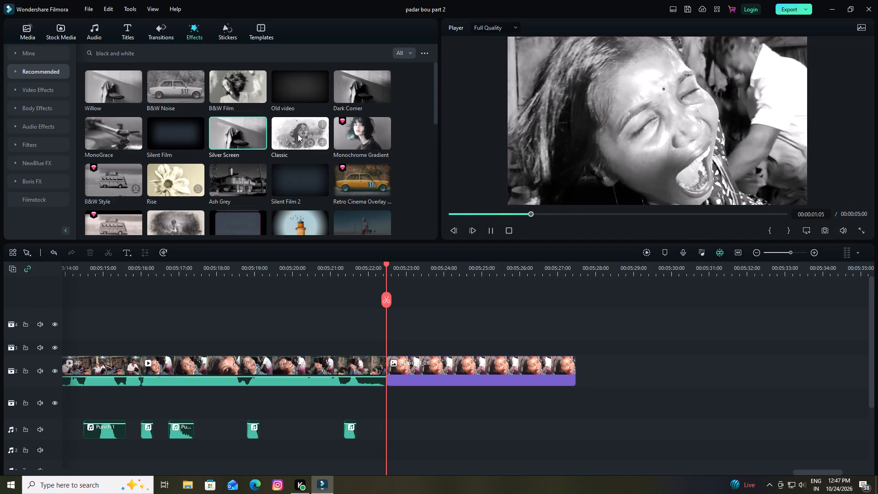
left_click(295, 130)
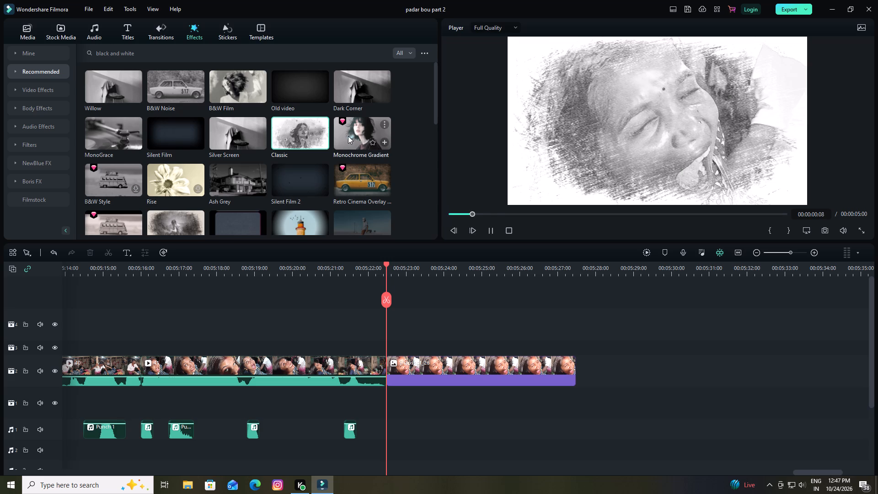
left_click(348, 135)
Apply the MonoGrace effect to the snapshot still at the end and play the cut into it from about 00:05:21:22.
left_click_drag(104, 134, 385, 345)
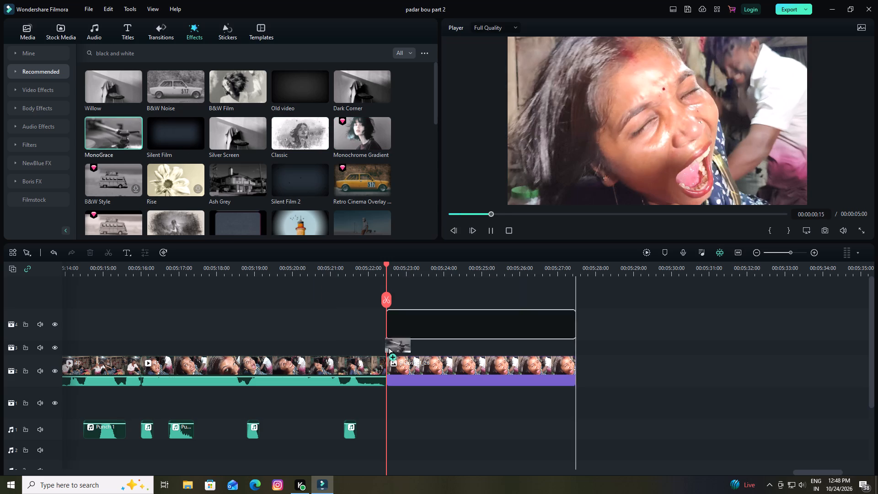
left_click_drag(385, 345, 399, 360)
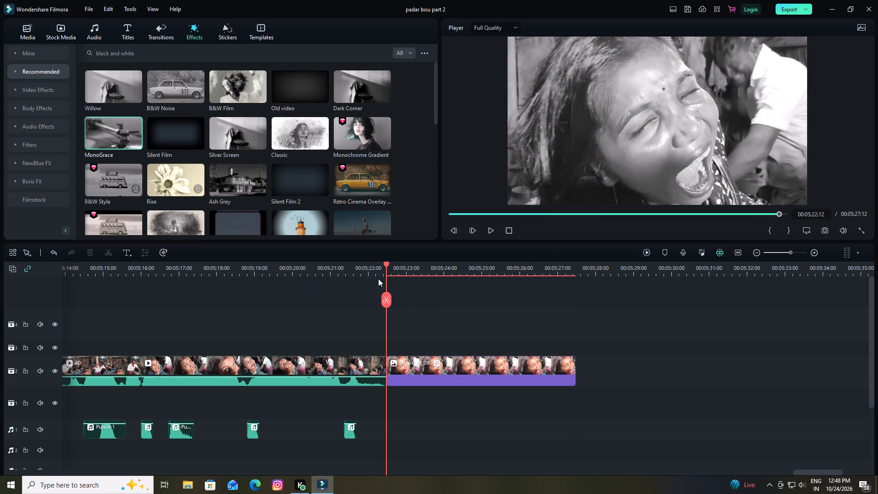
left_click_drag(385, 264, 363, 271)
key("space")
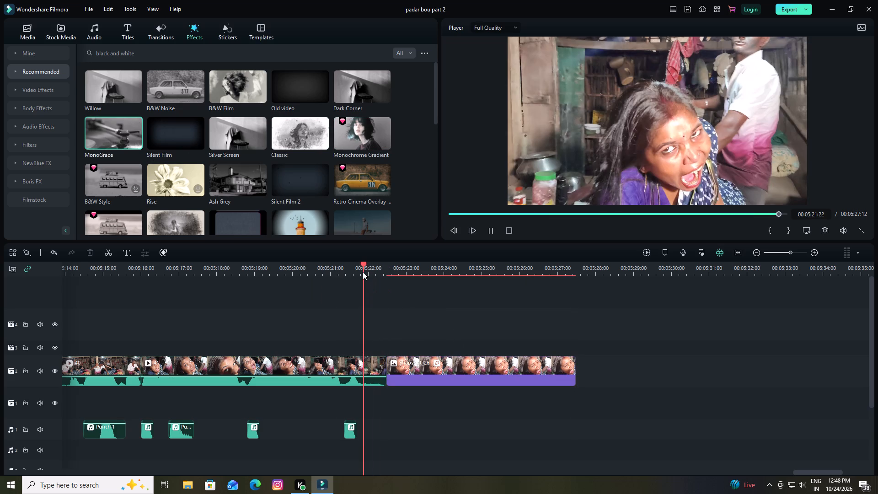
key("space")
Extend the "hi horeee" sound on audio track 4 to the end of the snapshot still at 00:05:27:12.
scroll(428, 383, "down", 2)
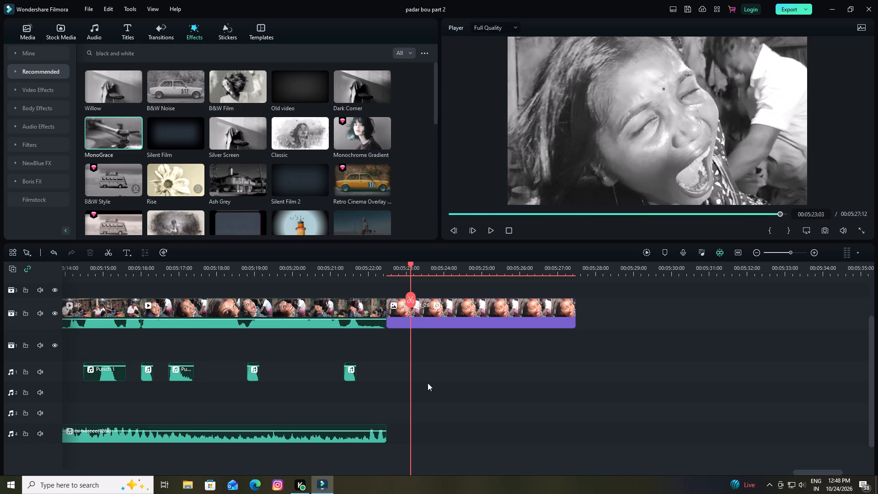
left_click(374, 439)
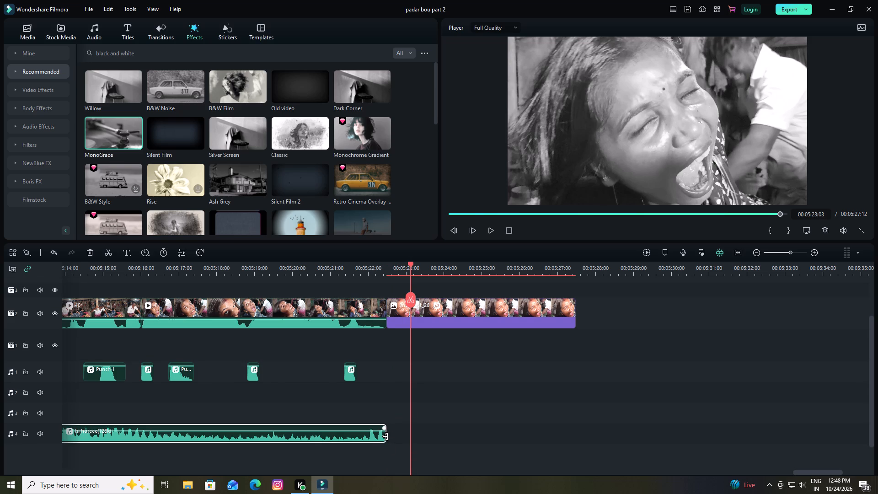
left_click_drag(384, 436, 573, 439)
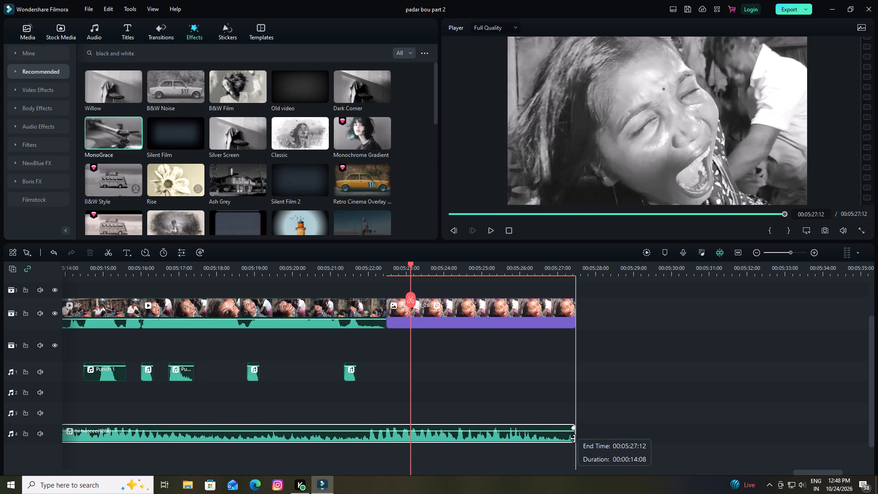
left_click_drag(573, 439, 573, 440)
Play into the snapshot still to find its cut point, split it at 00:05:24:06 and delete the part after the cut.
scroll(446, 429, "up", 2)
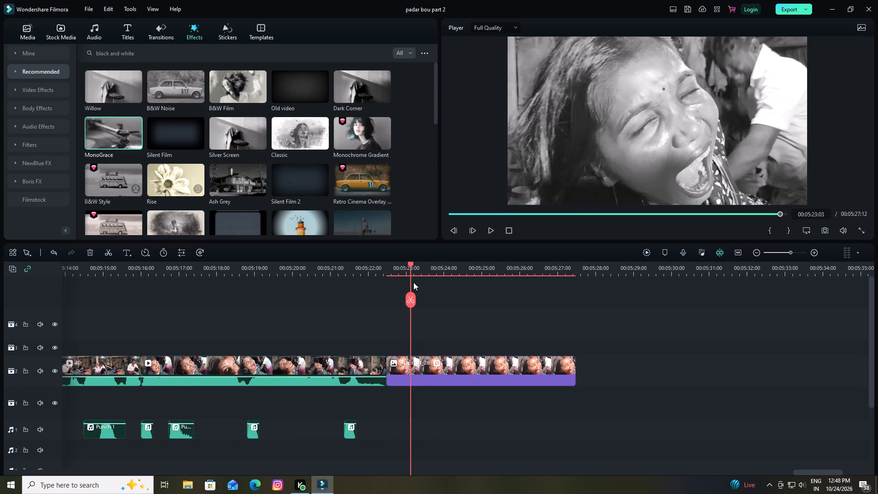
left_click_drag(410, 266, 423, 284)
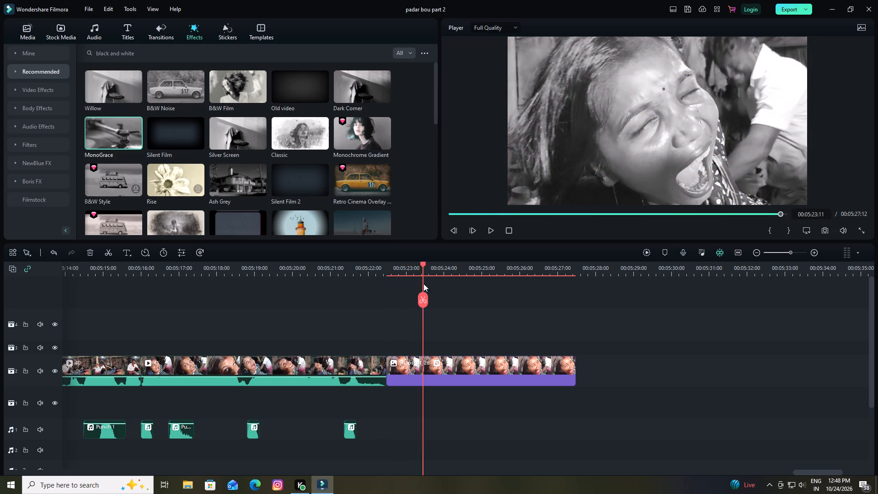
left_click_drag(423, 284, 368, 306)
key("space")
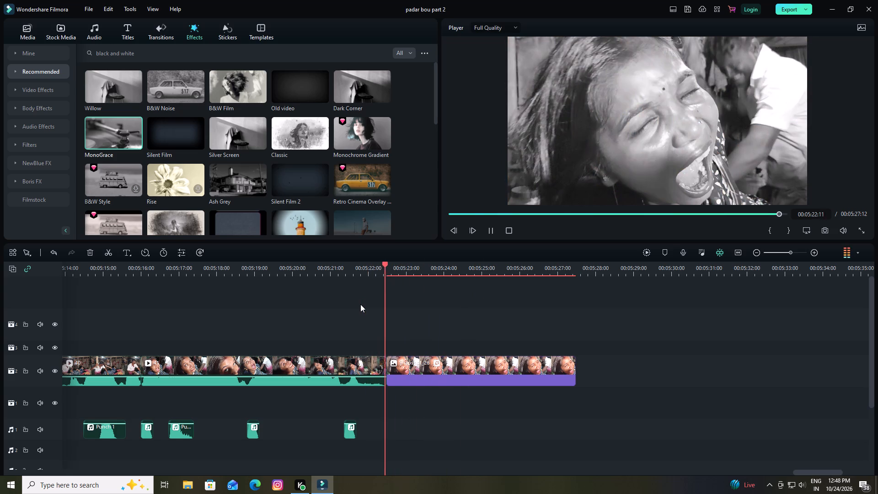
key("space")
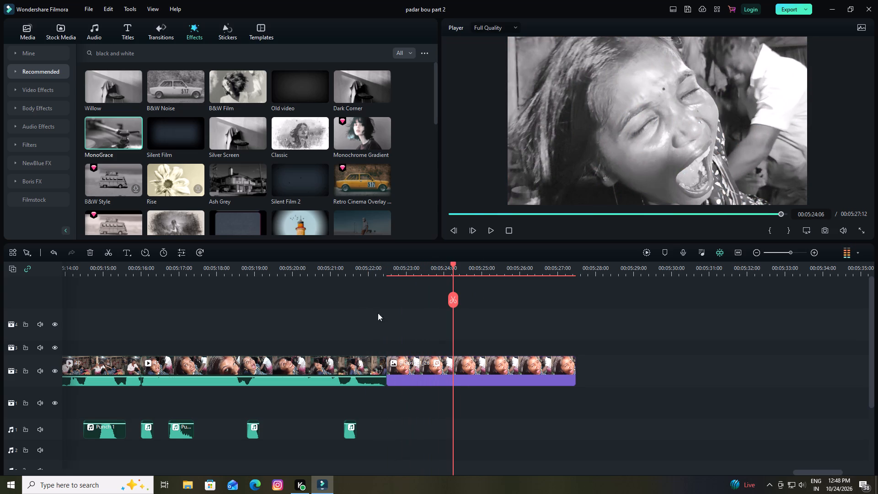
left_click(472, 369)
left_click(455, 304)
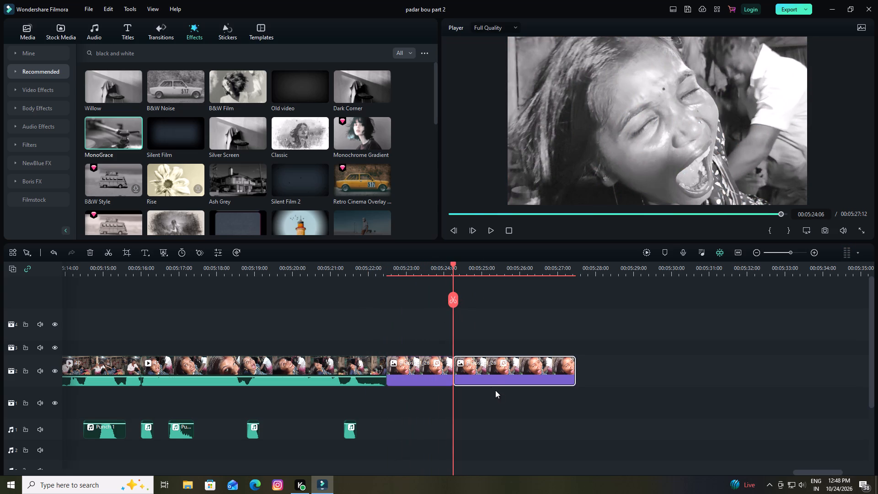
key("Delete")
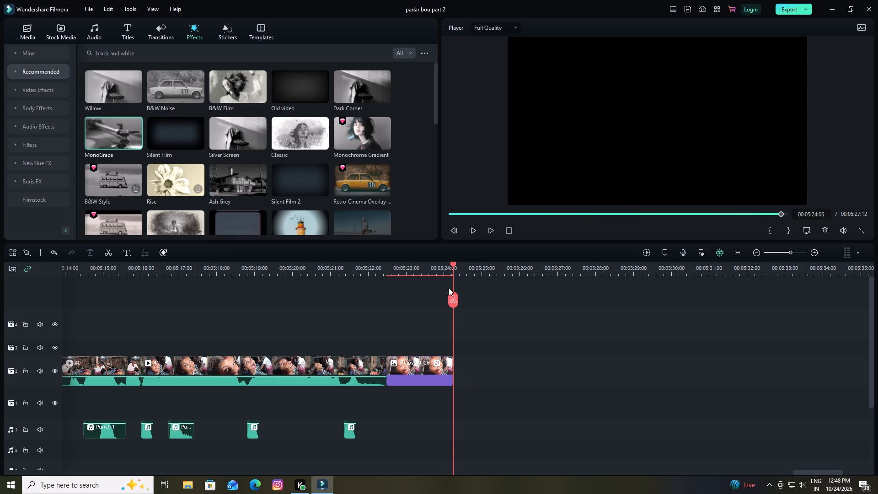
Browse the full list of black-and-white effects for other suitable looks.
scroll(447, 295, "up", 2)
scroll(279, 204, "down", 3)
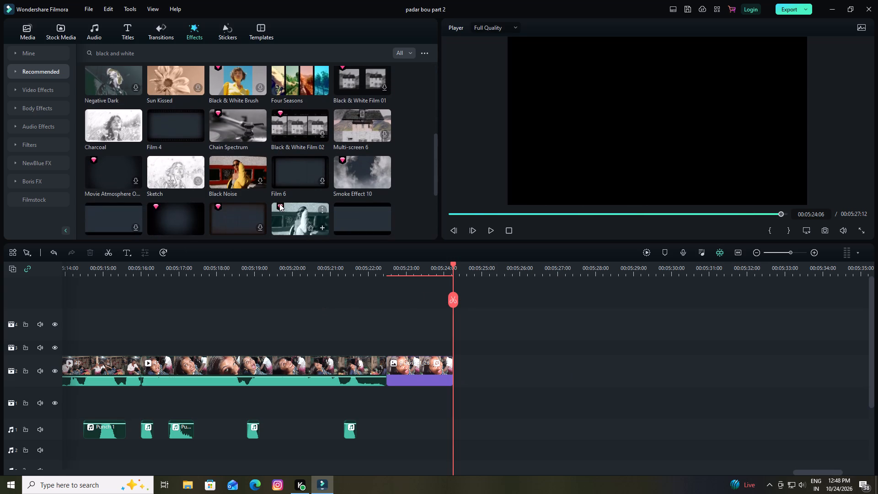
scroll(279, 203, "down", 3)
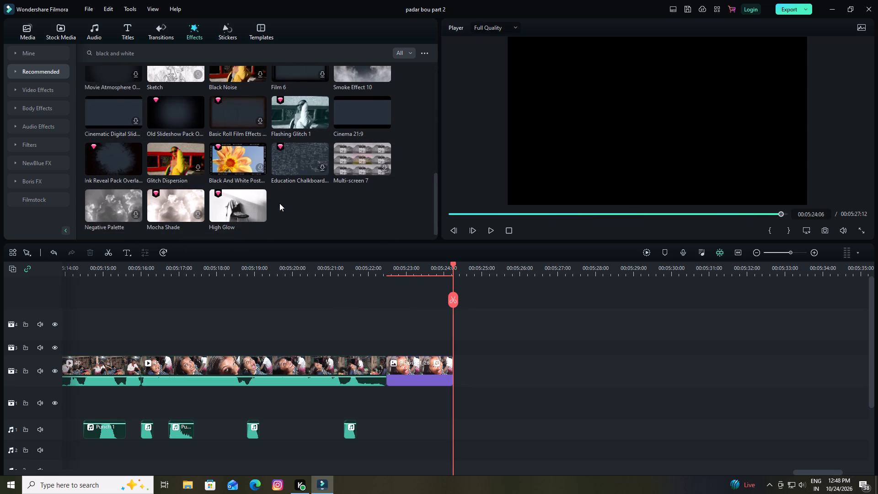
scroll(279, 203, "down", 1)
scroll(279, 203, "up", 15)
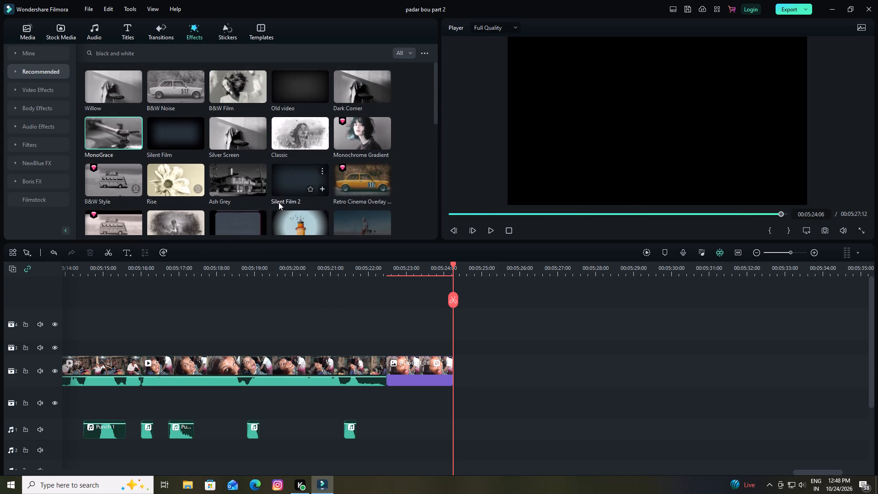
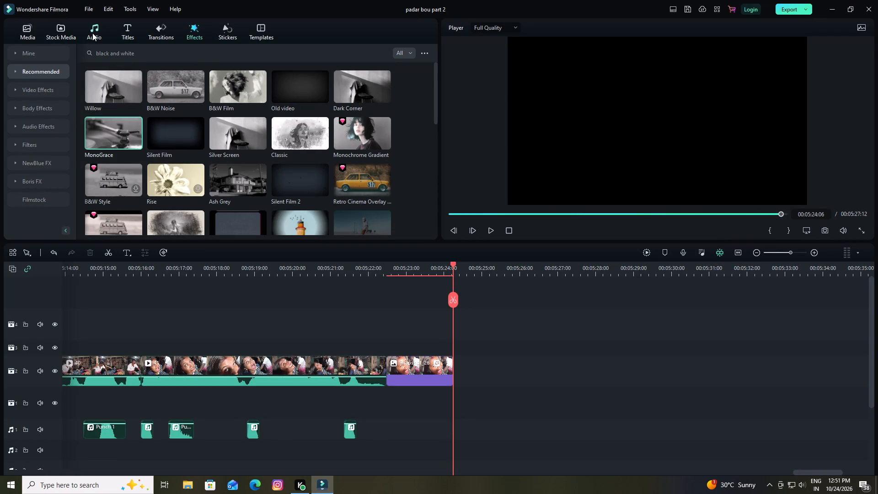
Search the audio library for "the end" and preview the END sound effect and the "It's over!" and "The End" music tracks.
left_click(32, 32)
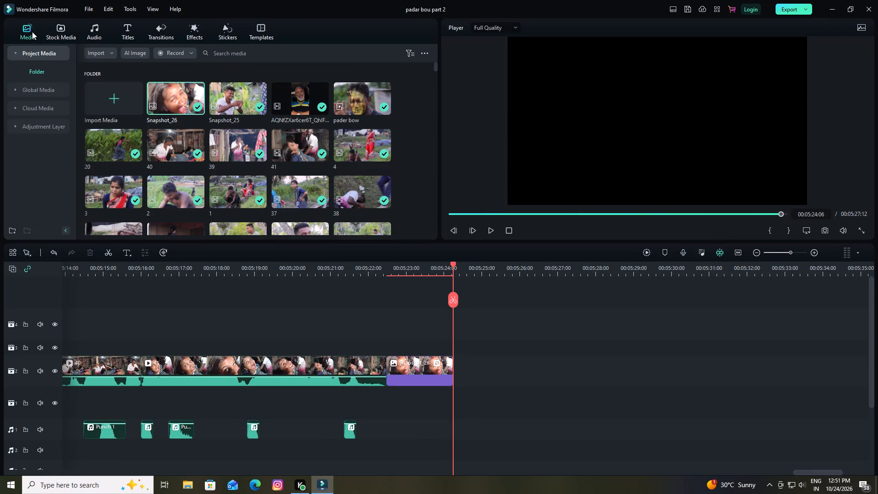
left_click(98, 32)
left_click(122, 57)
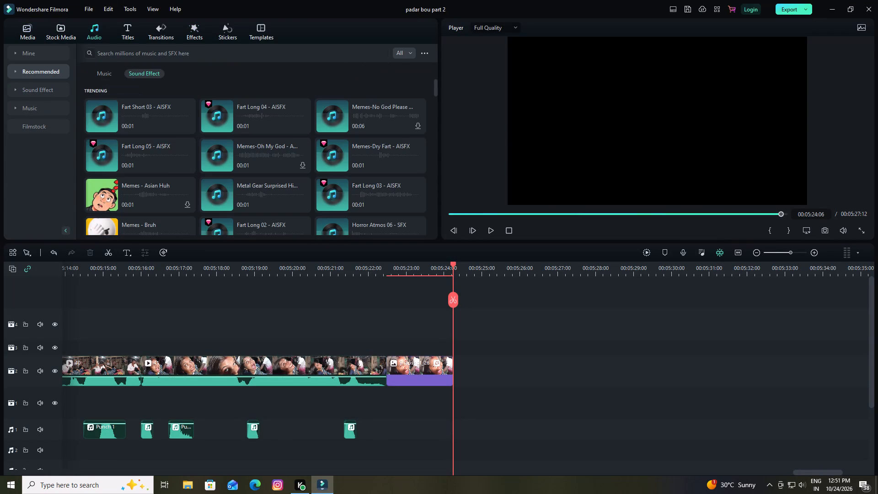
type("the")
key("space")
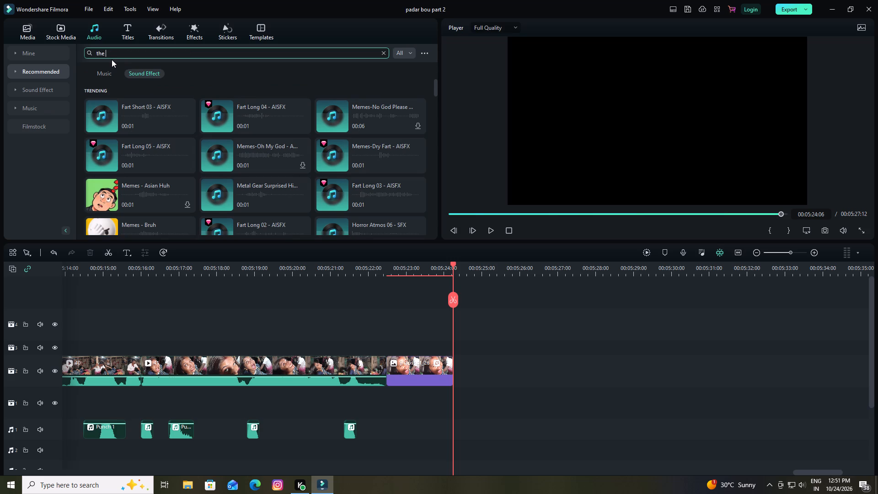
key("e")
type("nd")
key("Return")
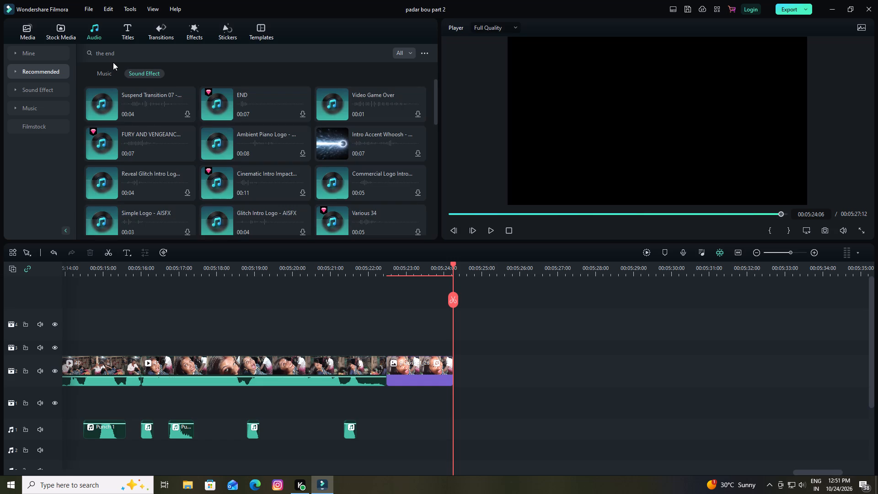
left_click(216, 106)
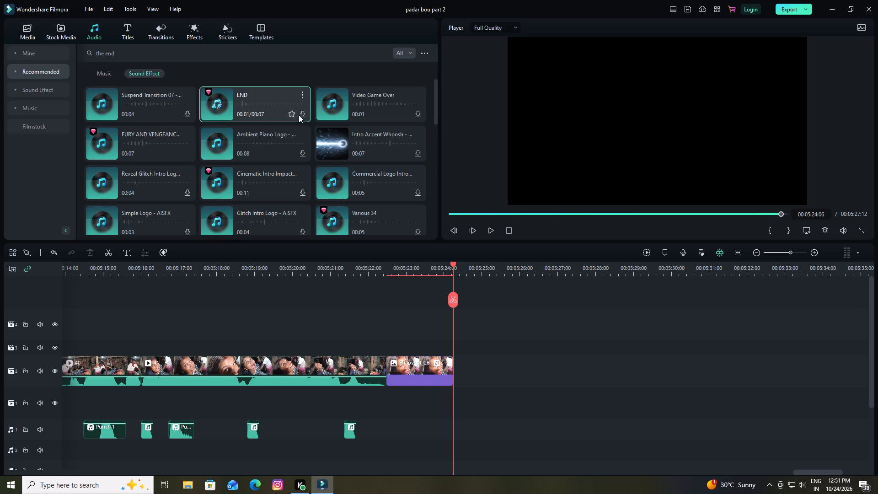
left_click(106, 74)
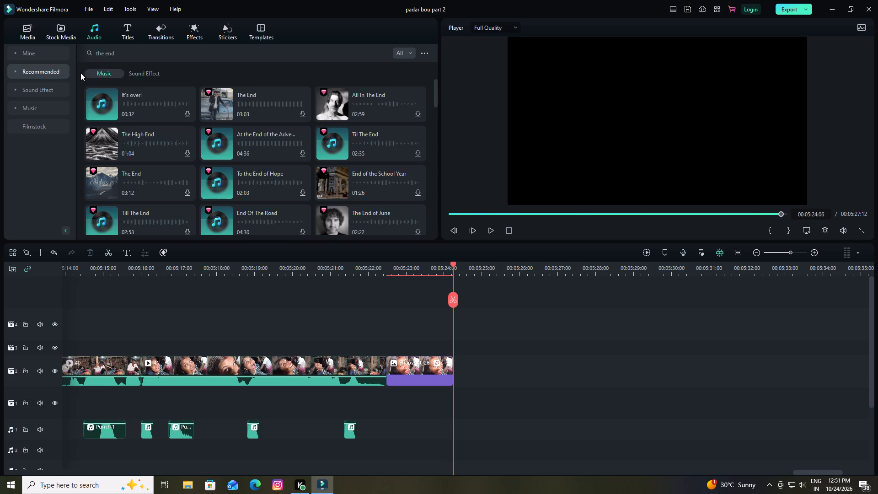
left_click(100, 104)
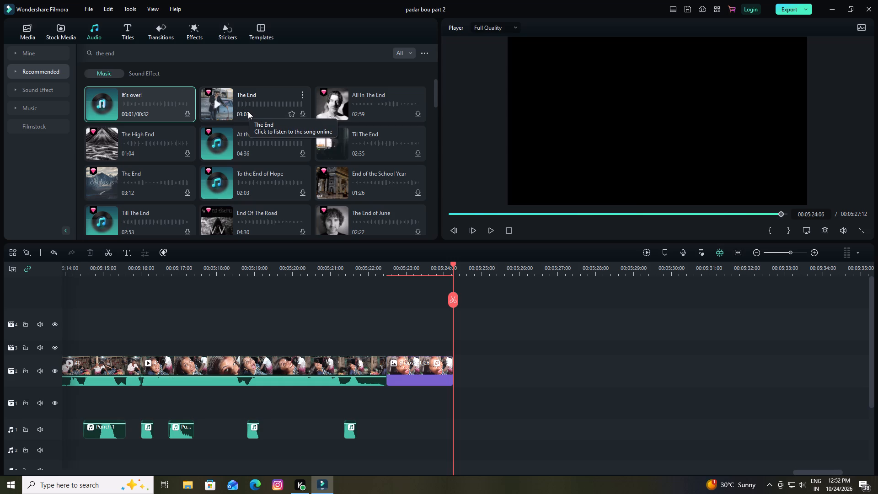
left_click(213, 102)
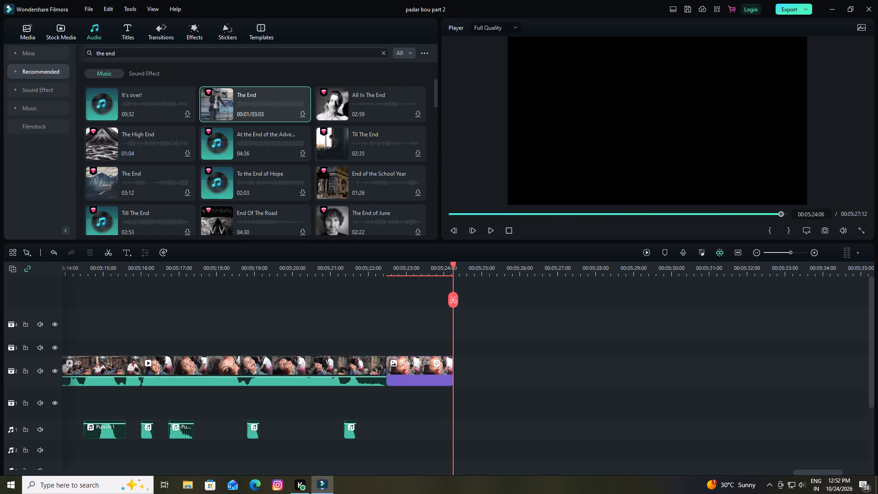
left_click(384, 57)
left_click(382, 52)
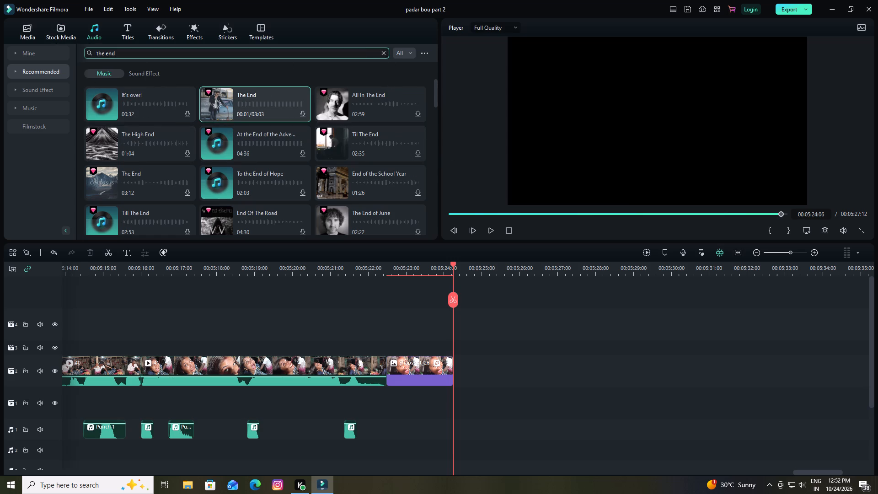
Find the "THIS IS THE END" audio by searching project media for "this" and place it on audio track 1 at the snapshot still's start.
left_click(33, 38)
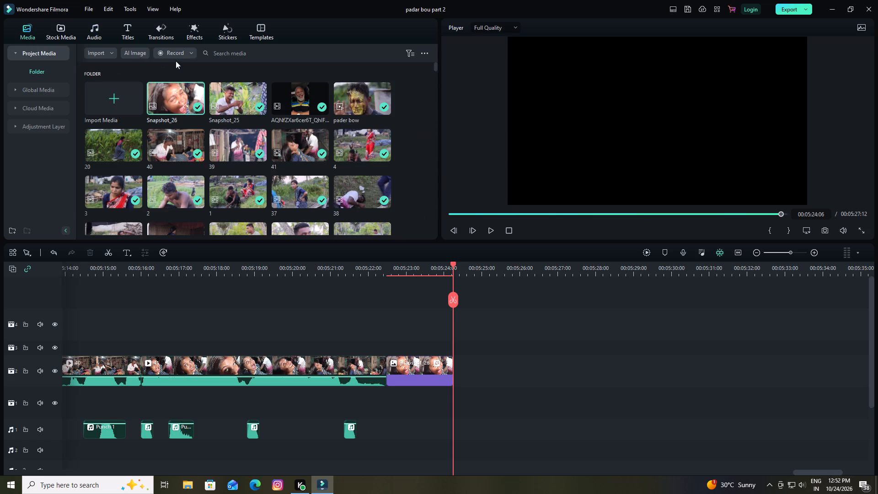
left_click(245, 54)
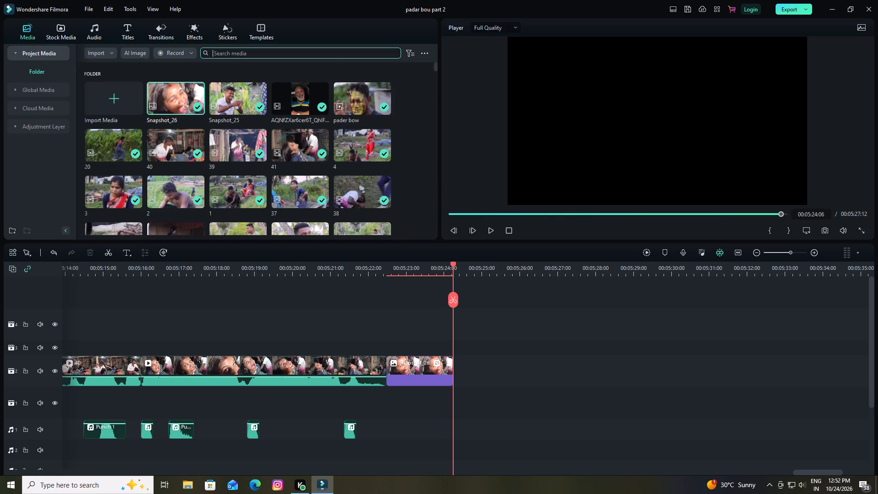
type("th")
type("id")
key("BackSpace")
key("s")
key("Return")
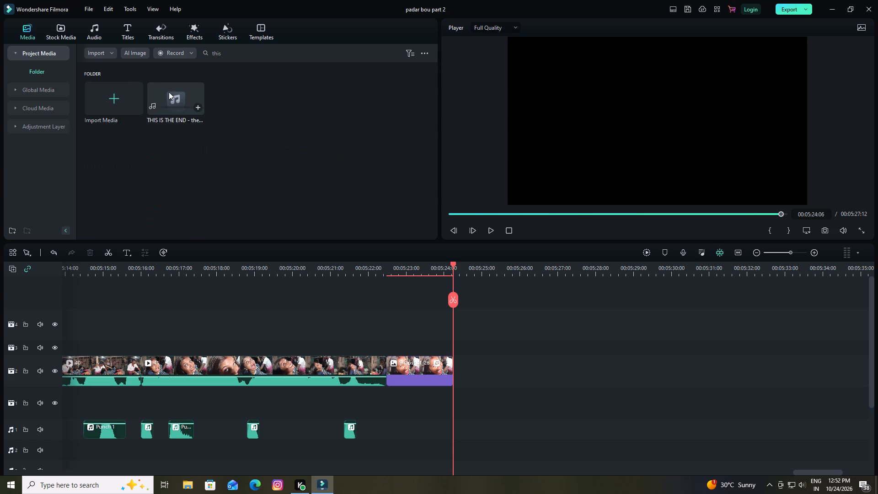
left_click_drag(170, 94, 393, 345)
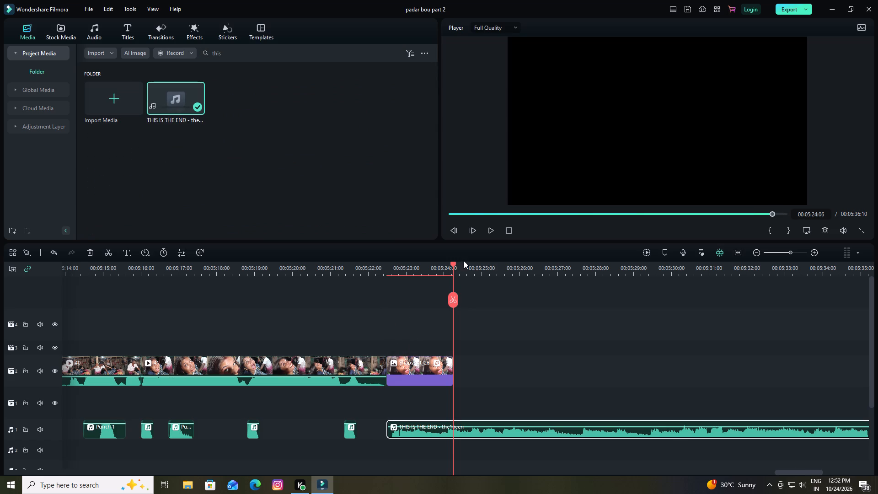
Play the "THIS IS THE END" audio to find its cut point, split it at 00:05:24:16 and delete the part before the cut.
left_click_drag(453, 264, 383, 308)
key("space")
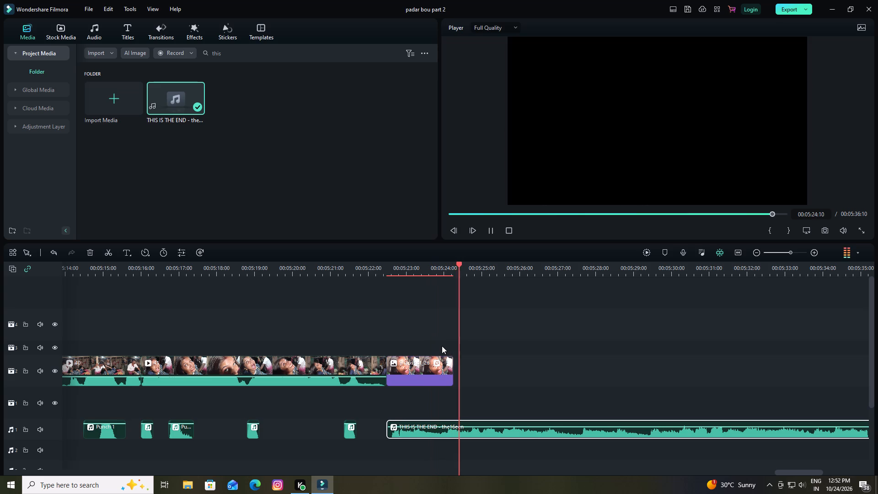
key("space")
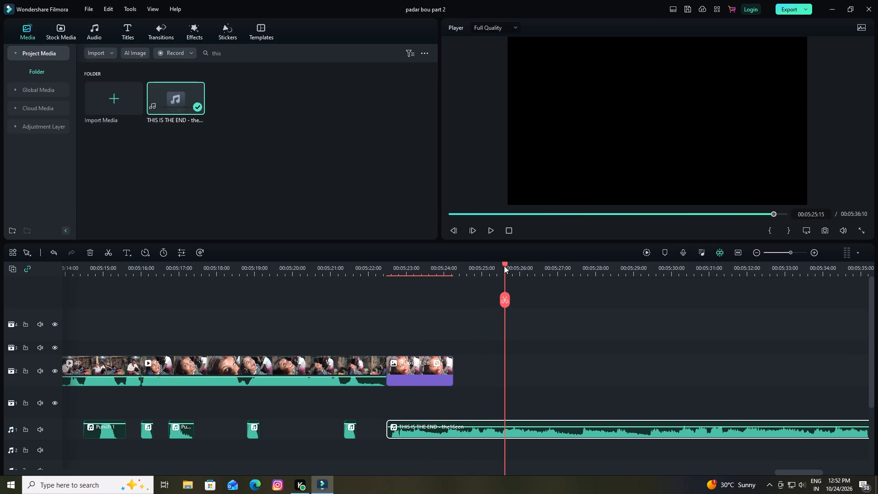
left_click_drag(502, 266, 481, 292)
key("space")
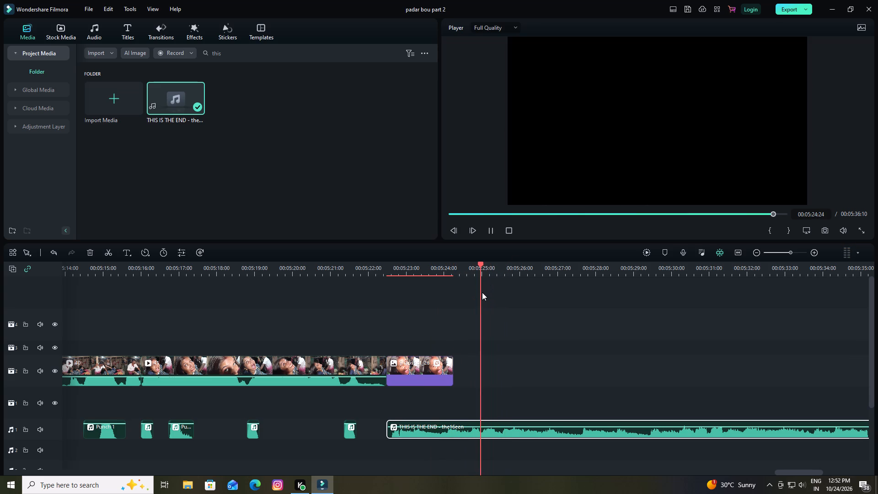
key("space")
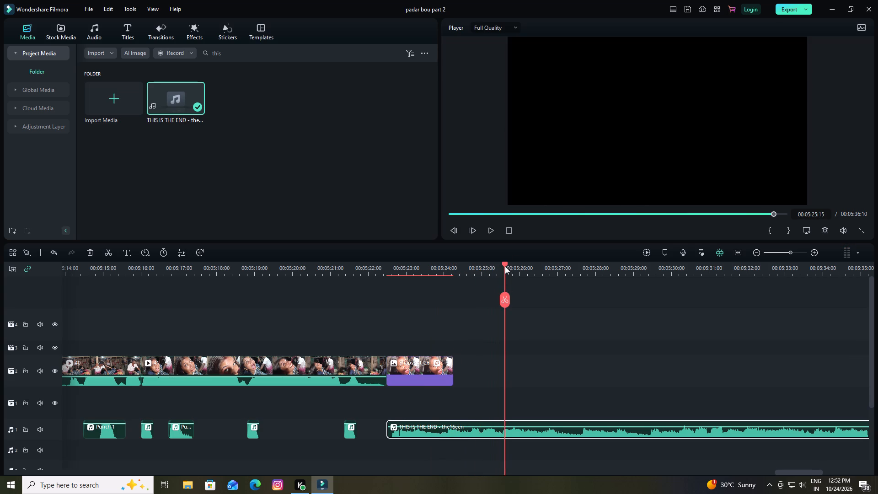
left_click_drag(504, 266, 469, 308)
key("space")
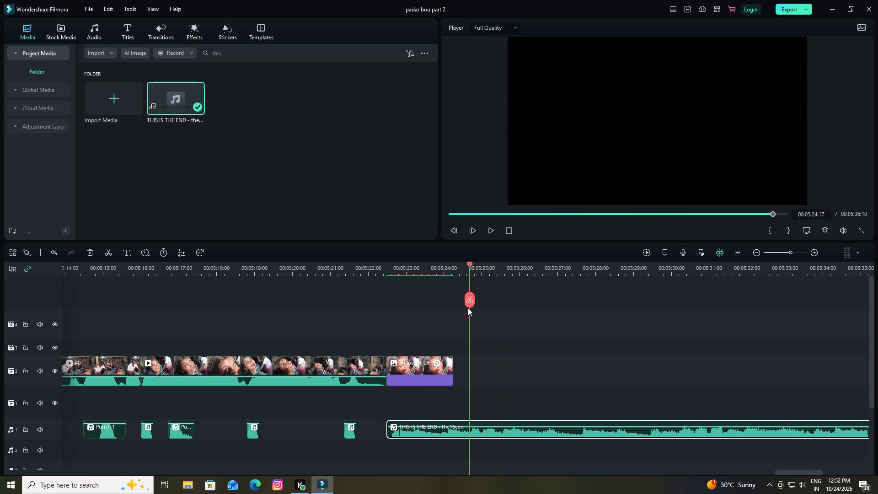
key("space")
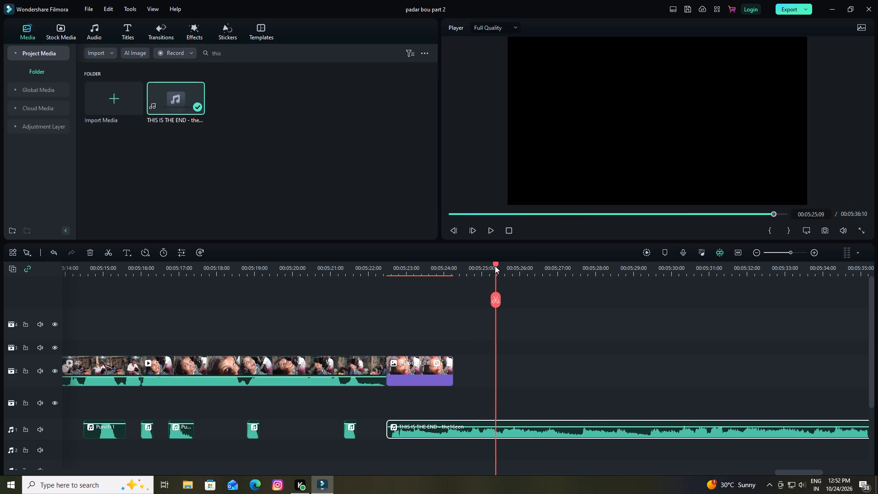
left_click_drag(495, 266, 460, 310)
key("space")
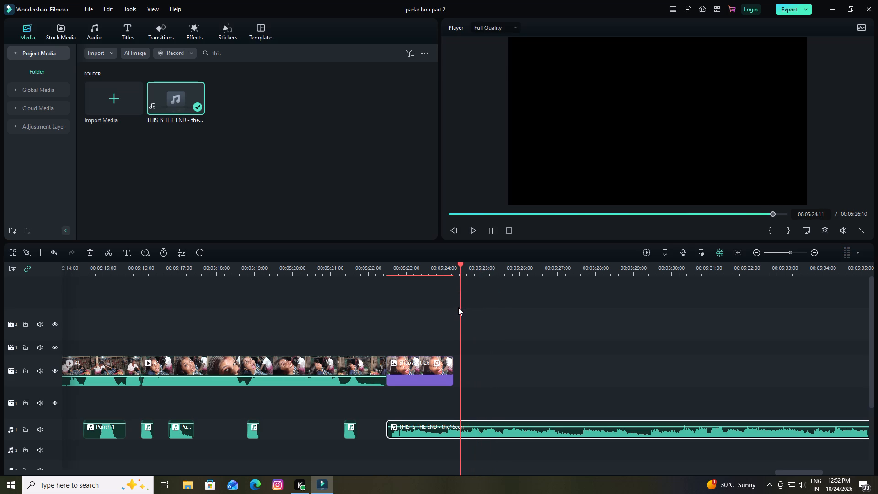
key("space")
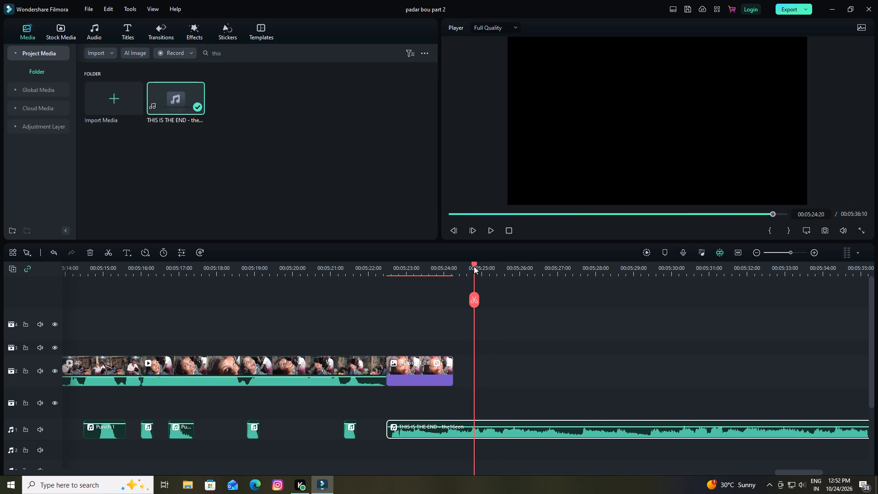
left_click_drag(474, 266, 469, 278)
left_click(496, 433)
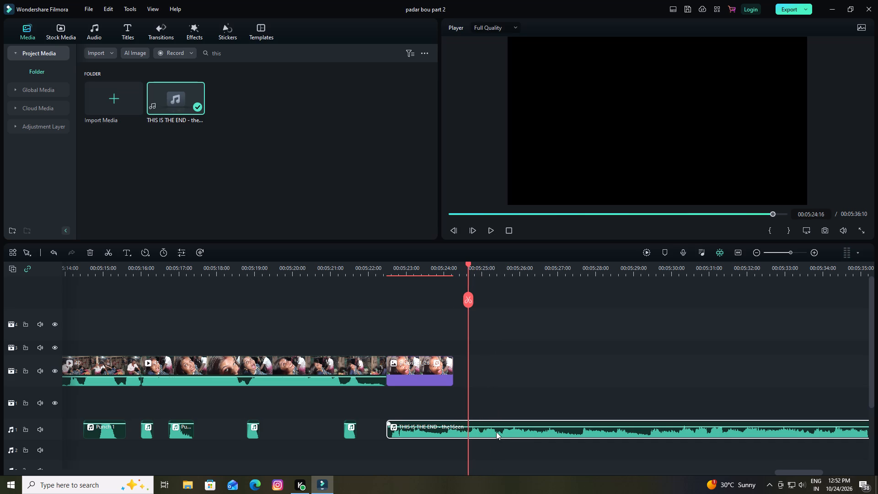
left_click(468, 305)
left_click(455, 437)
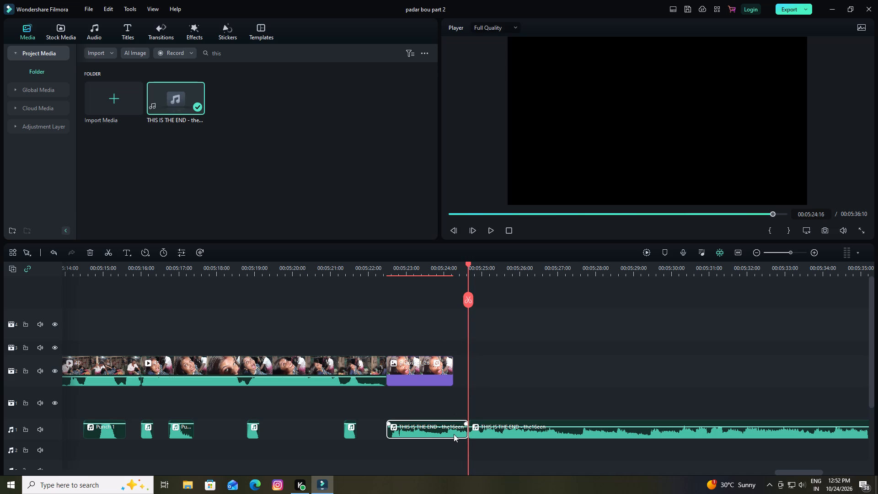
key("Delete")
Play the trimmed "THIS IS THE END" audio, split it at 00:05:24:21 and delete the part after the cut.
key("space")
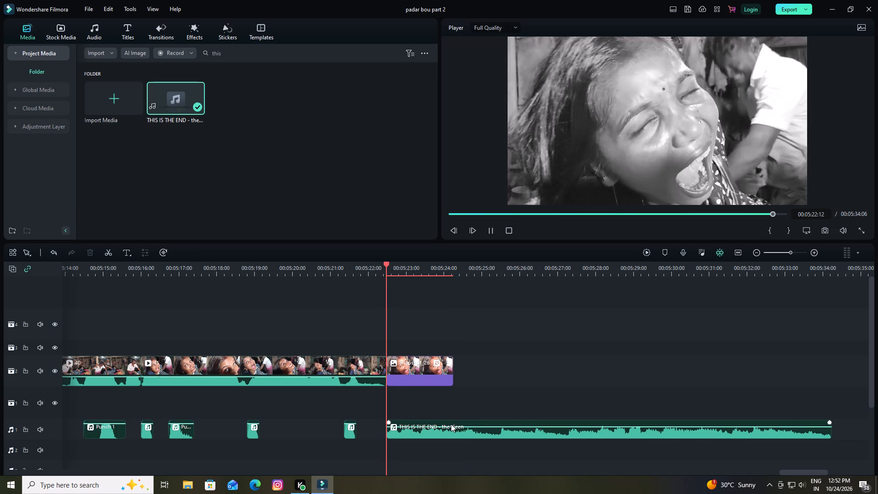
key("space")
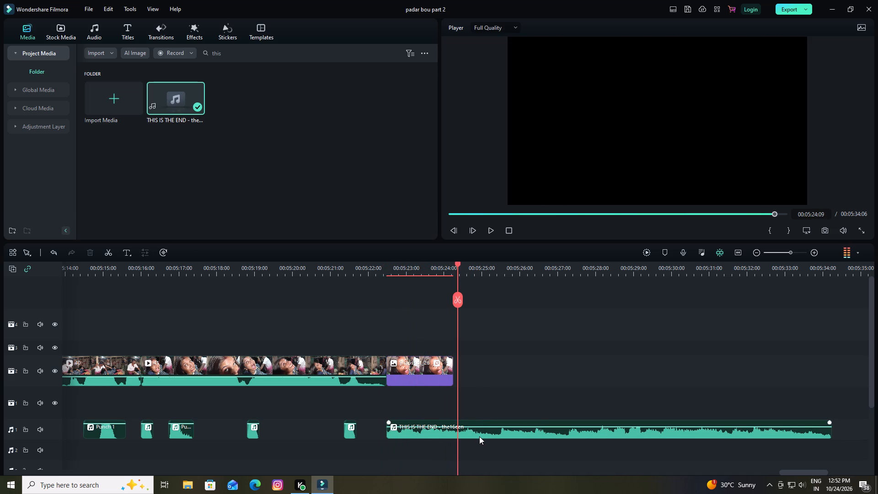
key("space")
key("space")
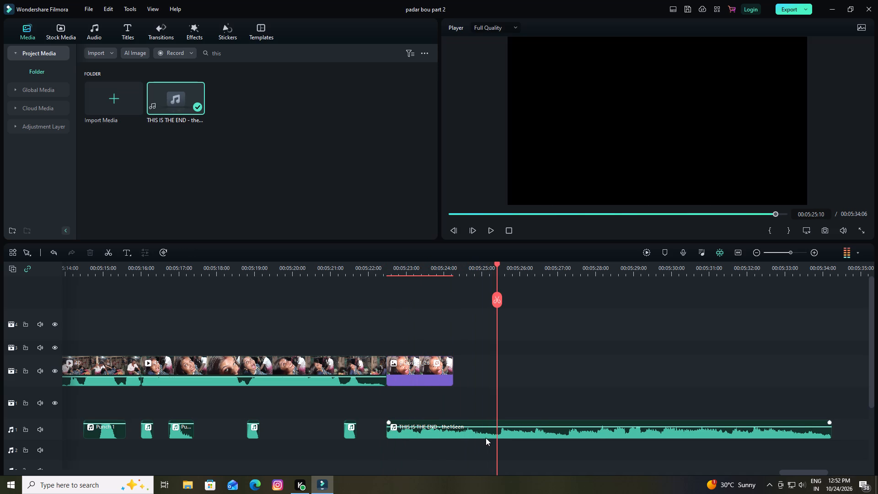
left_click_drag(496, 264, 476, 285)
left_click(503, 435)
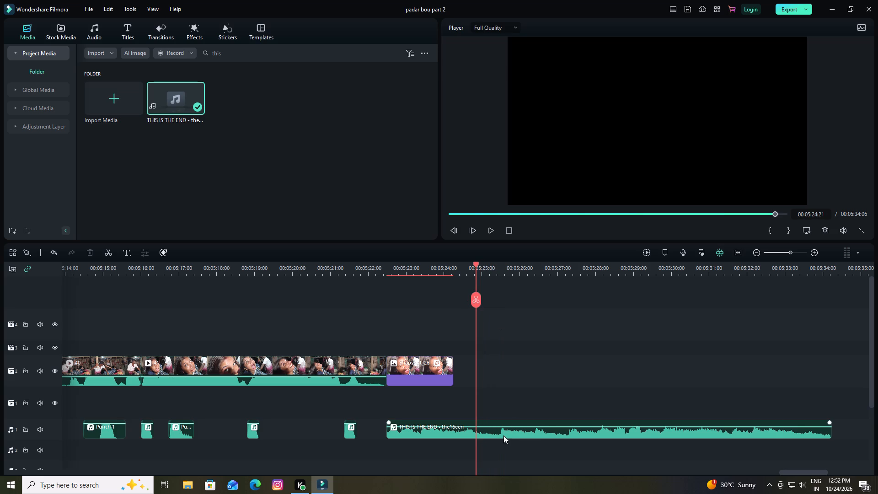
left_click(478, 303)
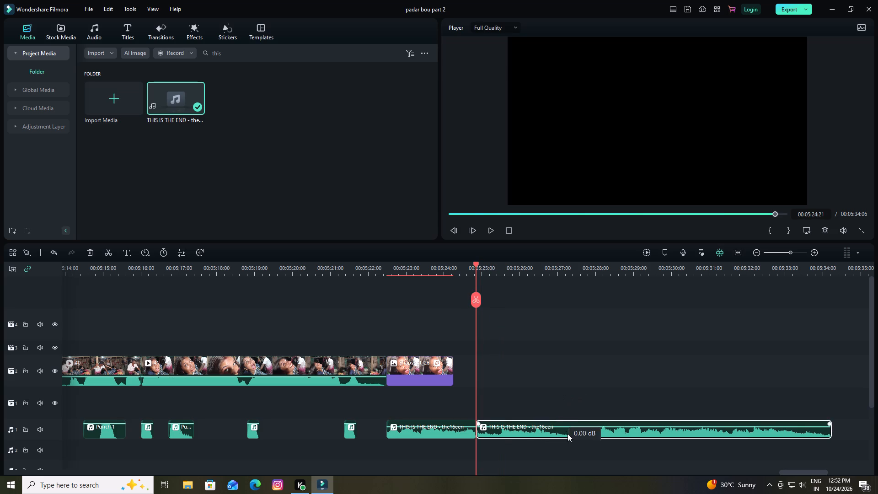
key("Delete")
Extend the snapshot still on video track 2 to 00:05:24:21, matching the end of the "THIS IS THE END" audio.
left_click(443, 374)
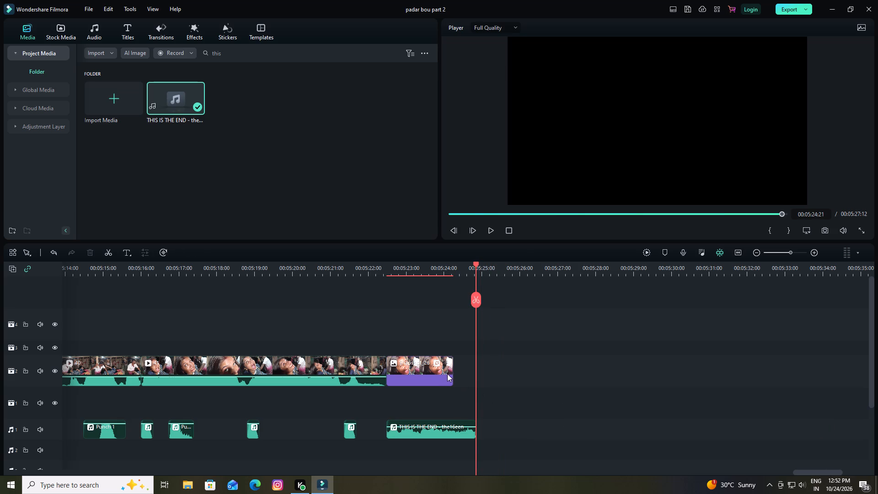
left_click_drag(452, 373, 472, 374)
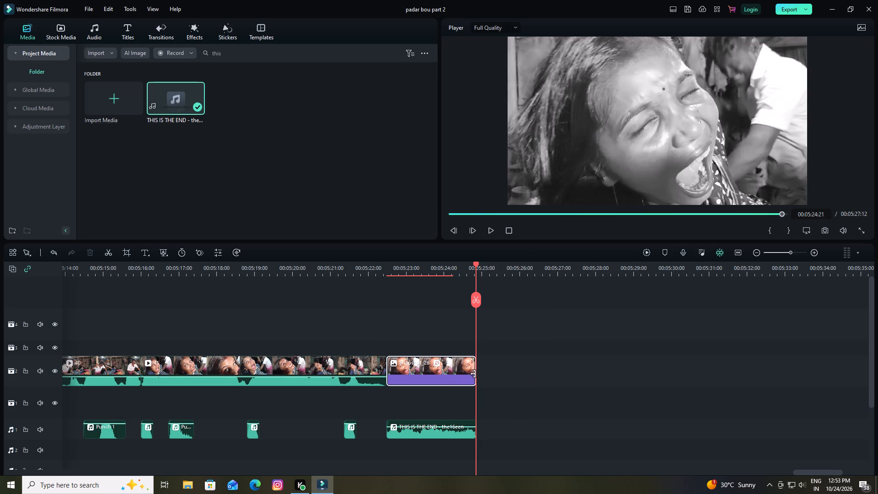
Split the "hi horeee" sound on audio track 4 at 00:05:24:21 and delete the part after the cut.
scroll(533, 387, "down", 2)
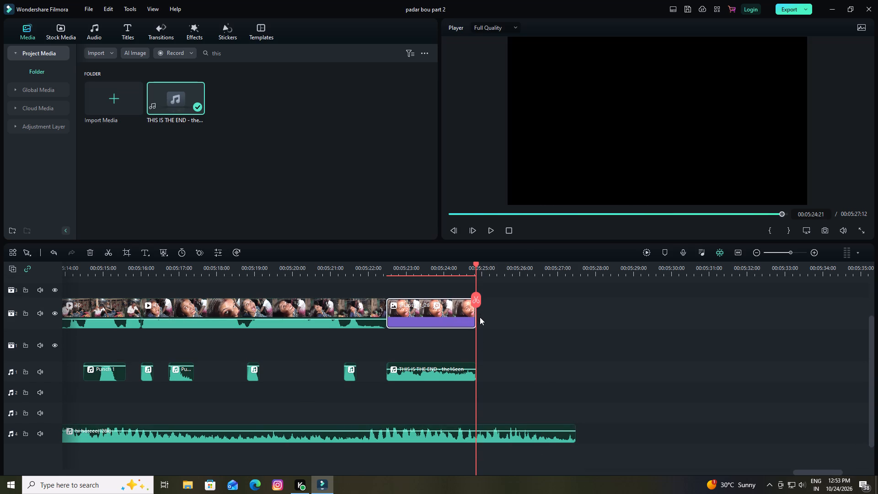
left_click(477, 298)
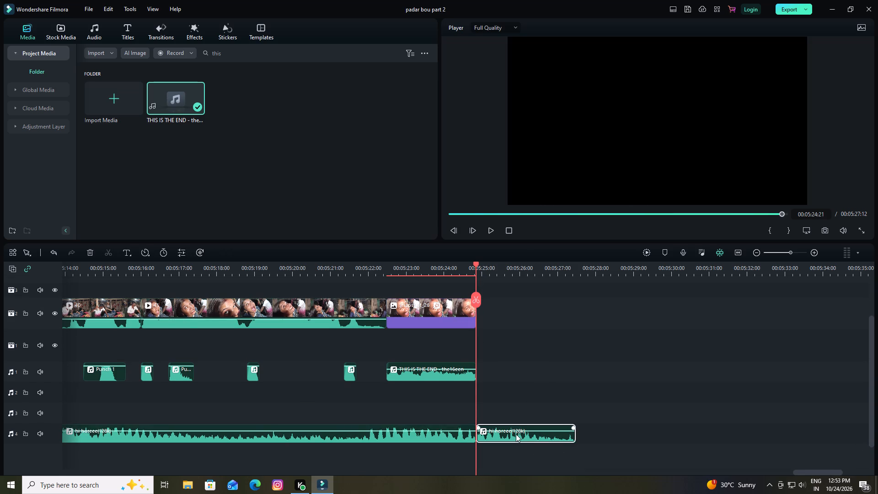
key("Delete")
Play the ending from shortly before the snapshot still through to the end of the video.
scroll(512, 430, "up", 2)
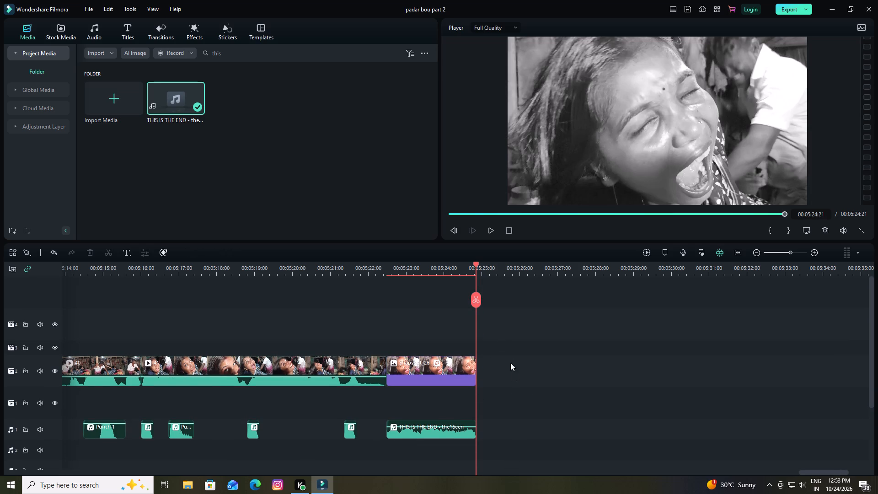
left_click_drag(474, 266, 360, 289)
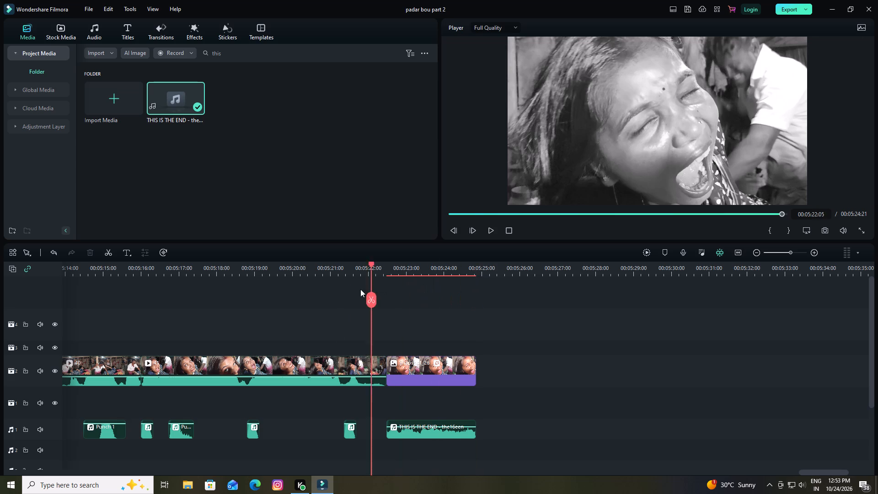
left_click_drag(360, 289, 342, 295)
key("space")
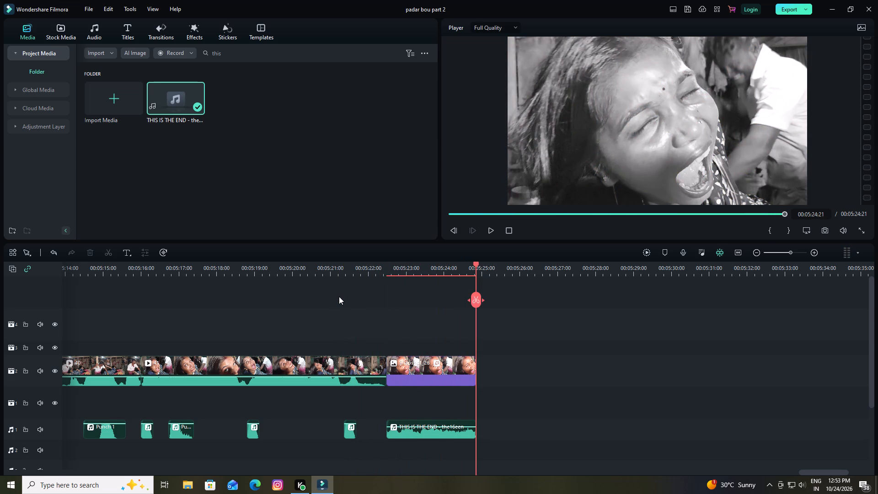
Save the project.
key("ctrl+s")
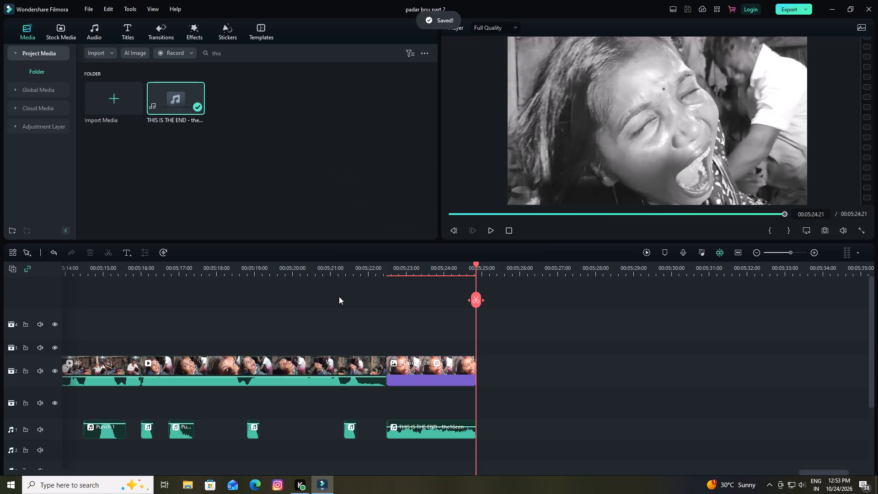